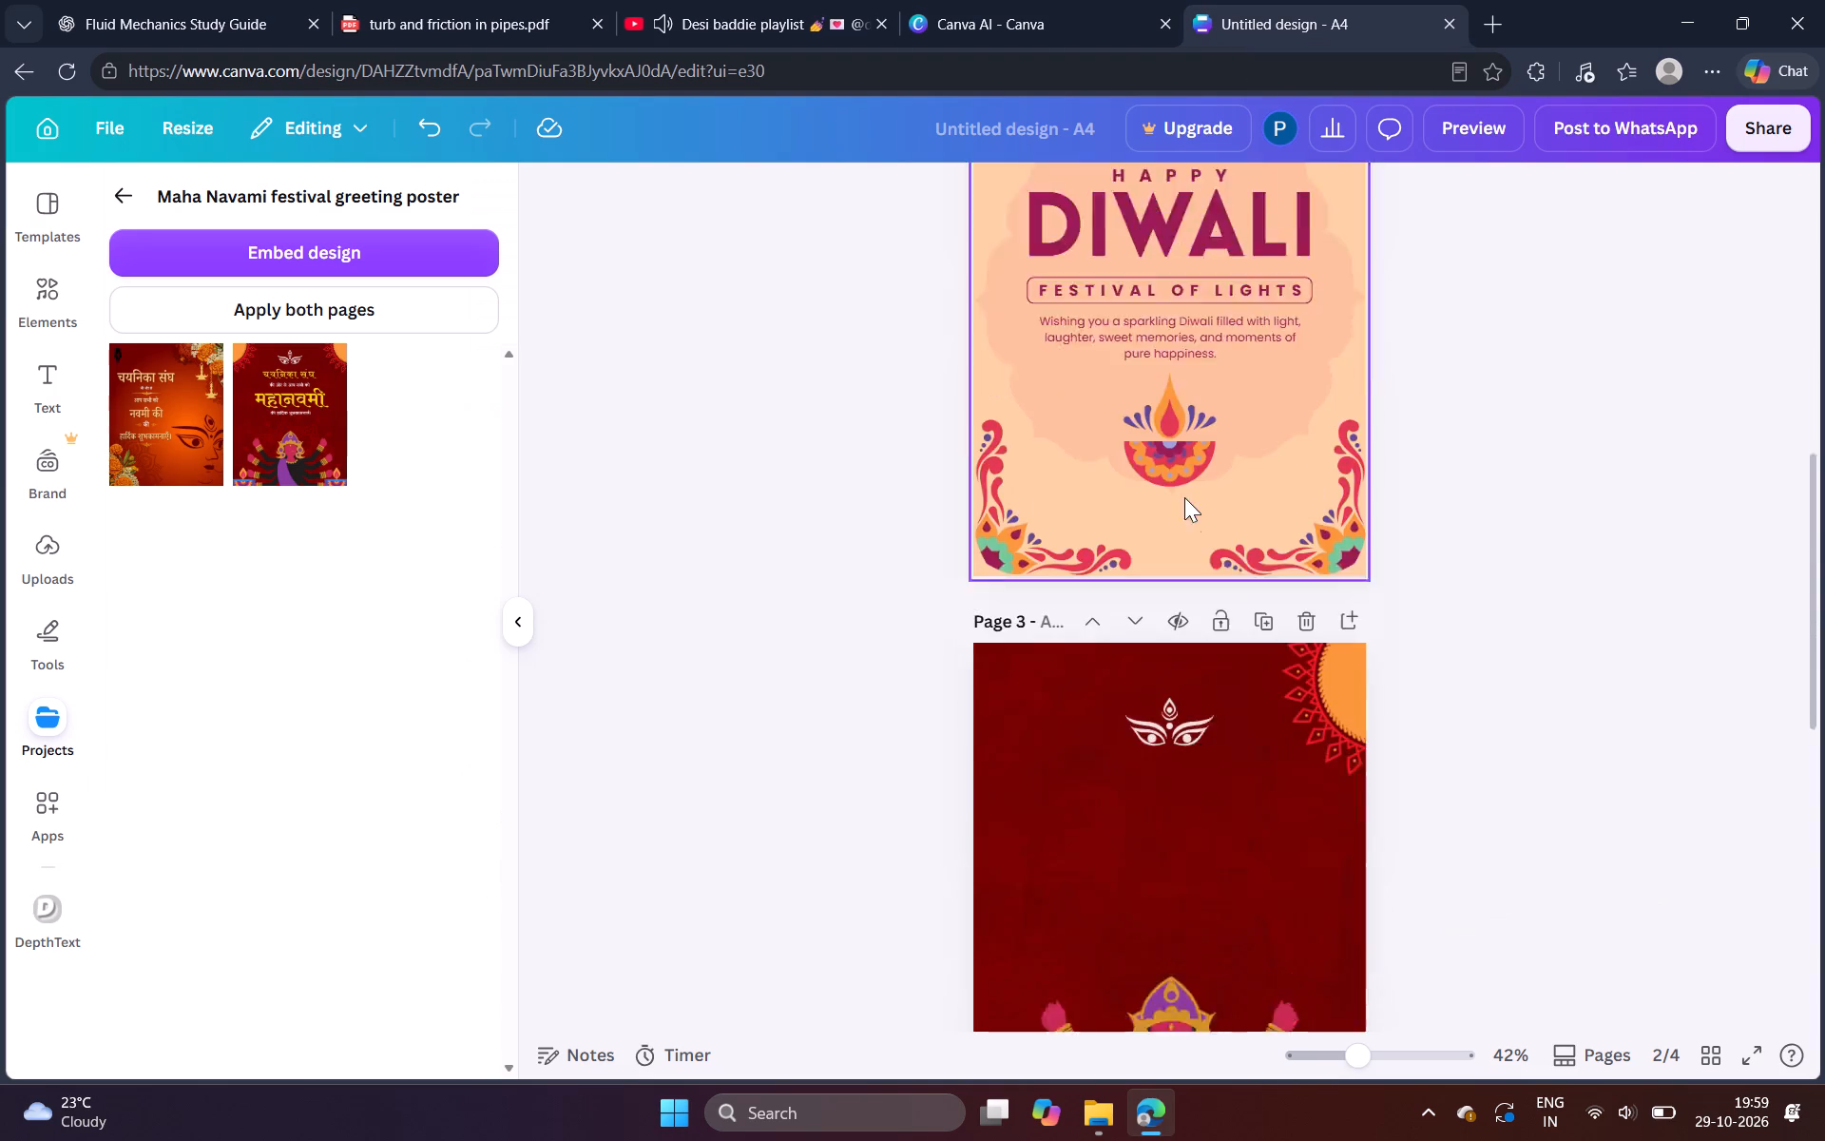
{"action": "scroll", "coordinate": [1184, 497], "scroll_direction": "down", "scroll_amount": 5}
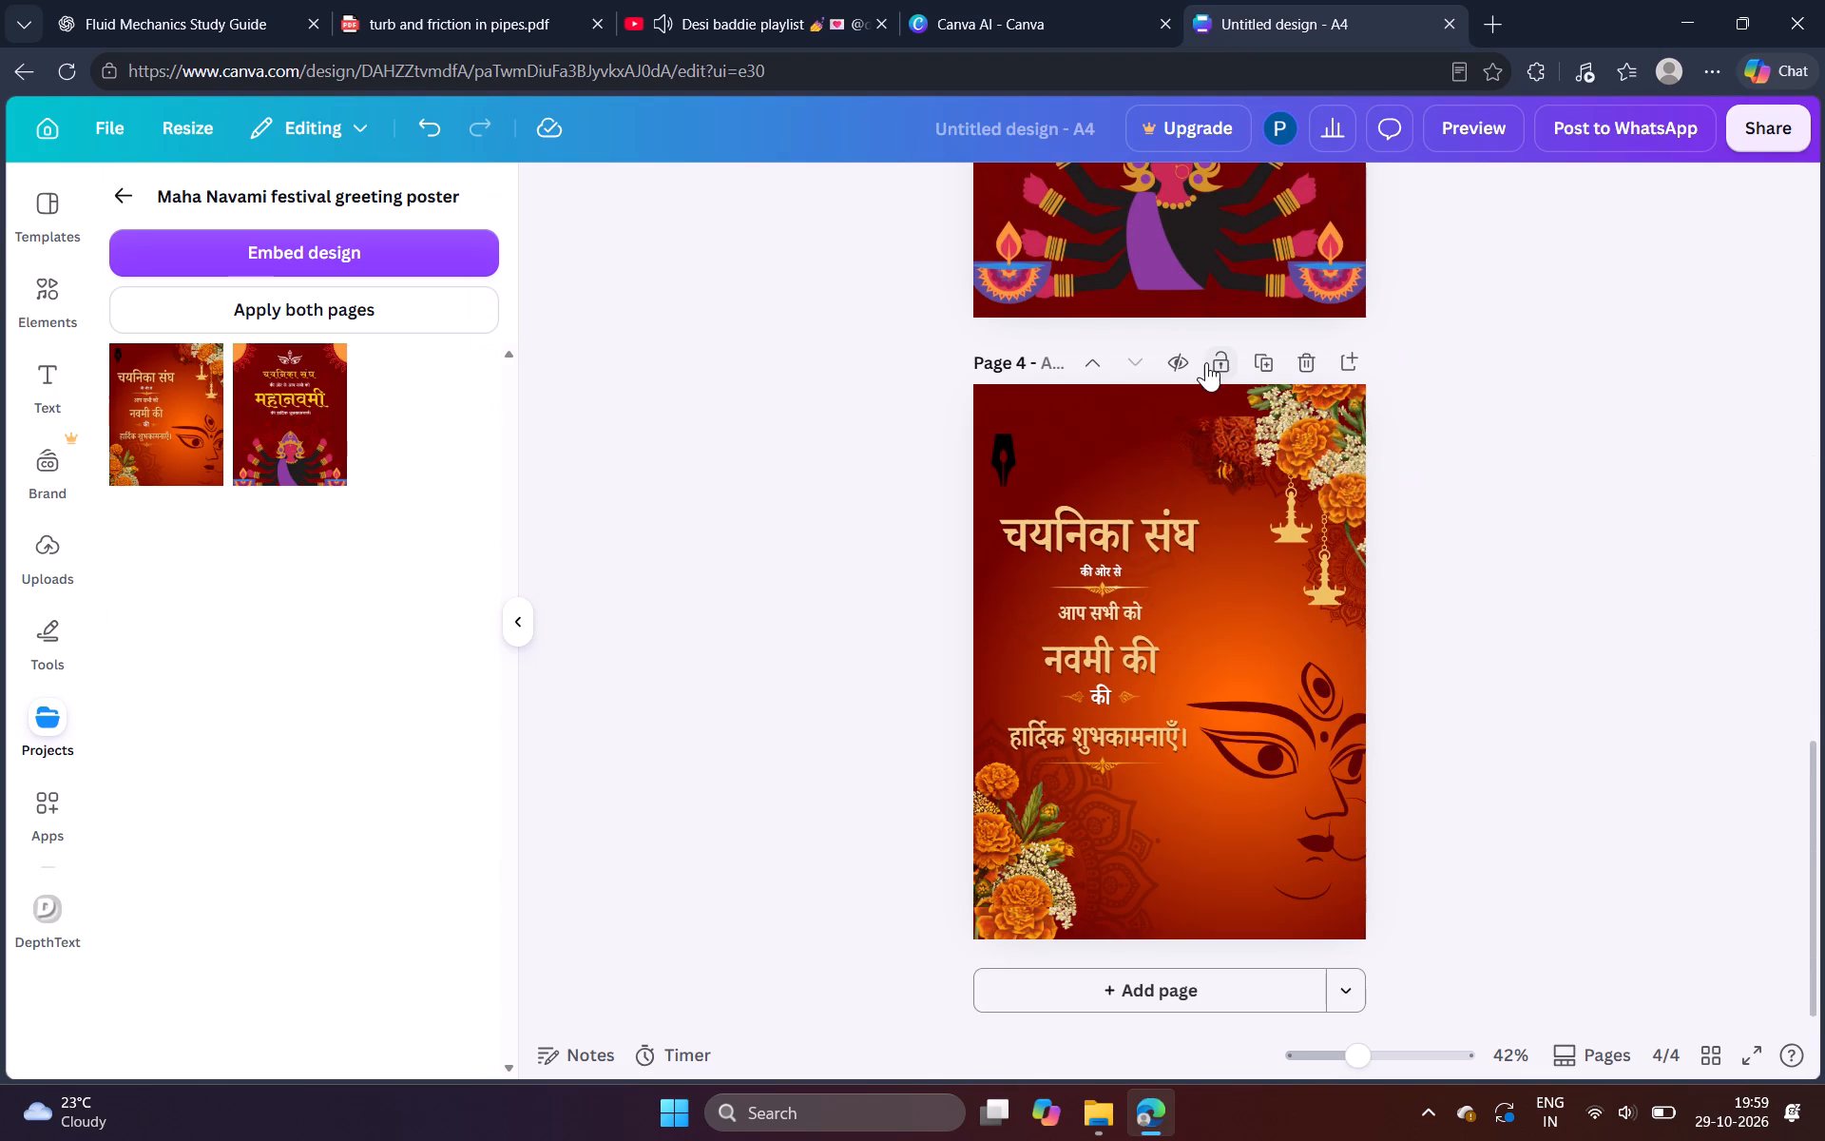
{"action": "scroll", "coordinate": [1206, 362], "scroll_direction": "up", "scroll_amount": 1}
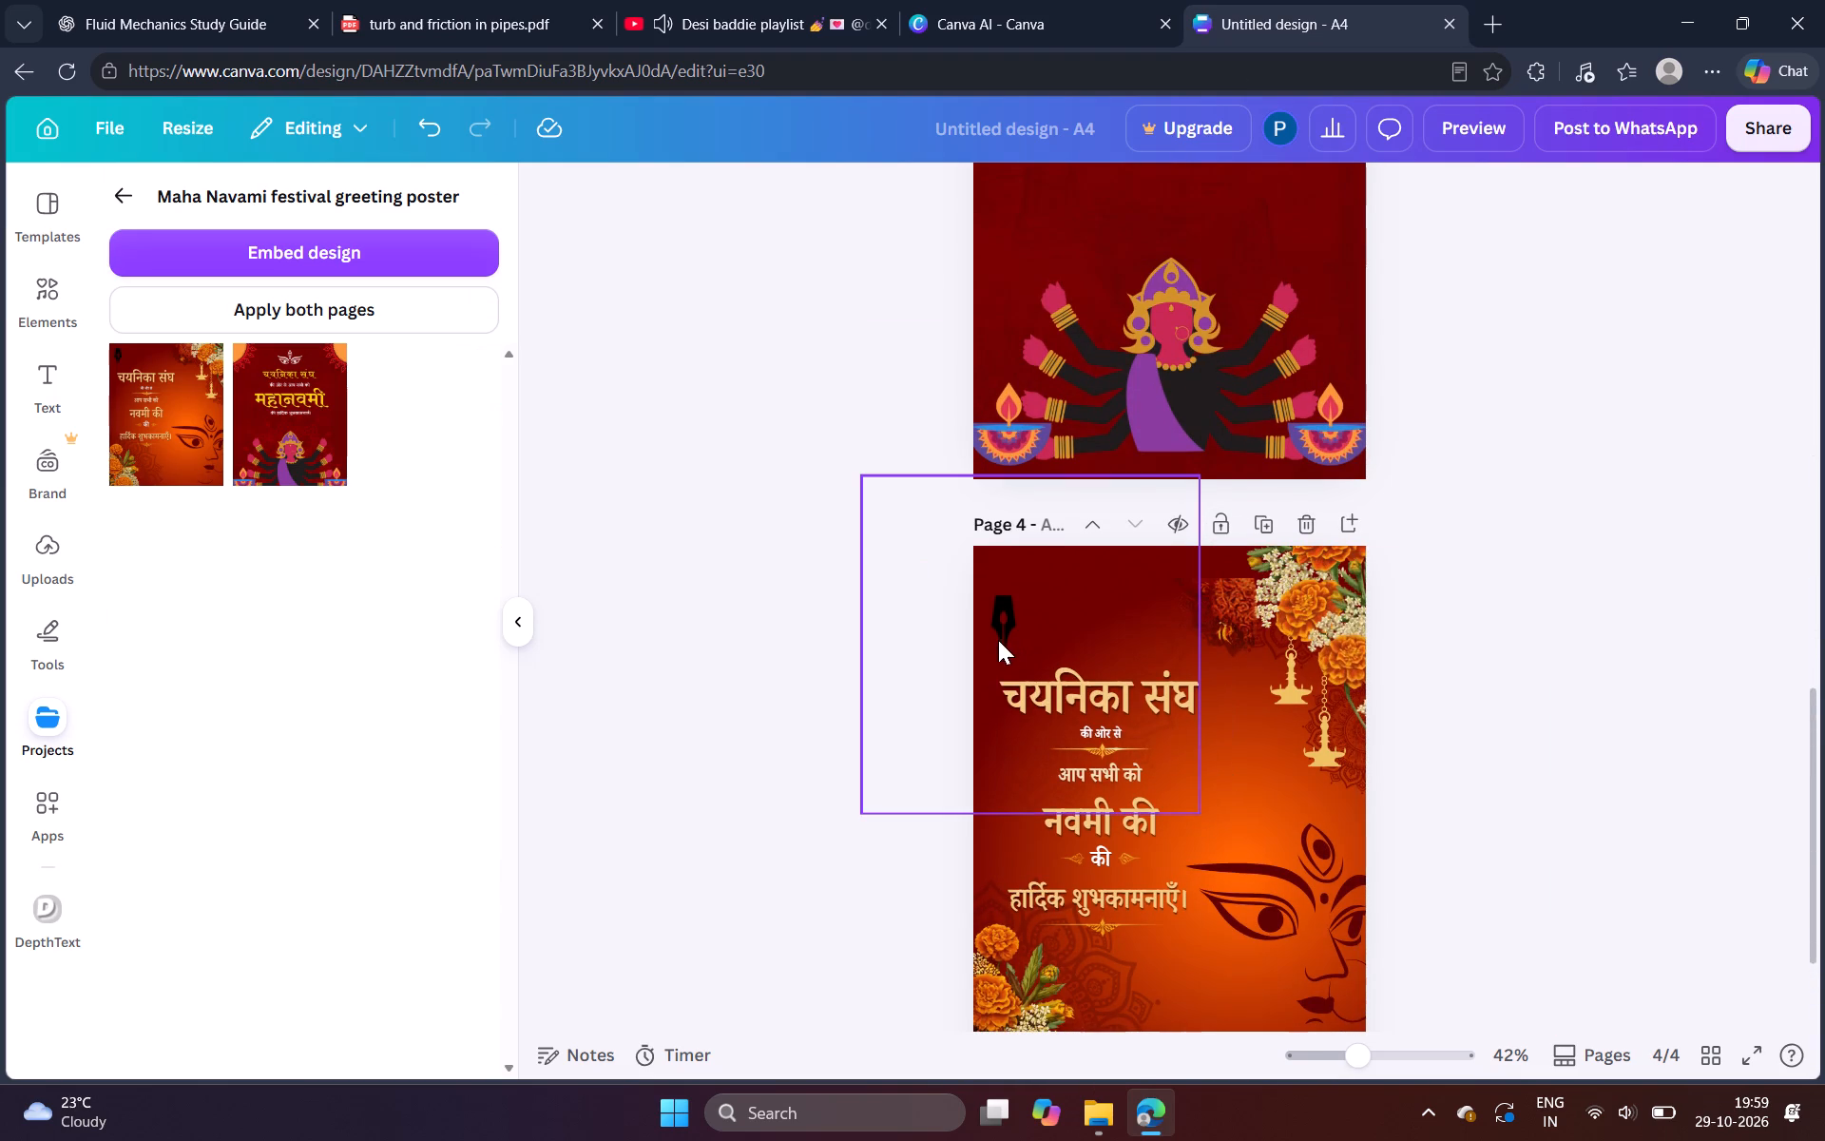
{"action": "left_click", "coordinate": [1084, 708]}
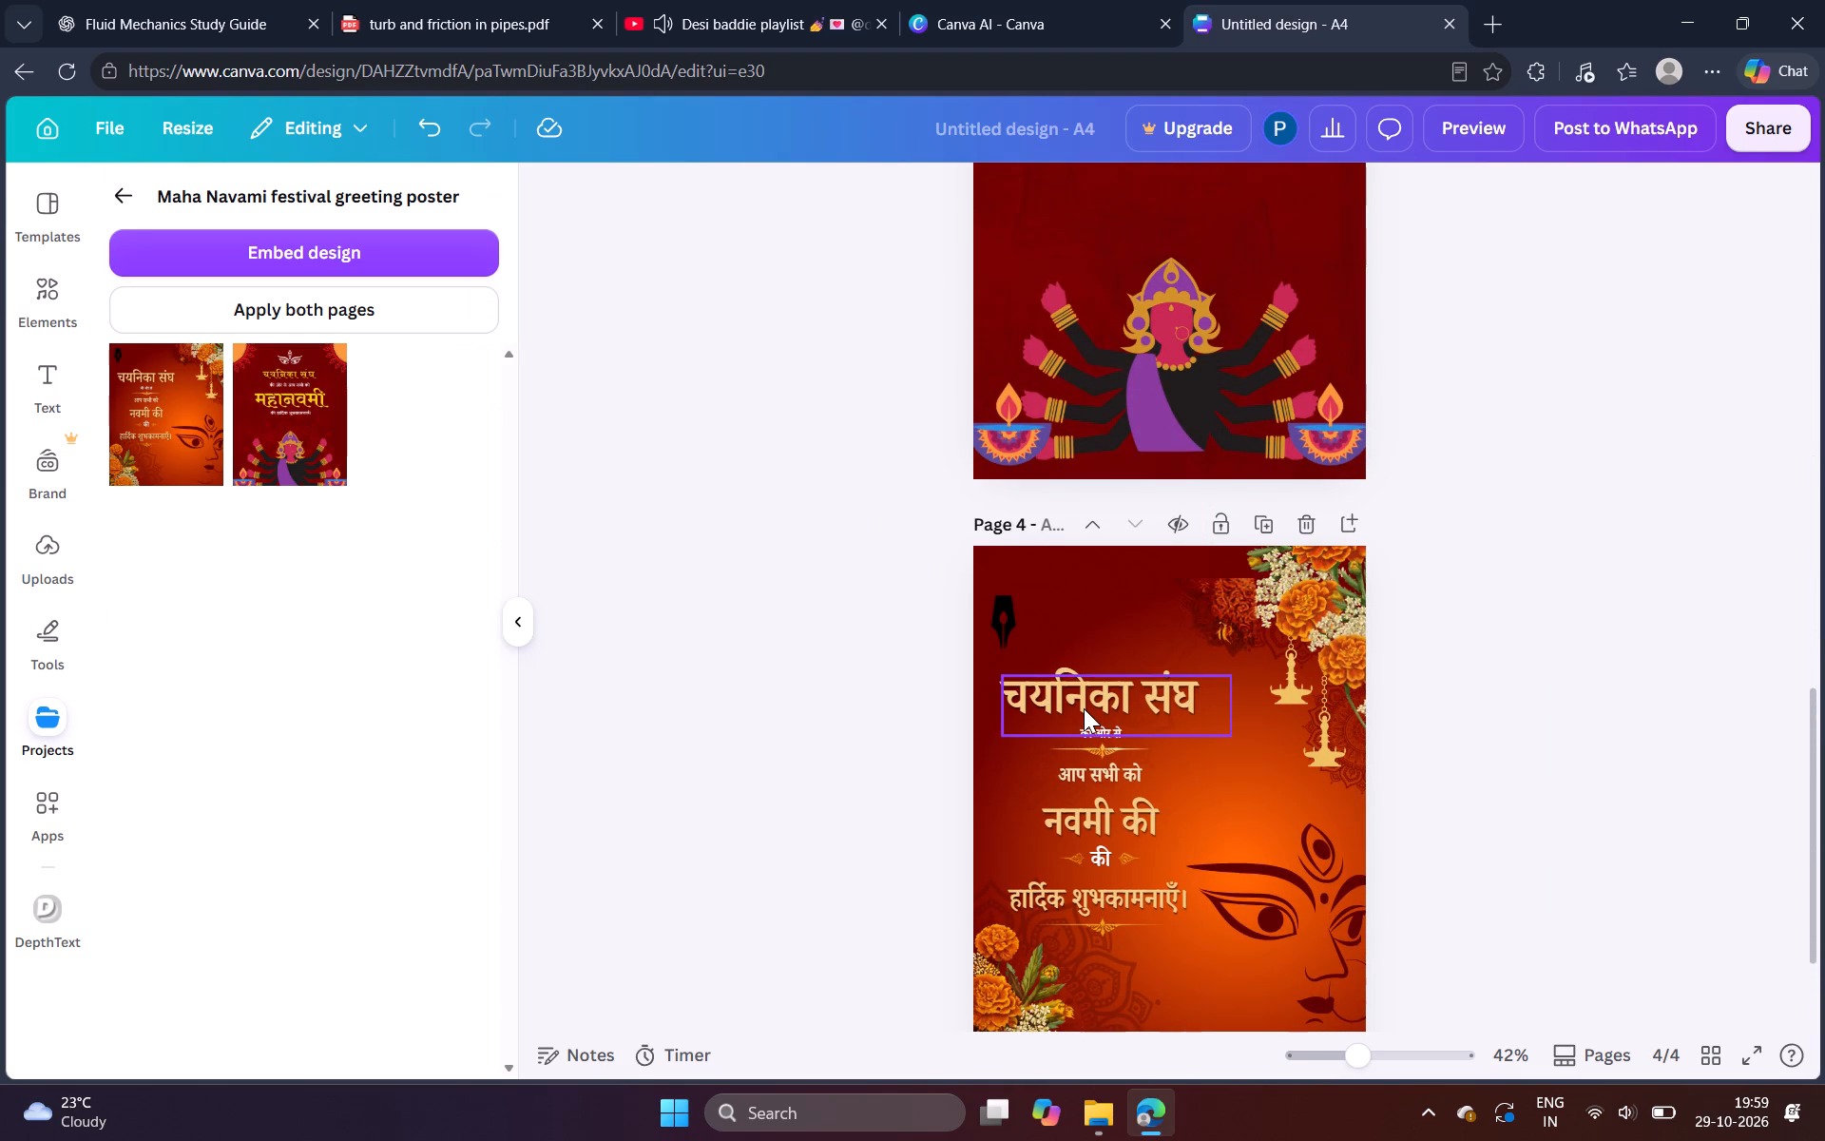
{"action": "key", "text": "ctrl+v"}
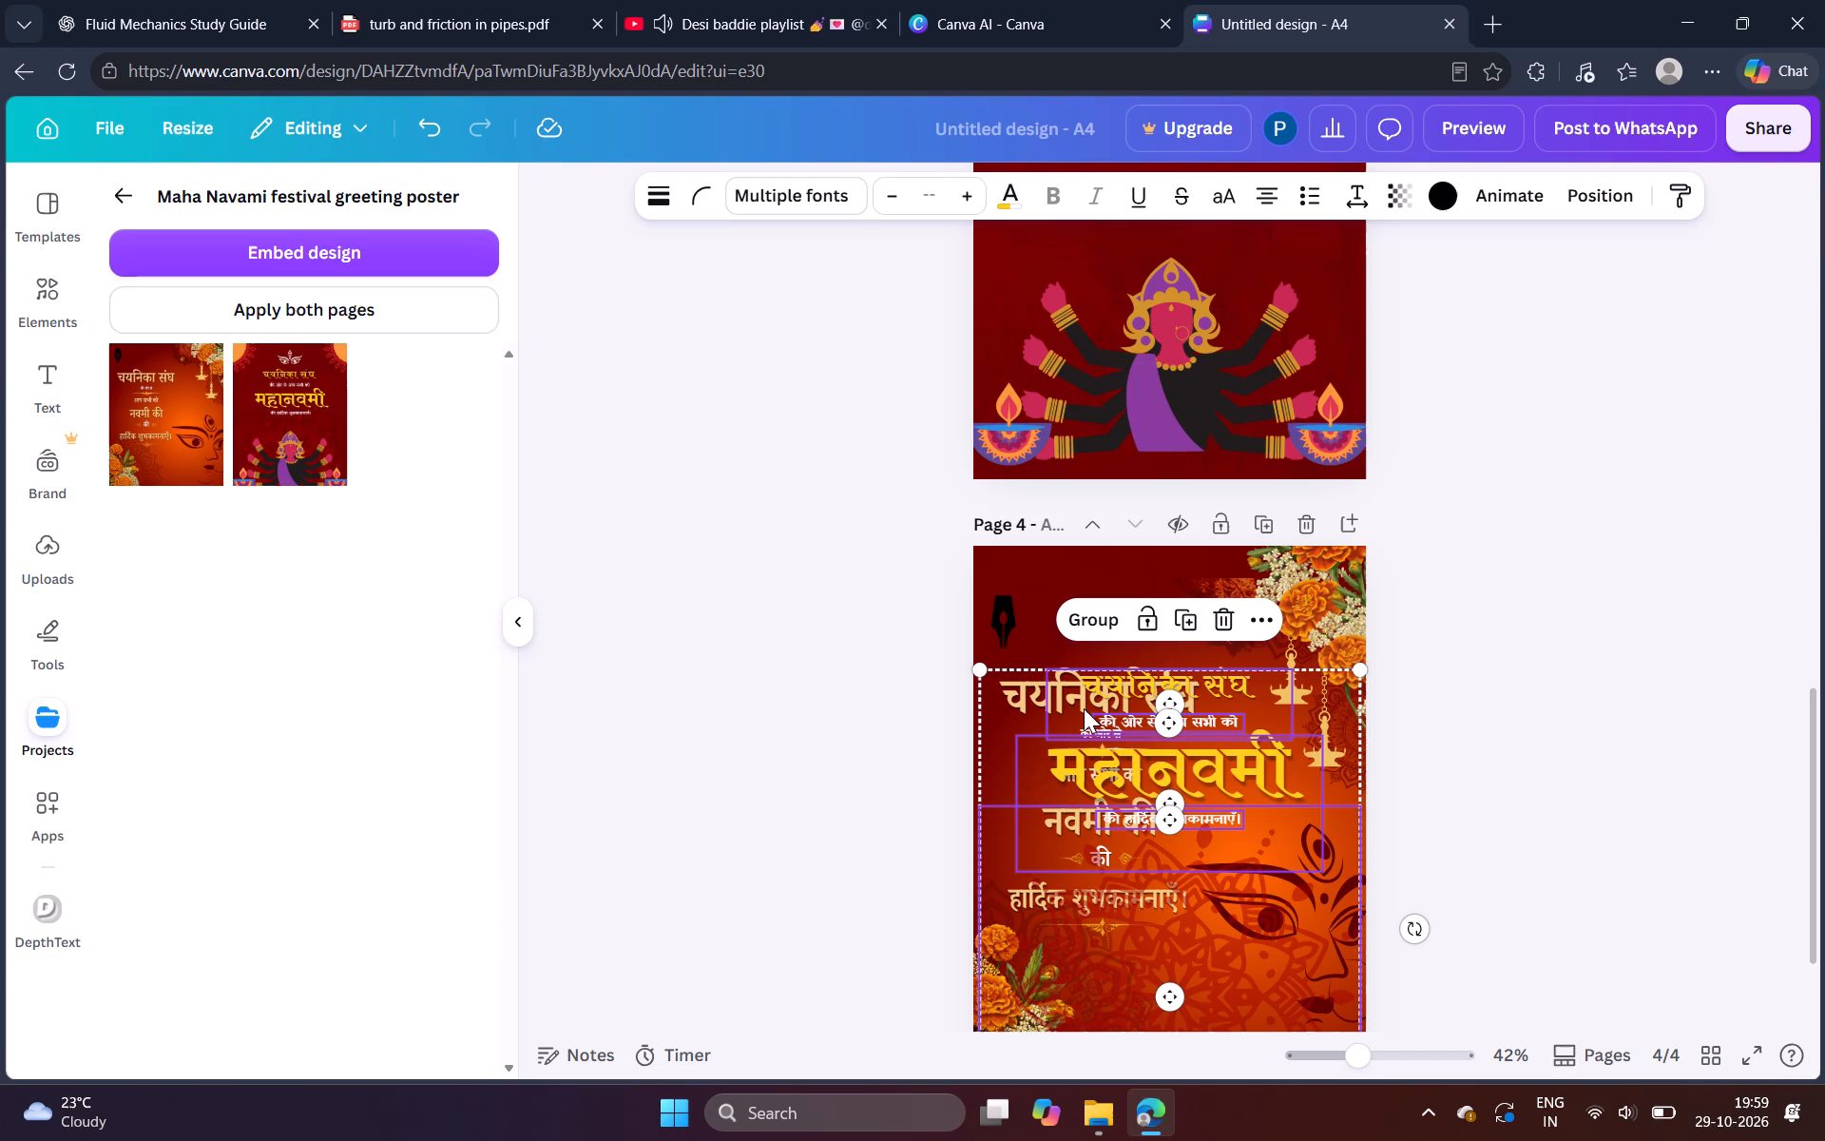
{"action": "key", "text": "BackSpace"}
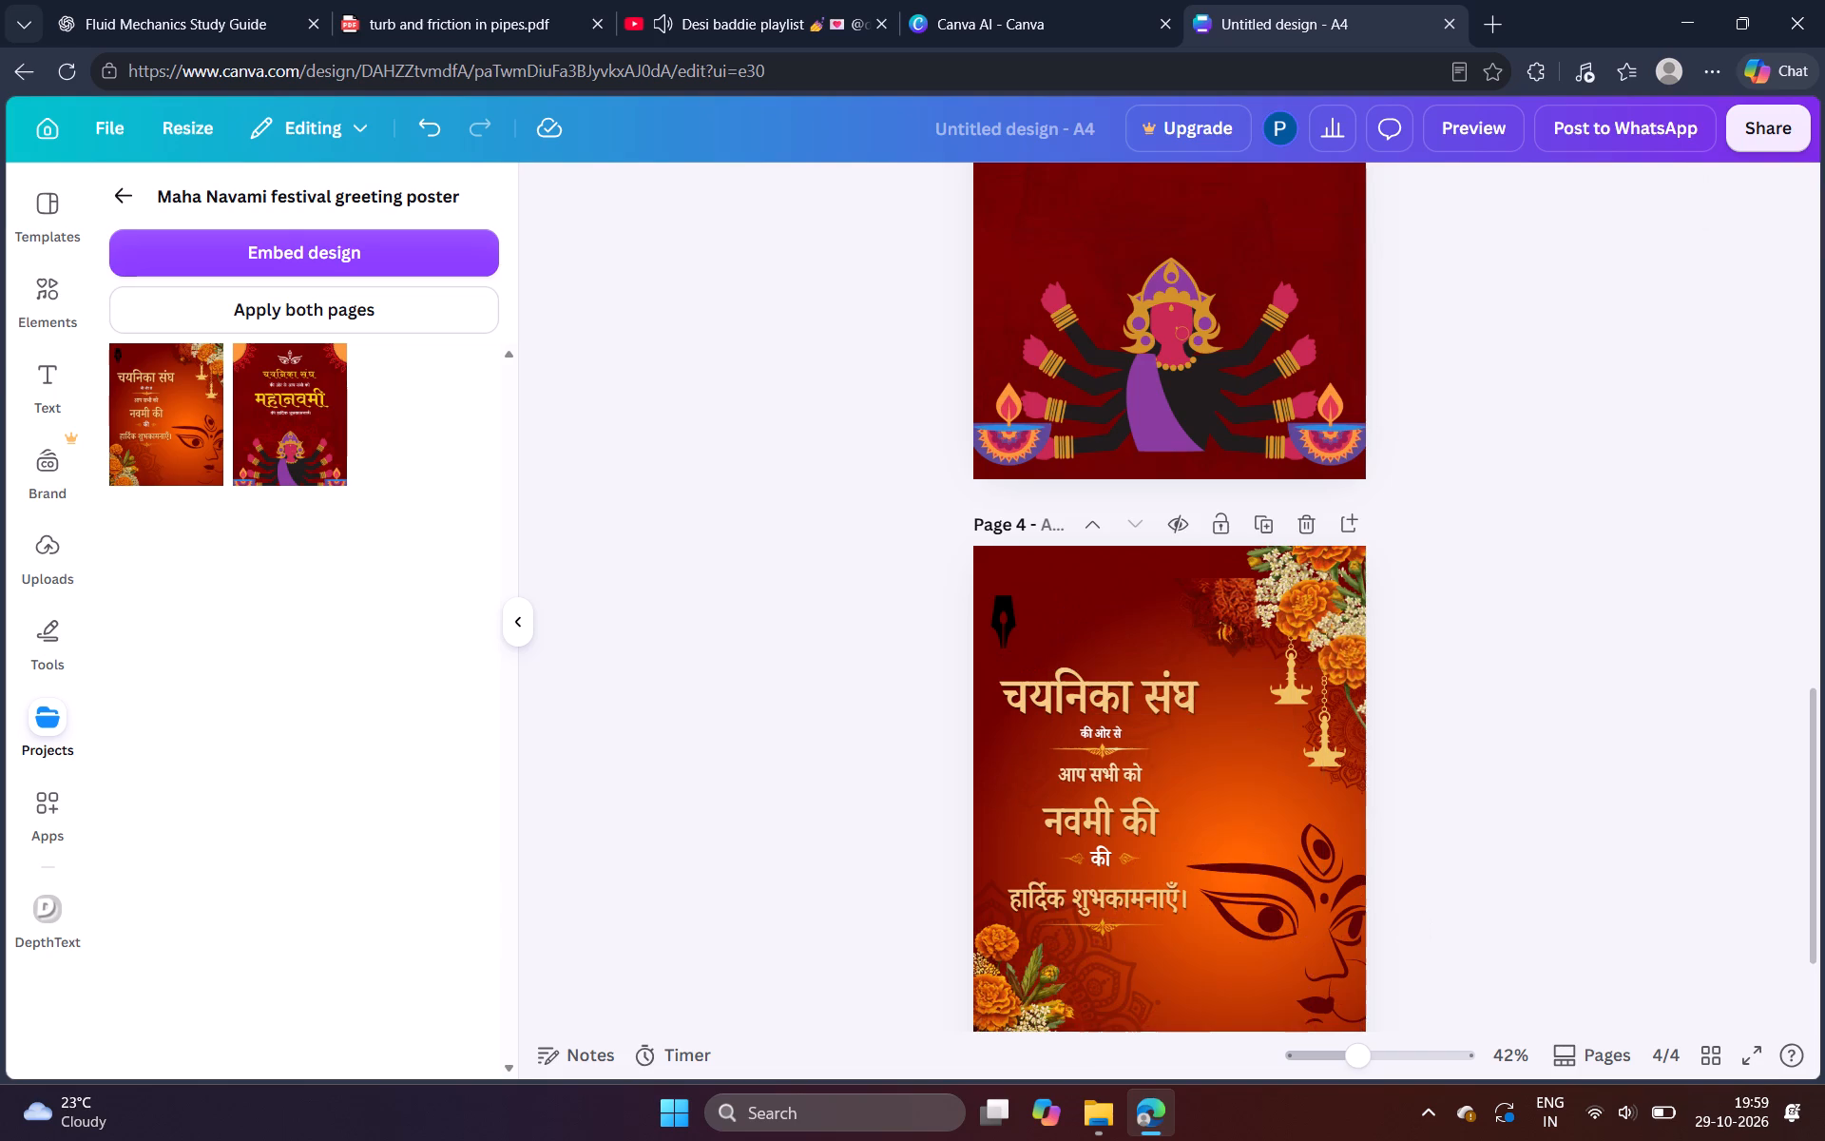
Copy the "चयनिका संघ" heading from page 4 onto the Diwali poster on page 2 and place it above "HAPPY".
{"action": "key", "text": "ctrl+c"}
{"action": "left_click", "coordinate": [1118, 697]}
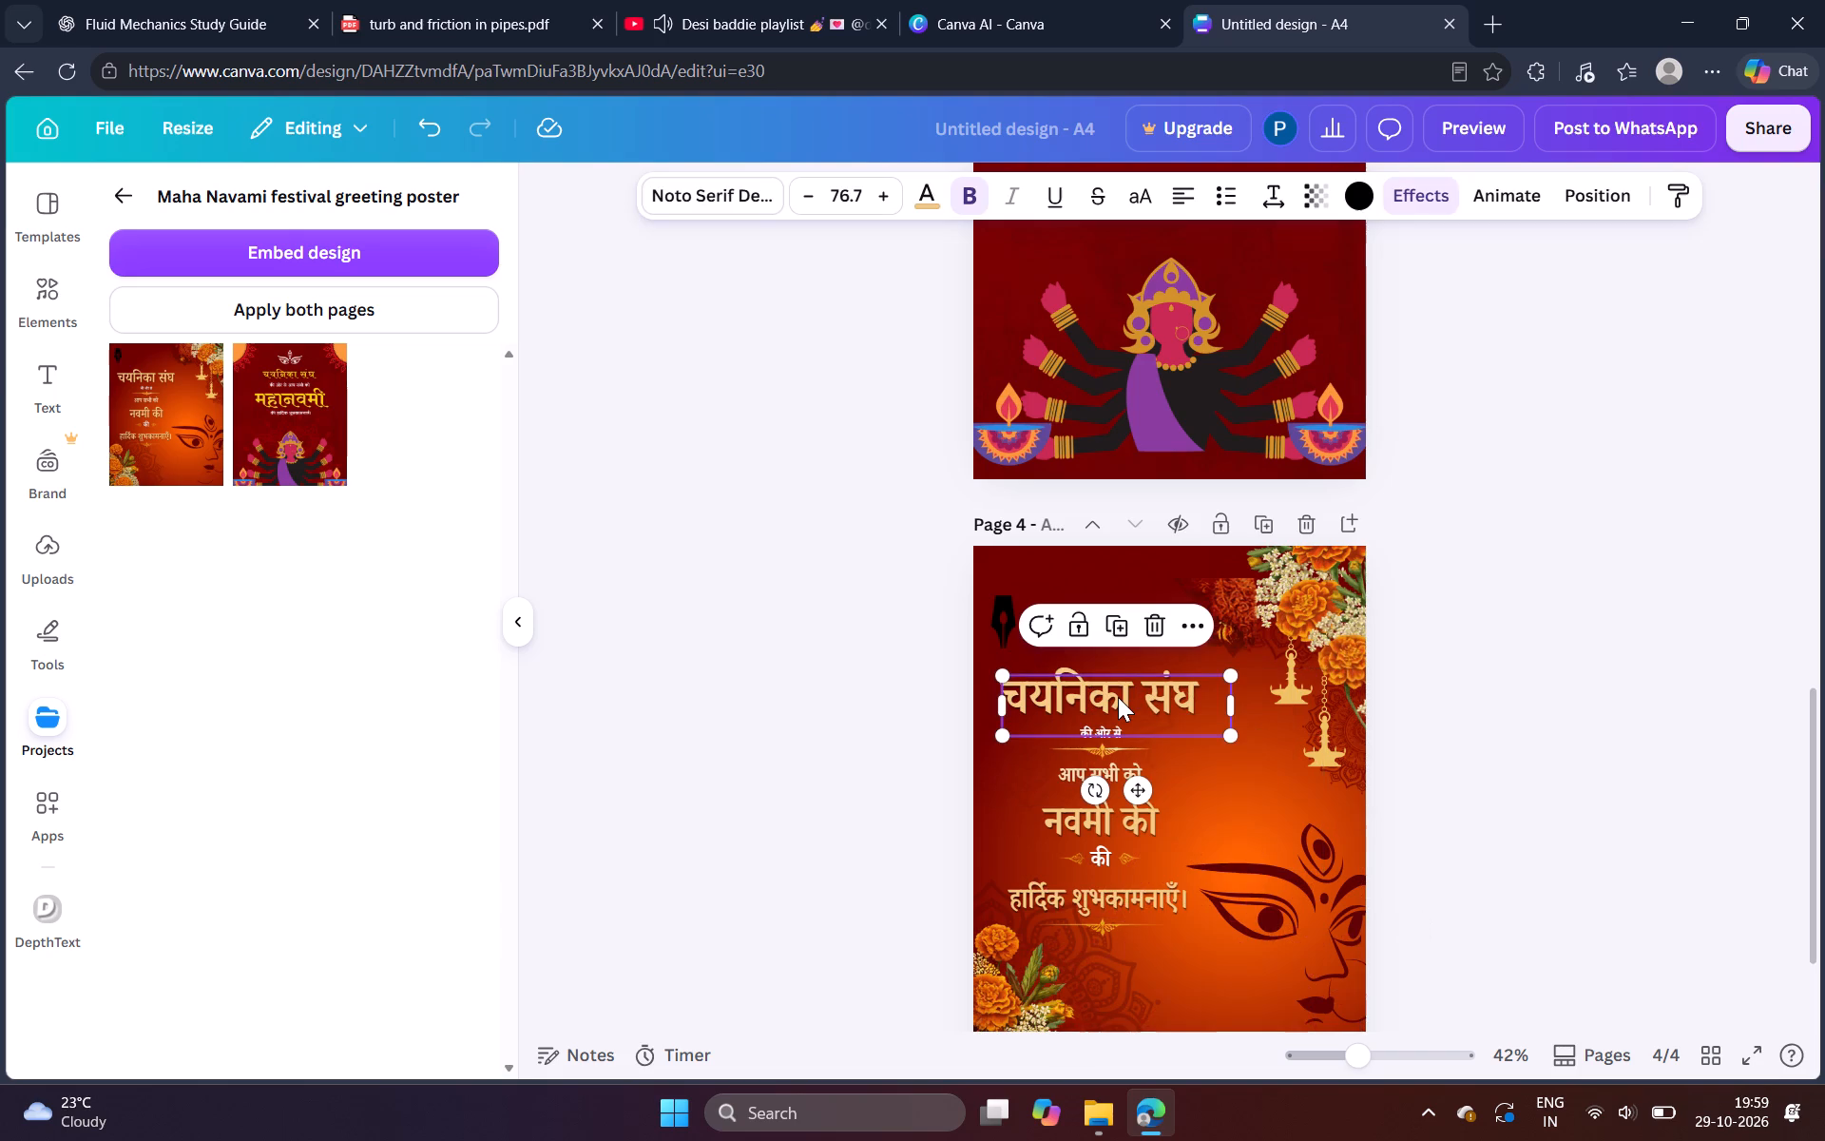
{"action": "key", "text": "ctrl+c"}
{"action": "scroll", "coordinate": [1118, 697], "scroll_direction": "up", "scroll_amount": 3}
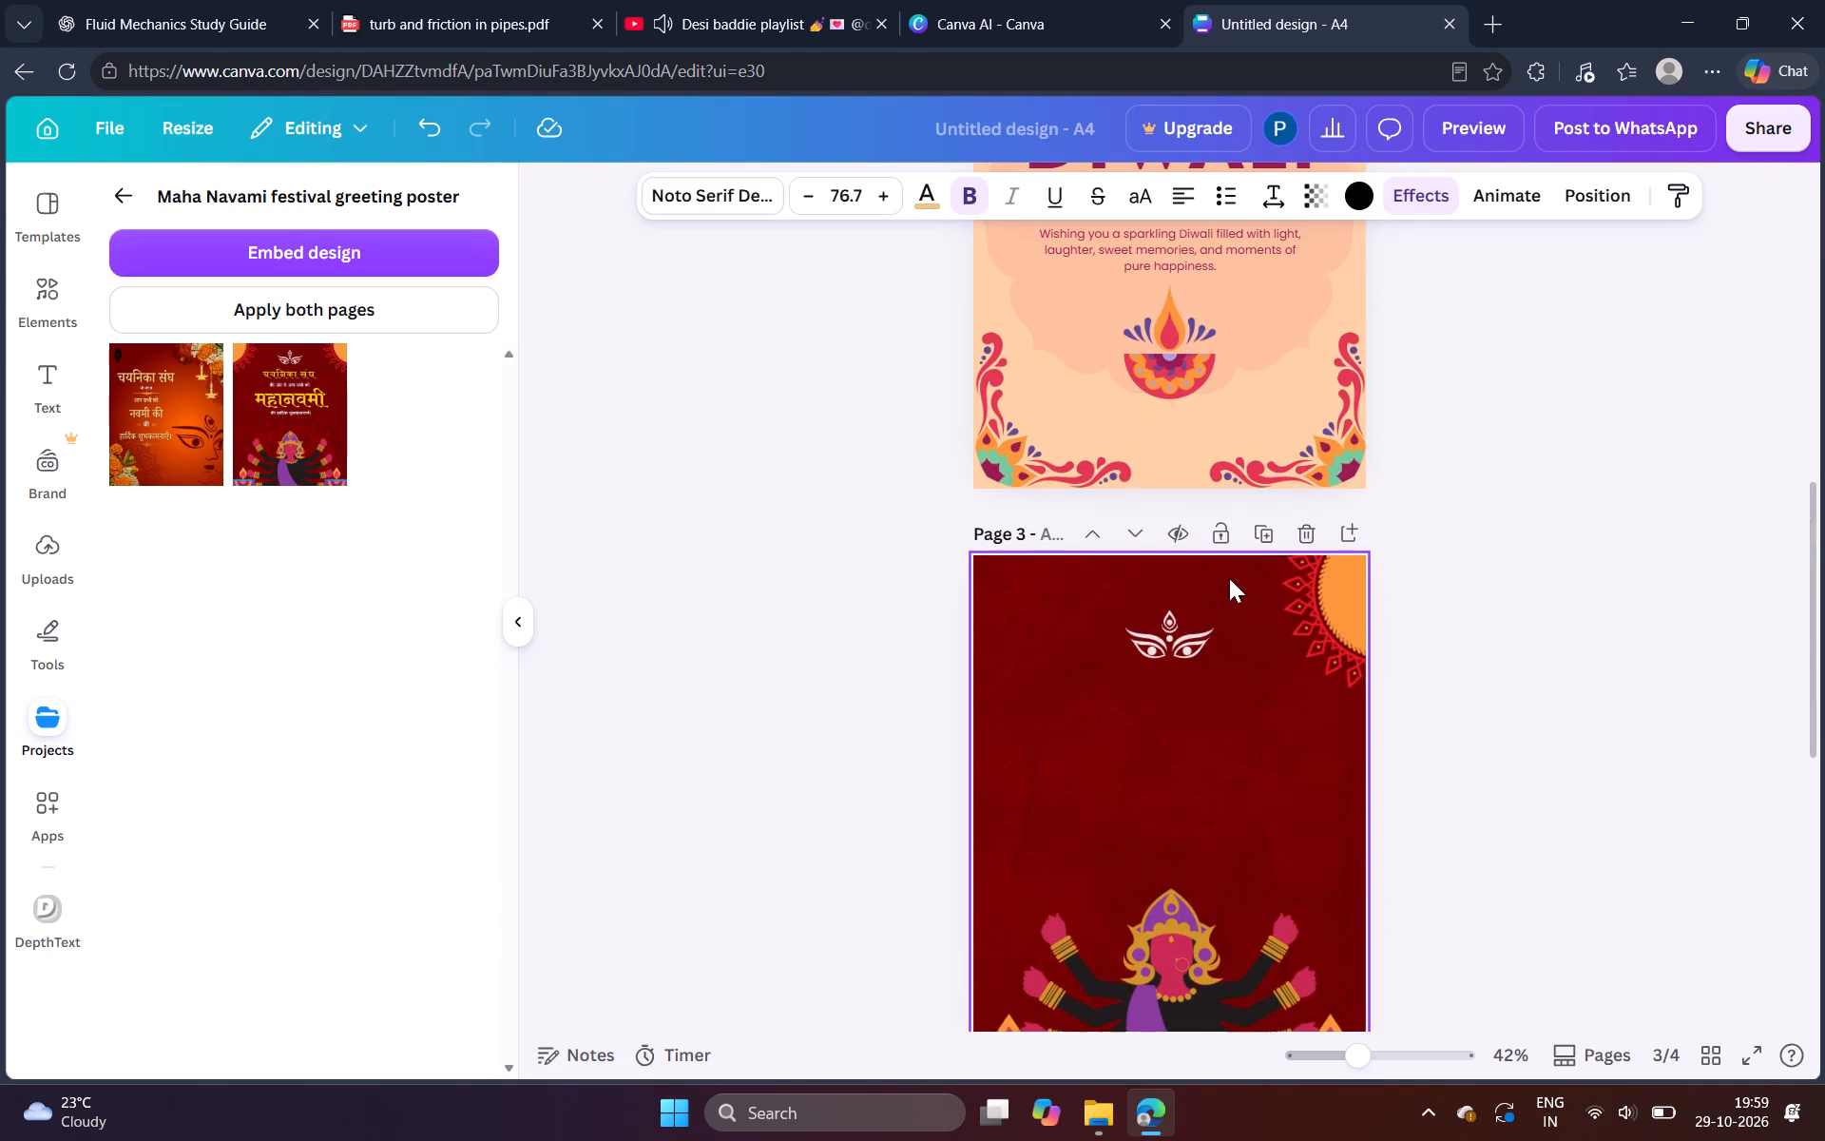
{"action": "scroll", "coordinate": [960, 403], "scroll_direction": "up", "scroll_amount": 2}
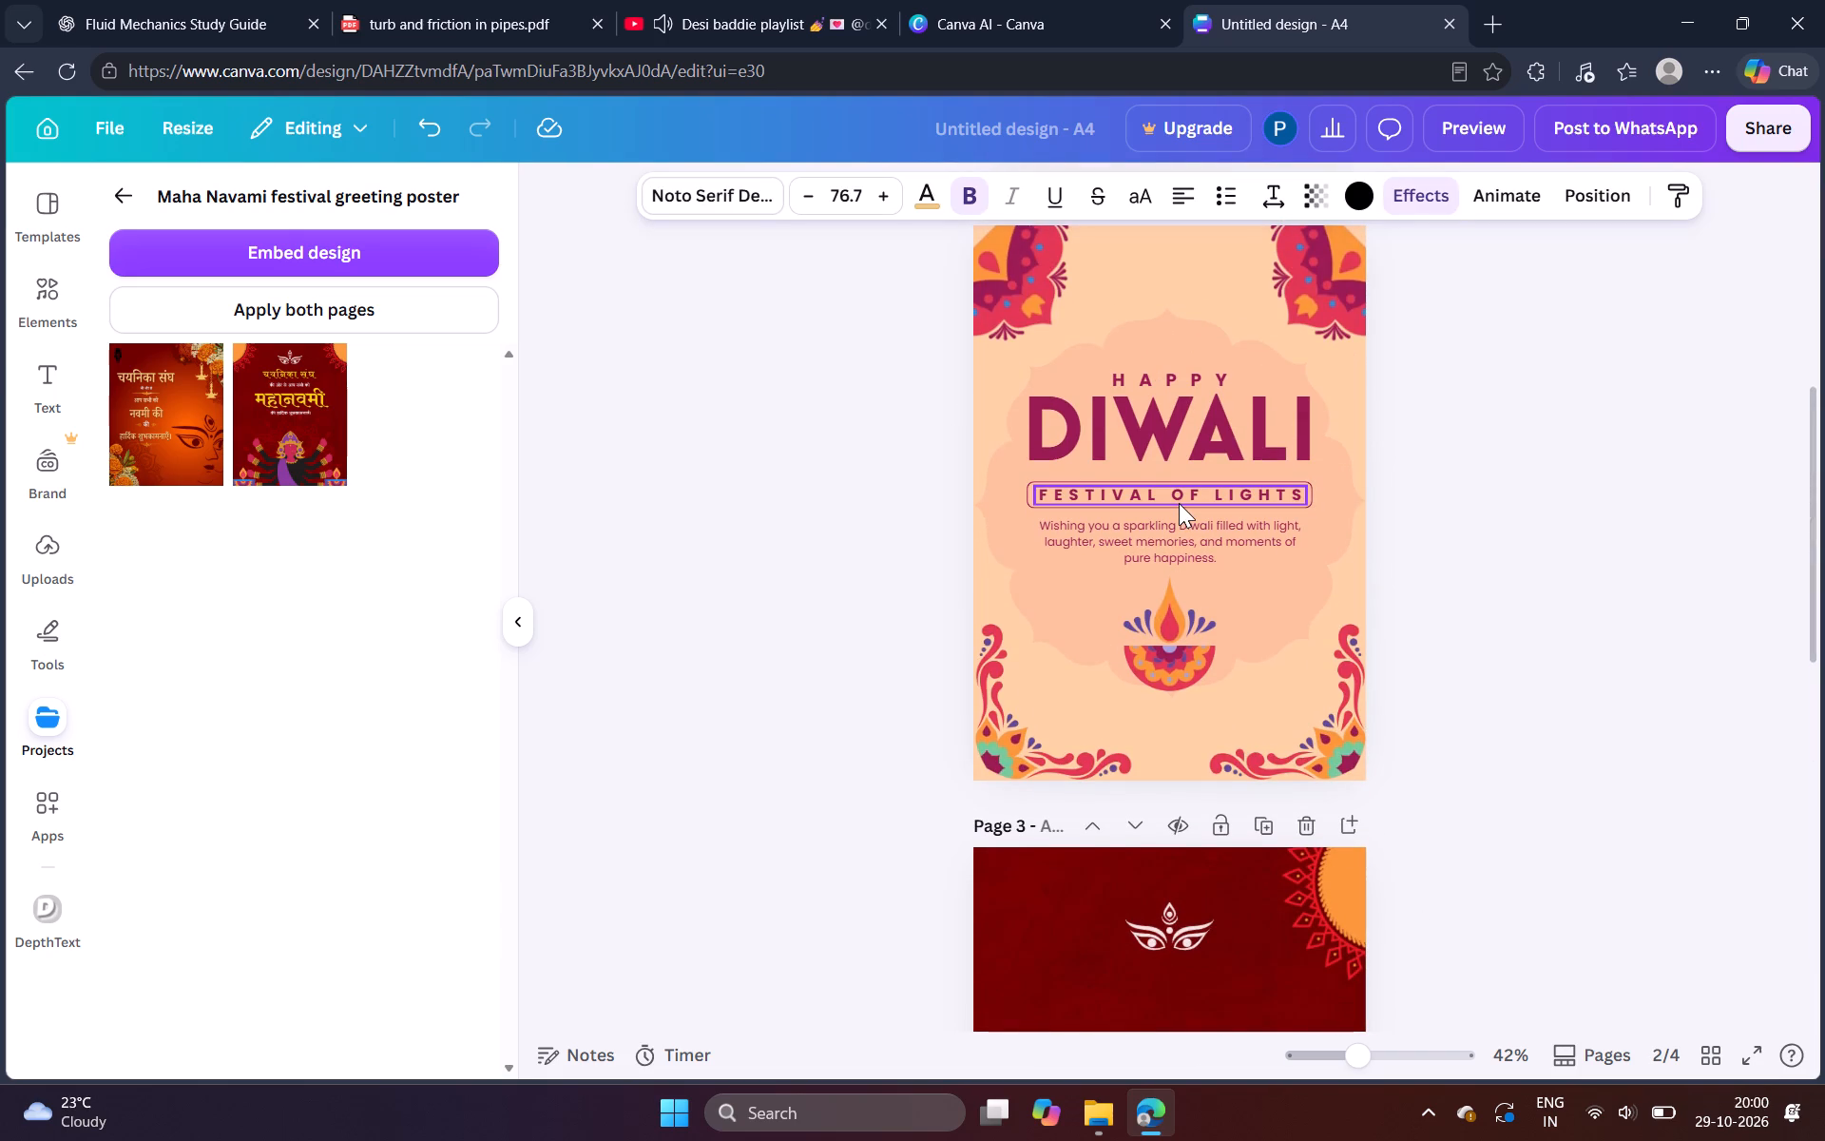
{"action": "key", "text": "ctrl+v"}
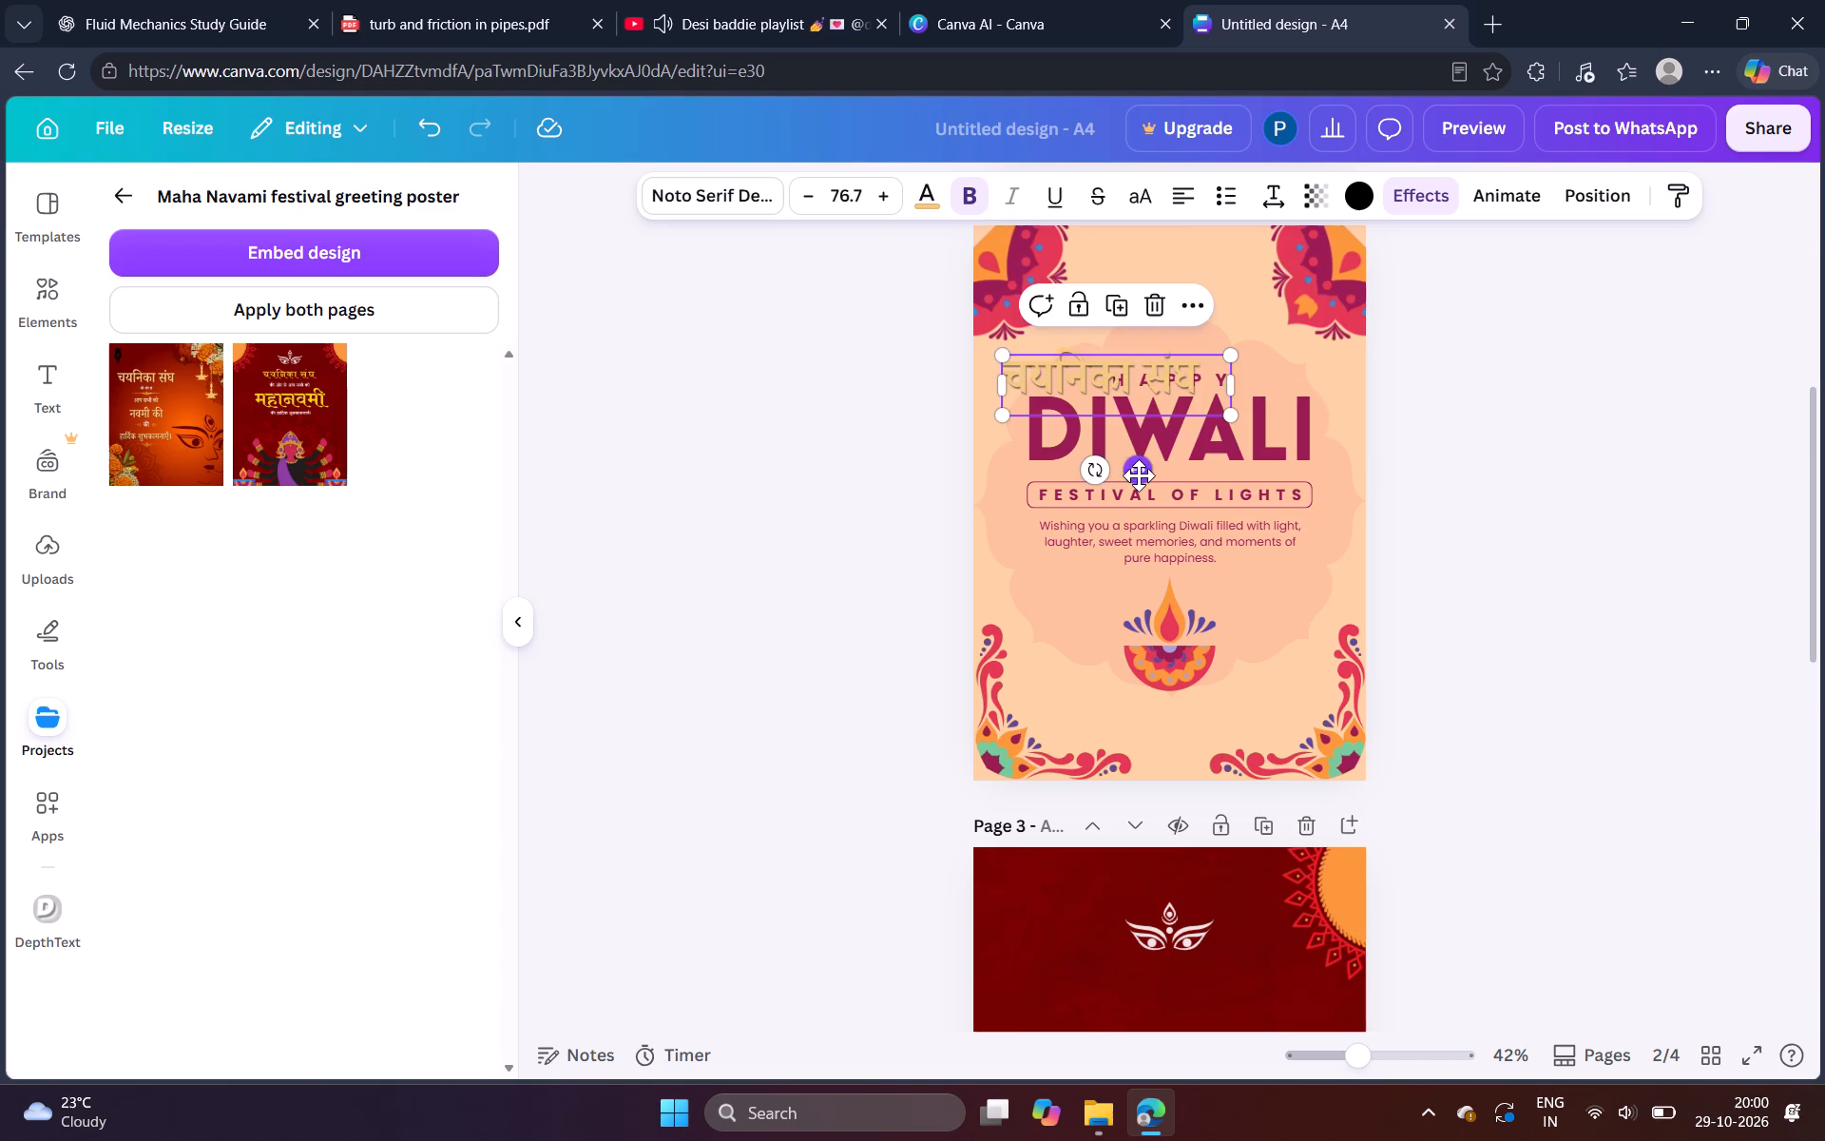
{"action": "left_click_drag", "start_coordinate": [1139, 475], "coordinate": [1201, 414]}
{"action": "left_click_drag", "start_coordinate": [1201, 414], "coordinate": [1759, 763]}
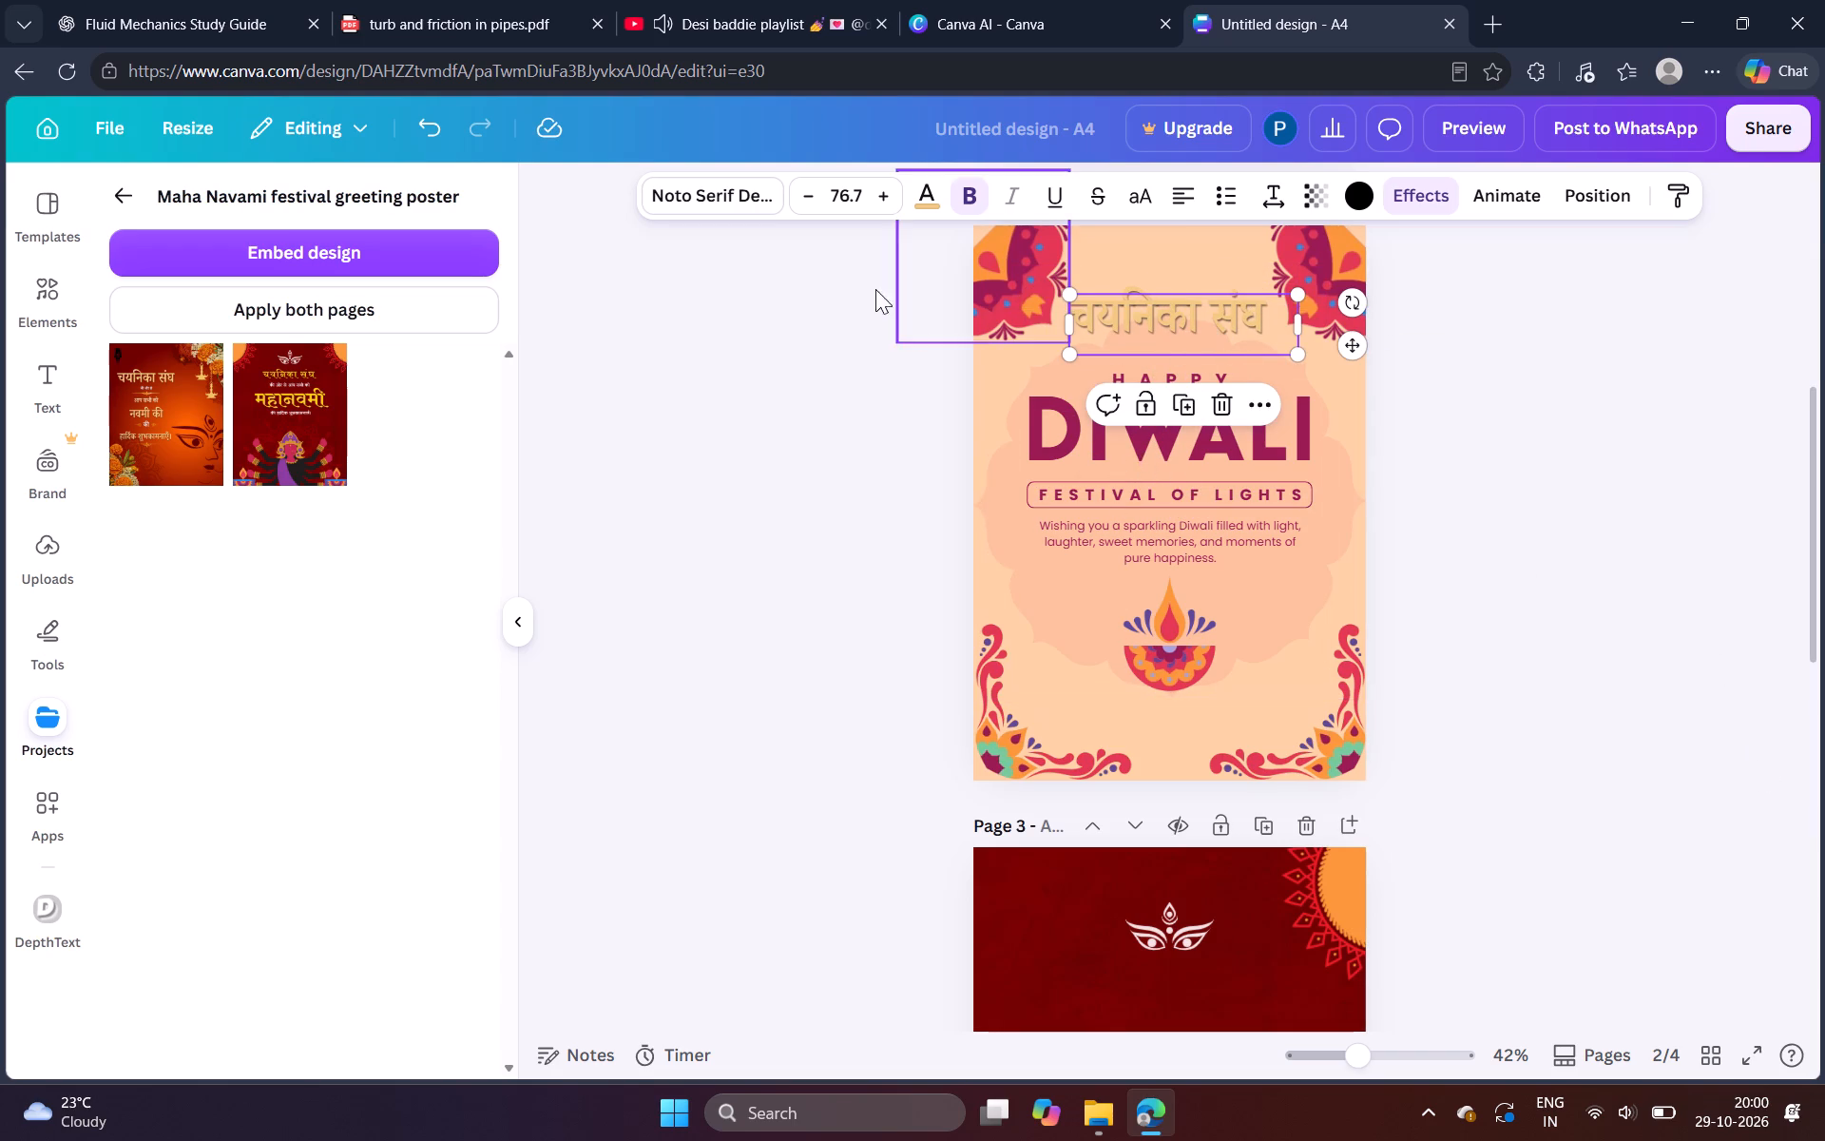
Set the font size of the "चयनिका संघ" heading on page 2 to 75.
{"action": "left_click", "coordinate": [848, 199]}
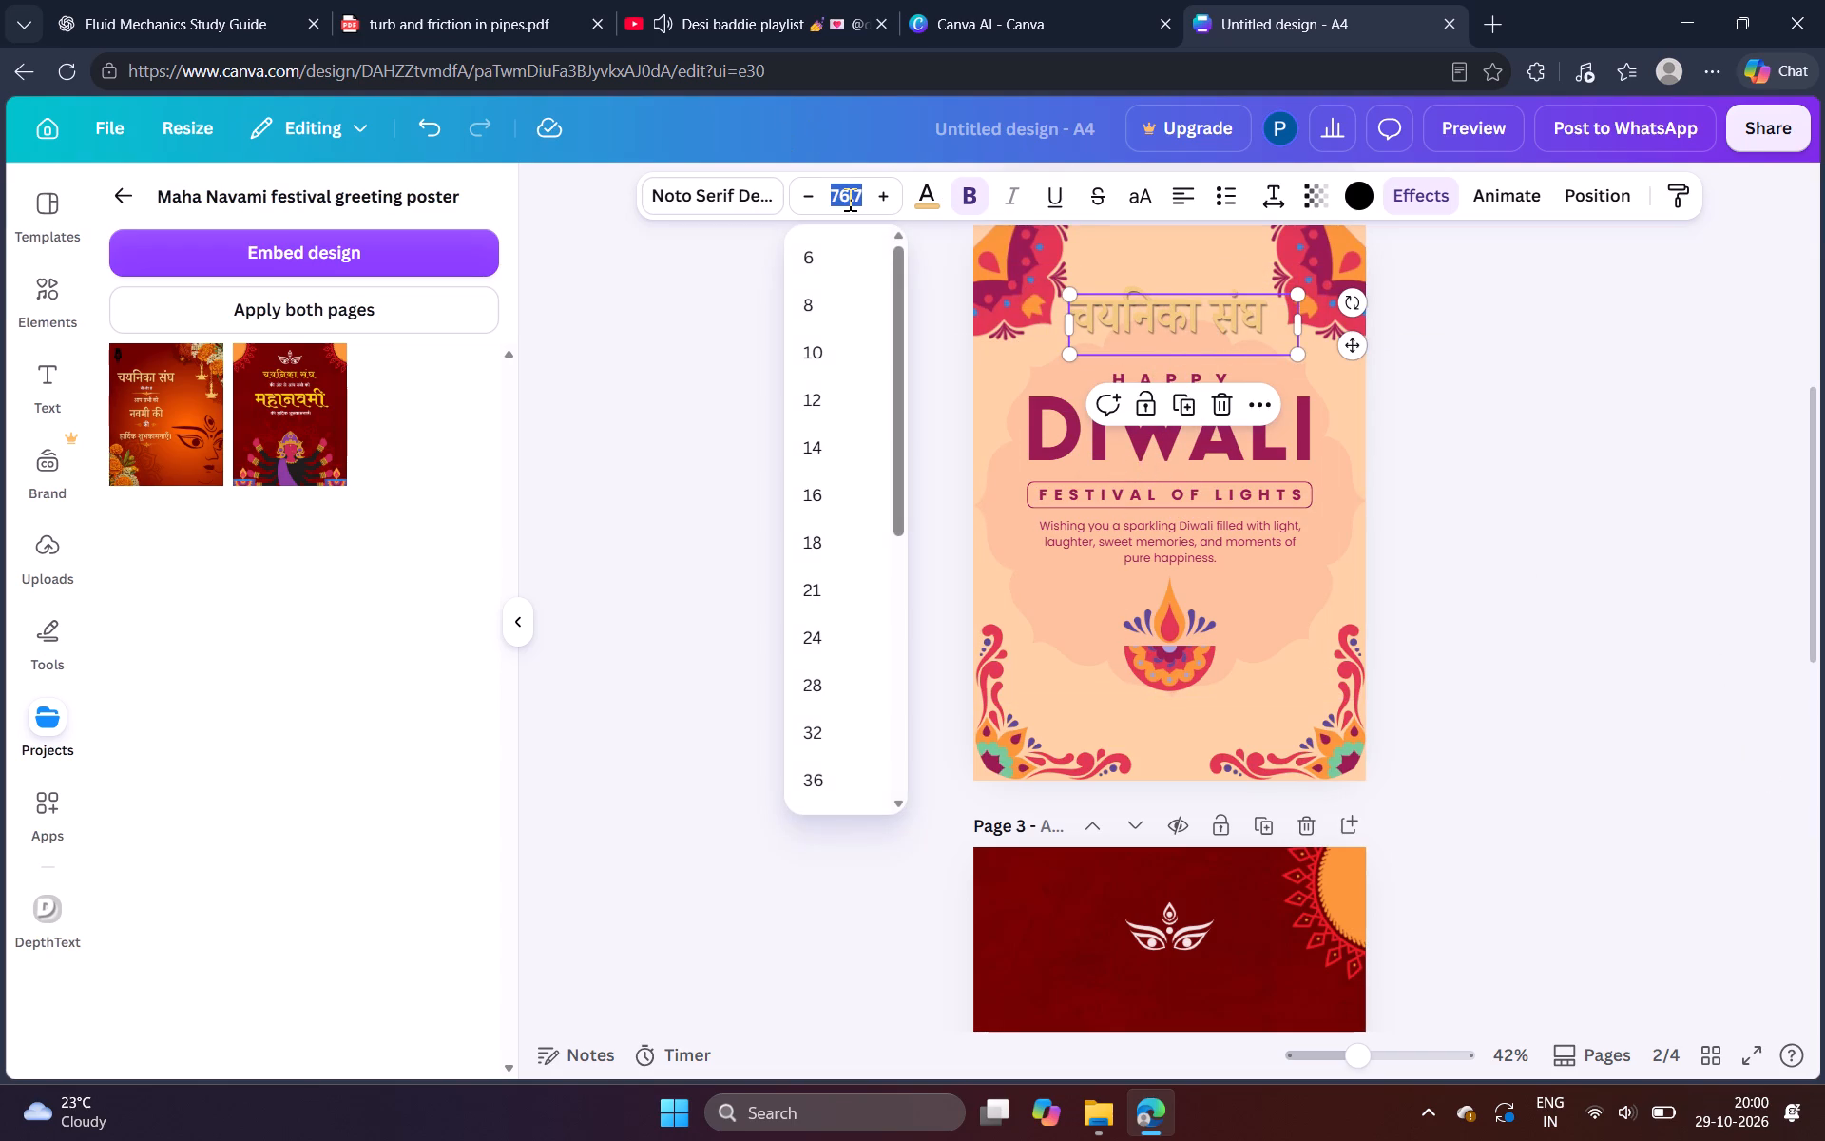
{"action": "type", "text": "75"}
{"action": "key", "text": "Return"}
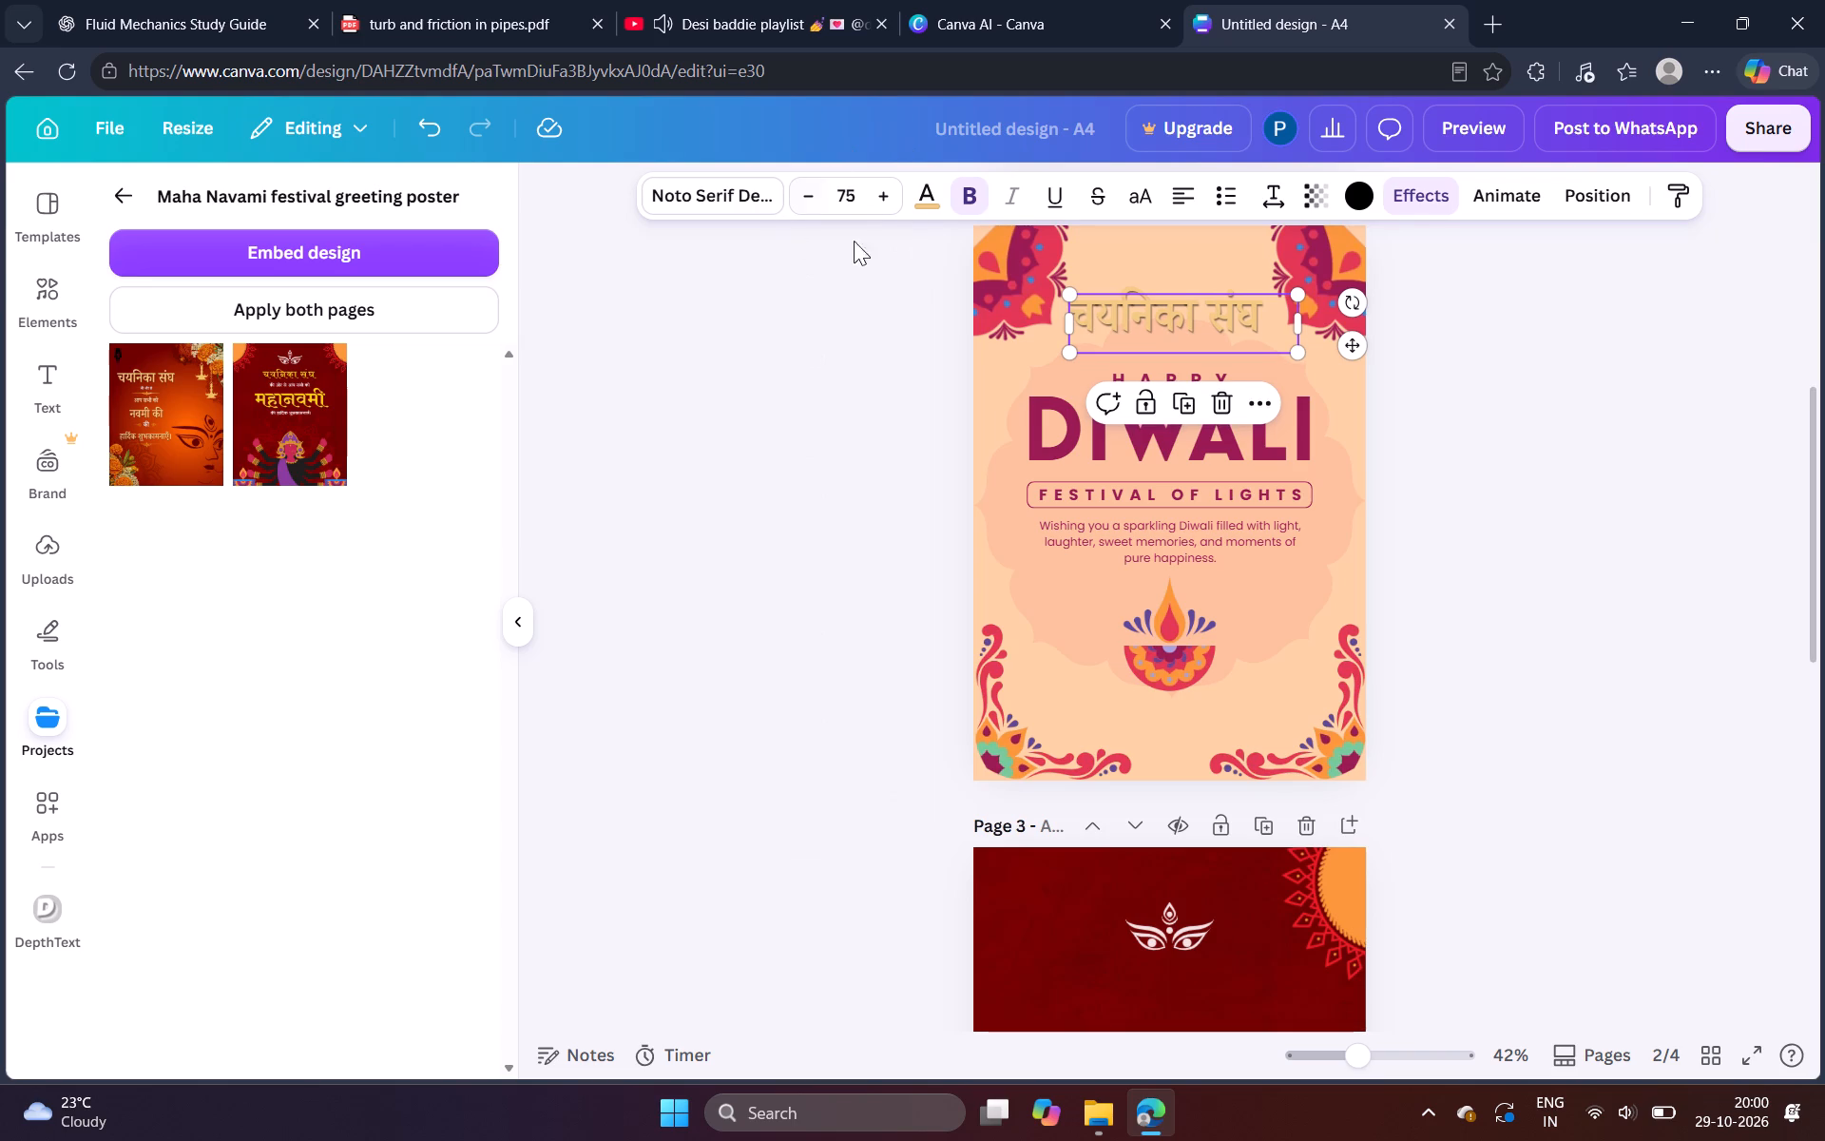
Recolour the "चयनिका संघ" heading on page 2, trying maroon and settling on the orange text colour.
{"action": "left_click", "coordinate": [919, 195]}
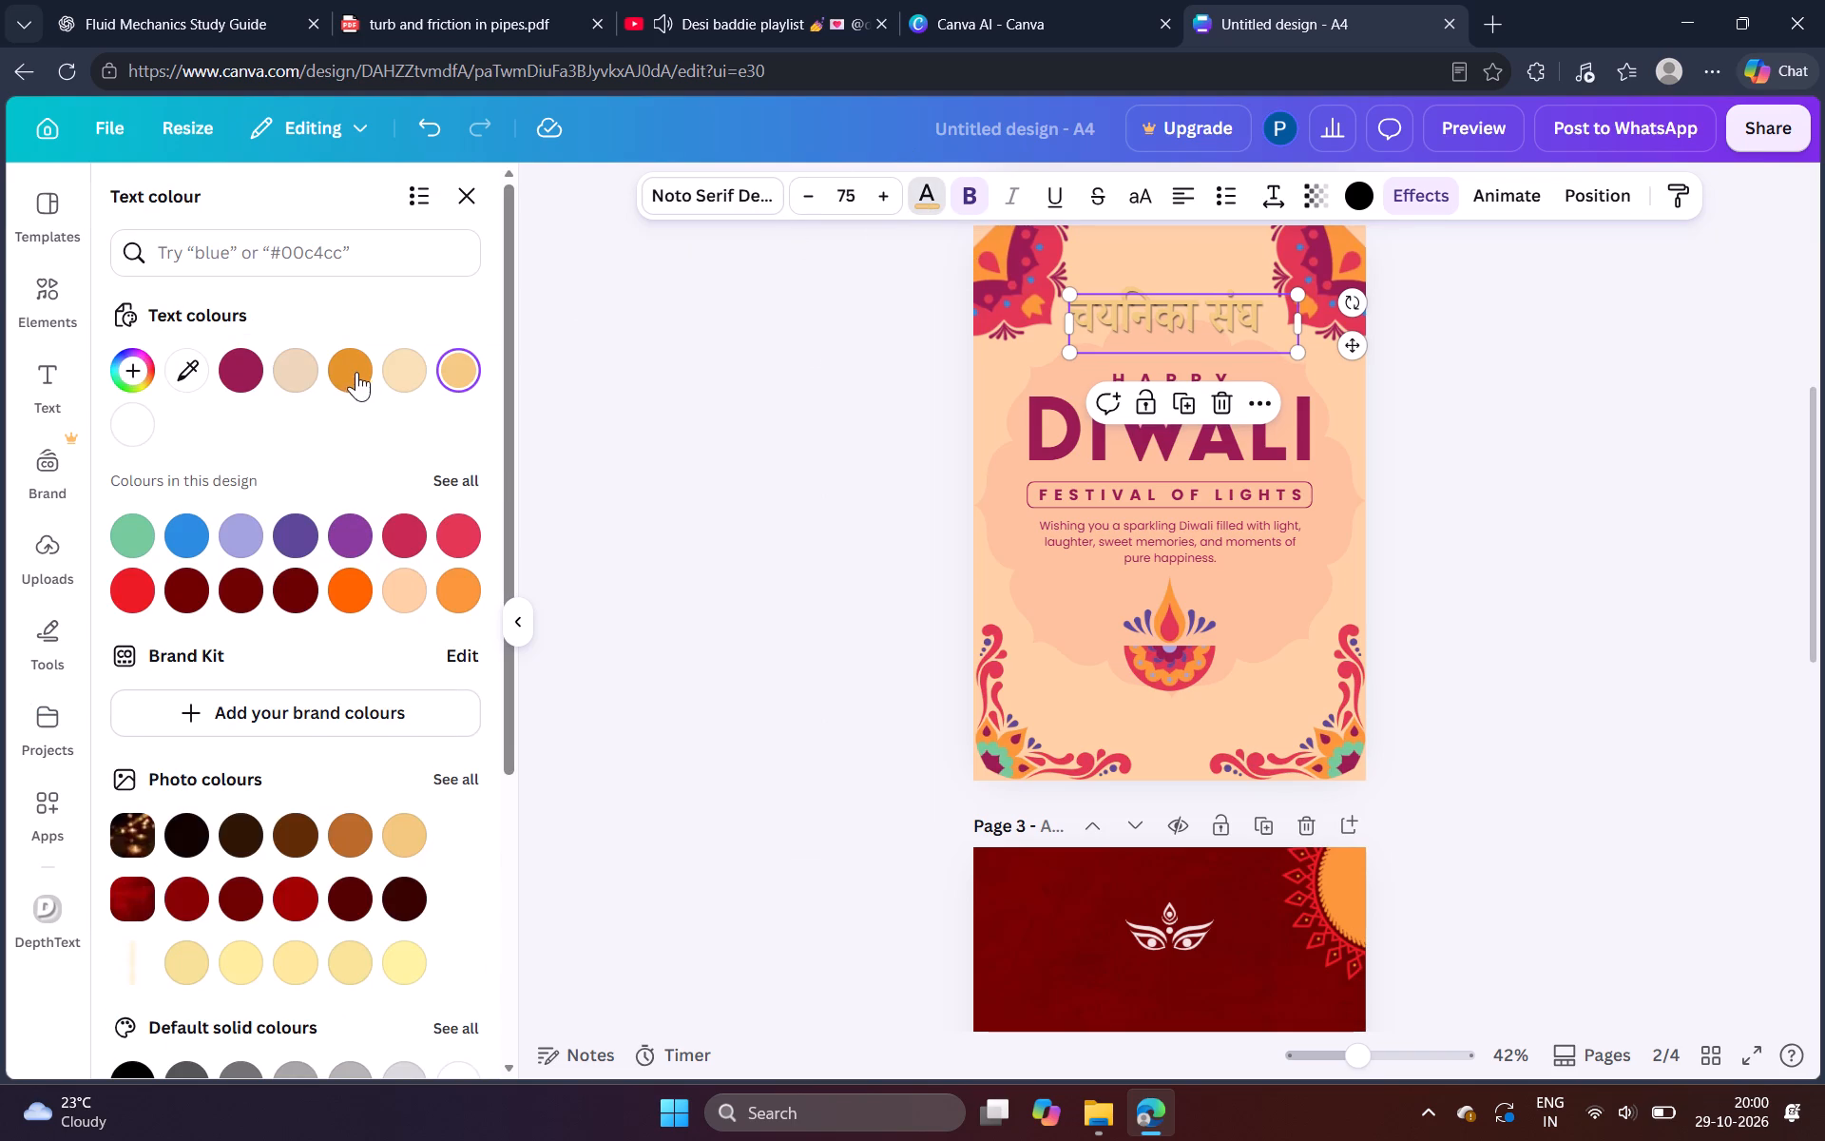
{"action": "left_click", "coordinate": [355, 375]}
{"action": "left_click", "coordinate": [247, 363]}
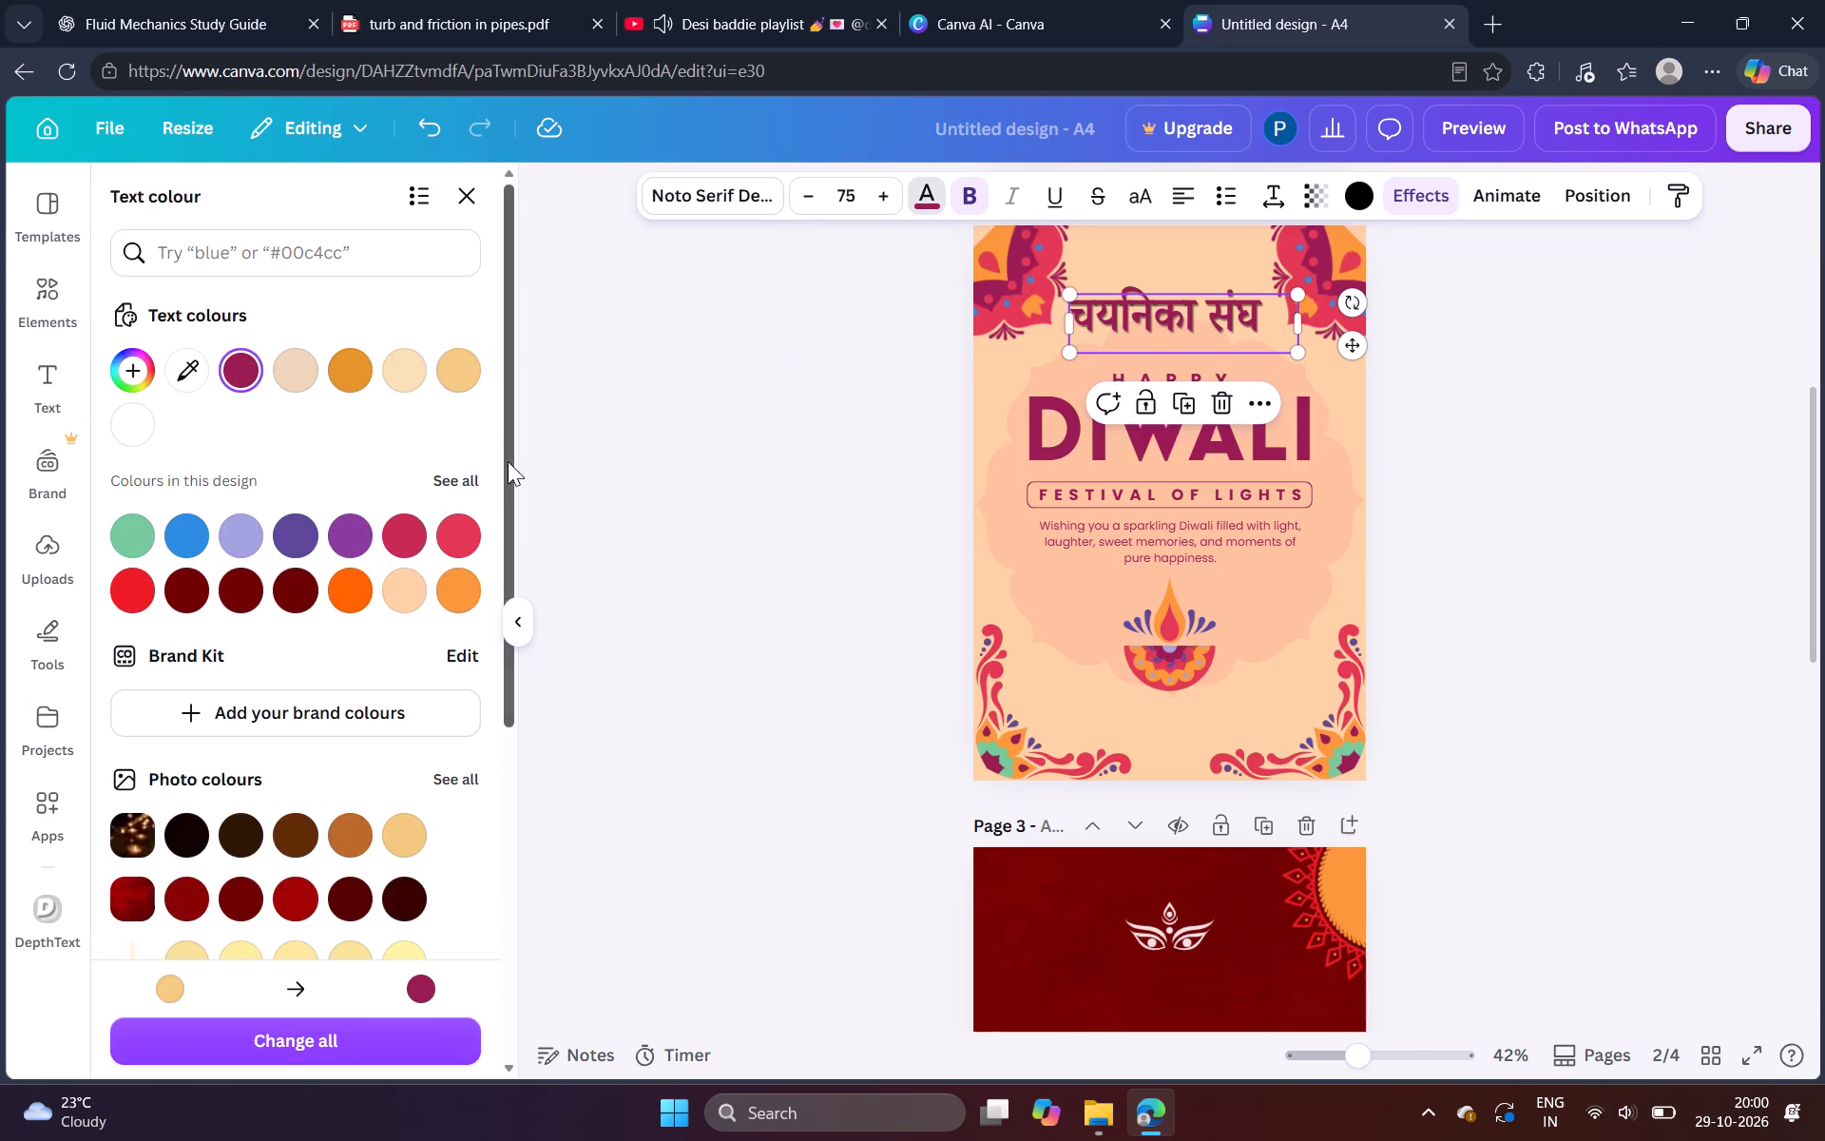
{"action": "left_click", "coordinate": [349, 383]}
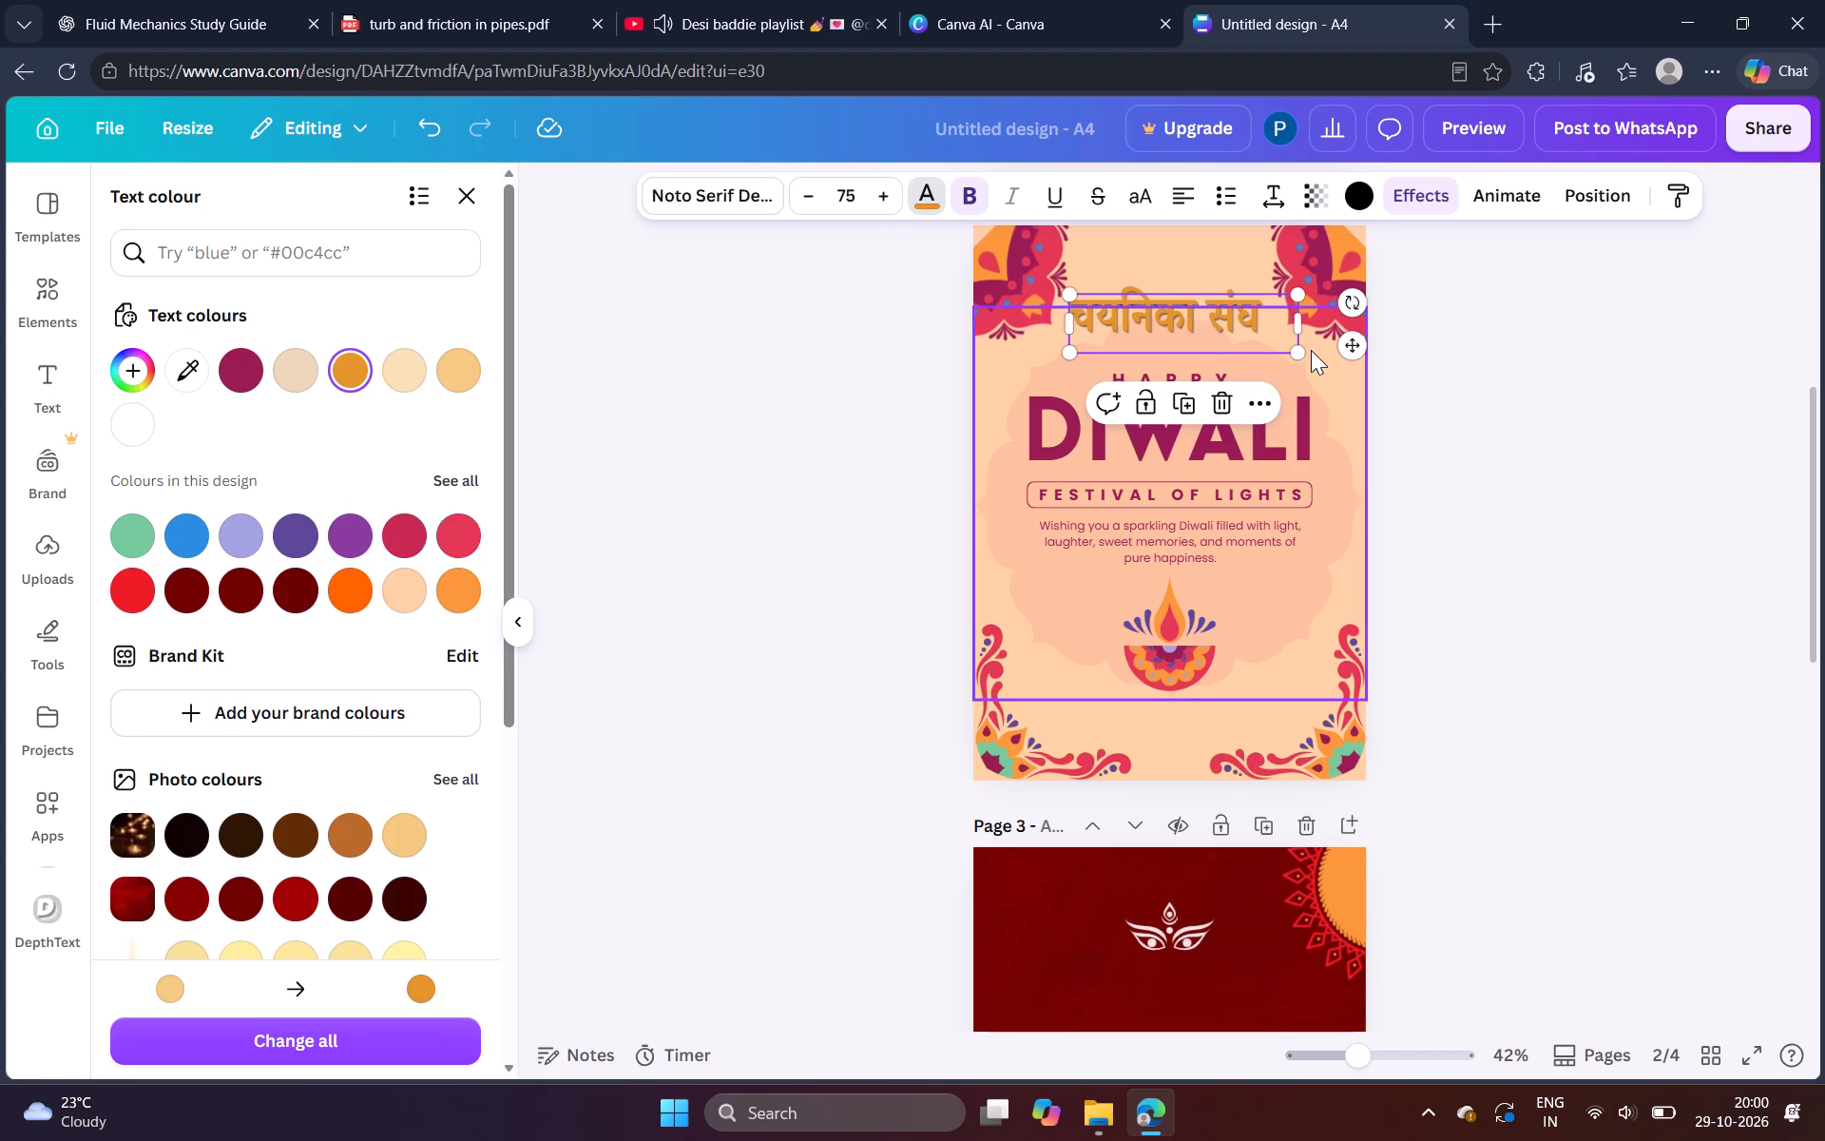
Shrink the "चयनिका संघ" heading to a font size of about 58.2 and centre it above "HAPPY DIWALI".
{"action": "left_click_drag", "start_coordinate": [1291, 355], "coordinate": [1245, 318]}
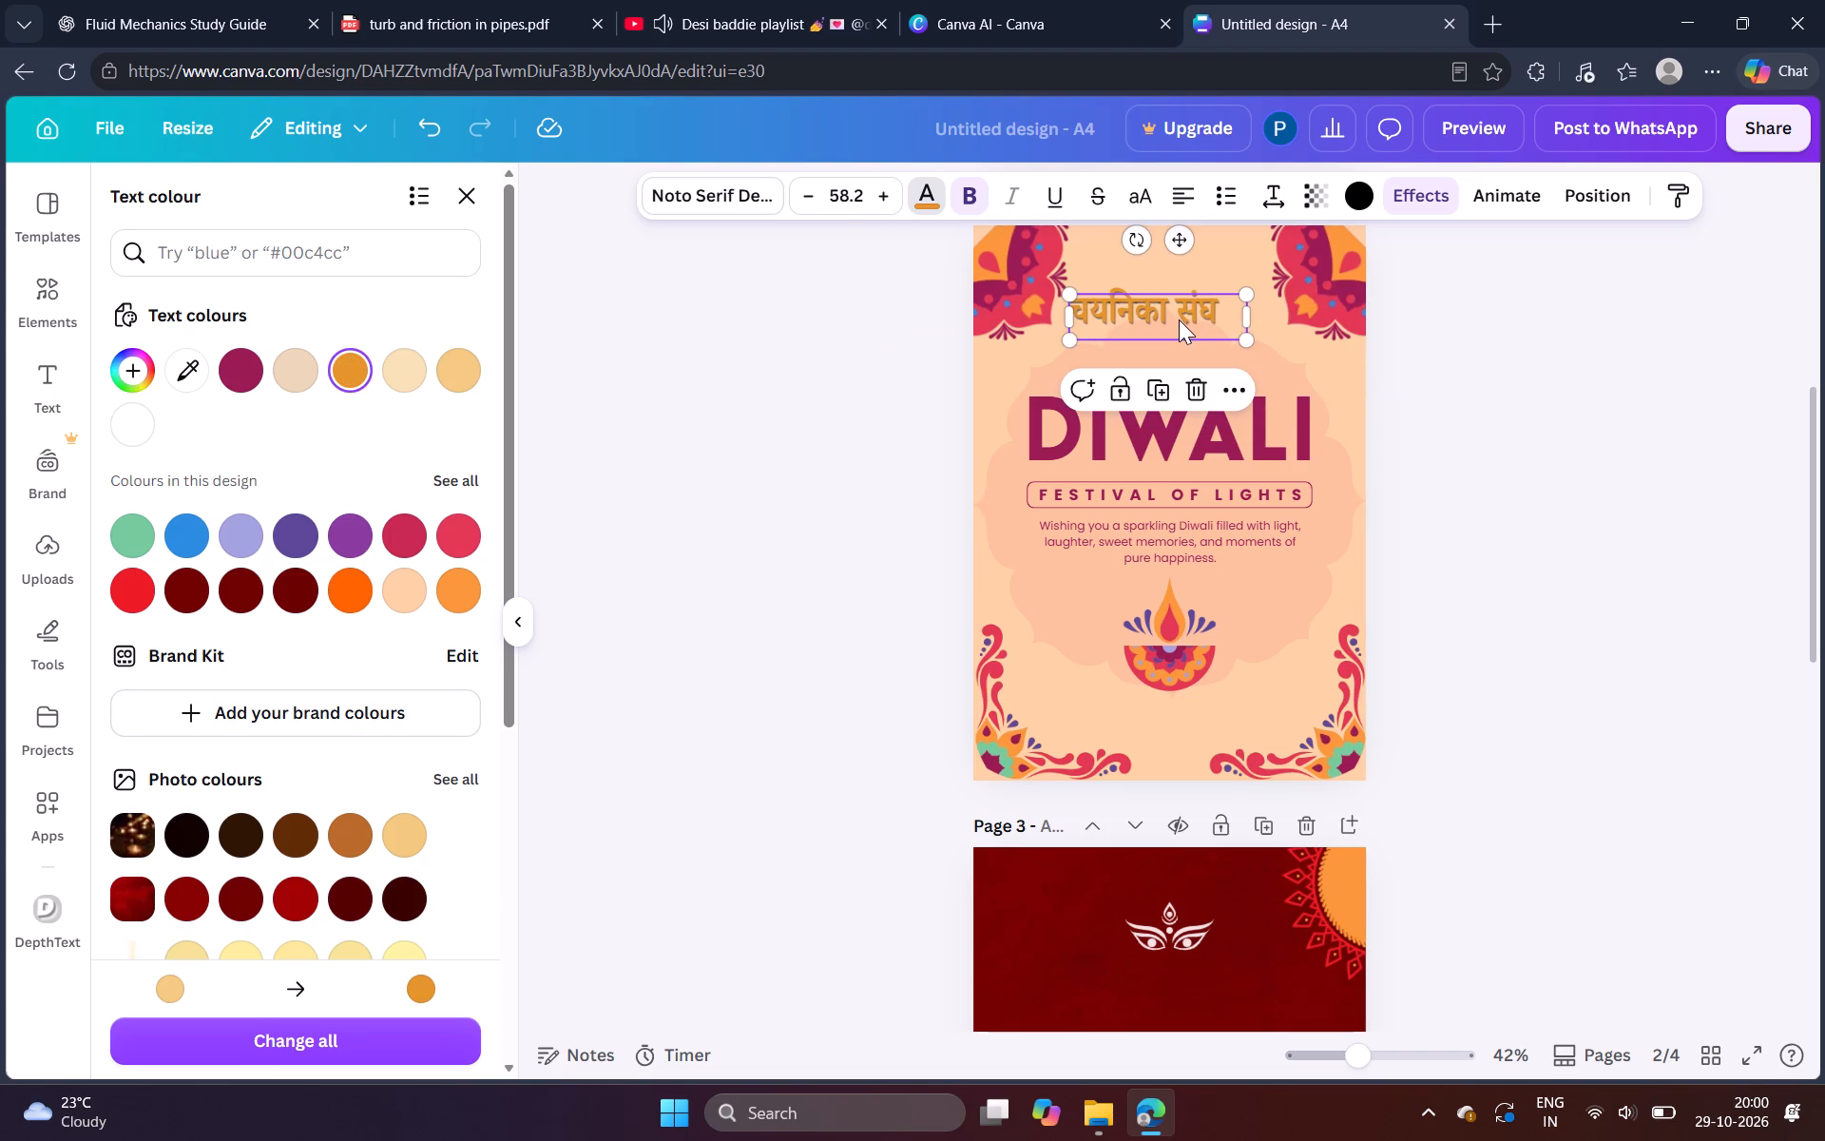
{"action": "left_click_drag", "start_coordinate": [1179, 319], "coordinate": [1196, 319]}
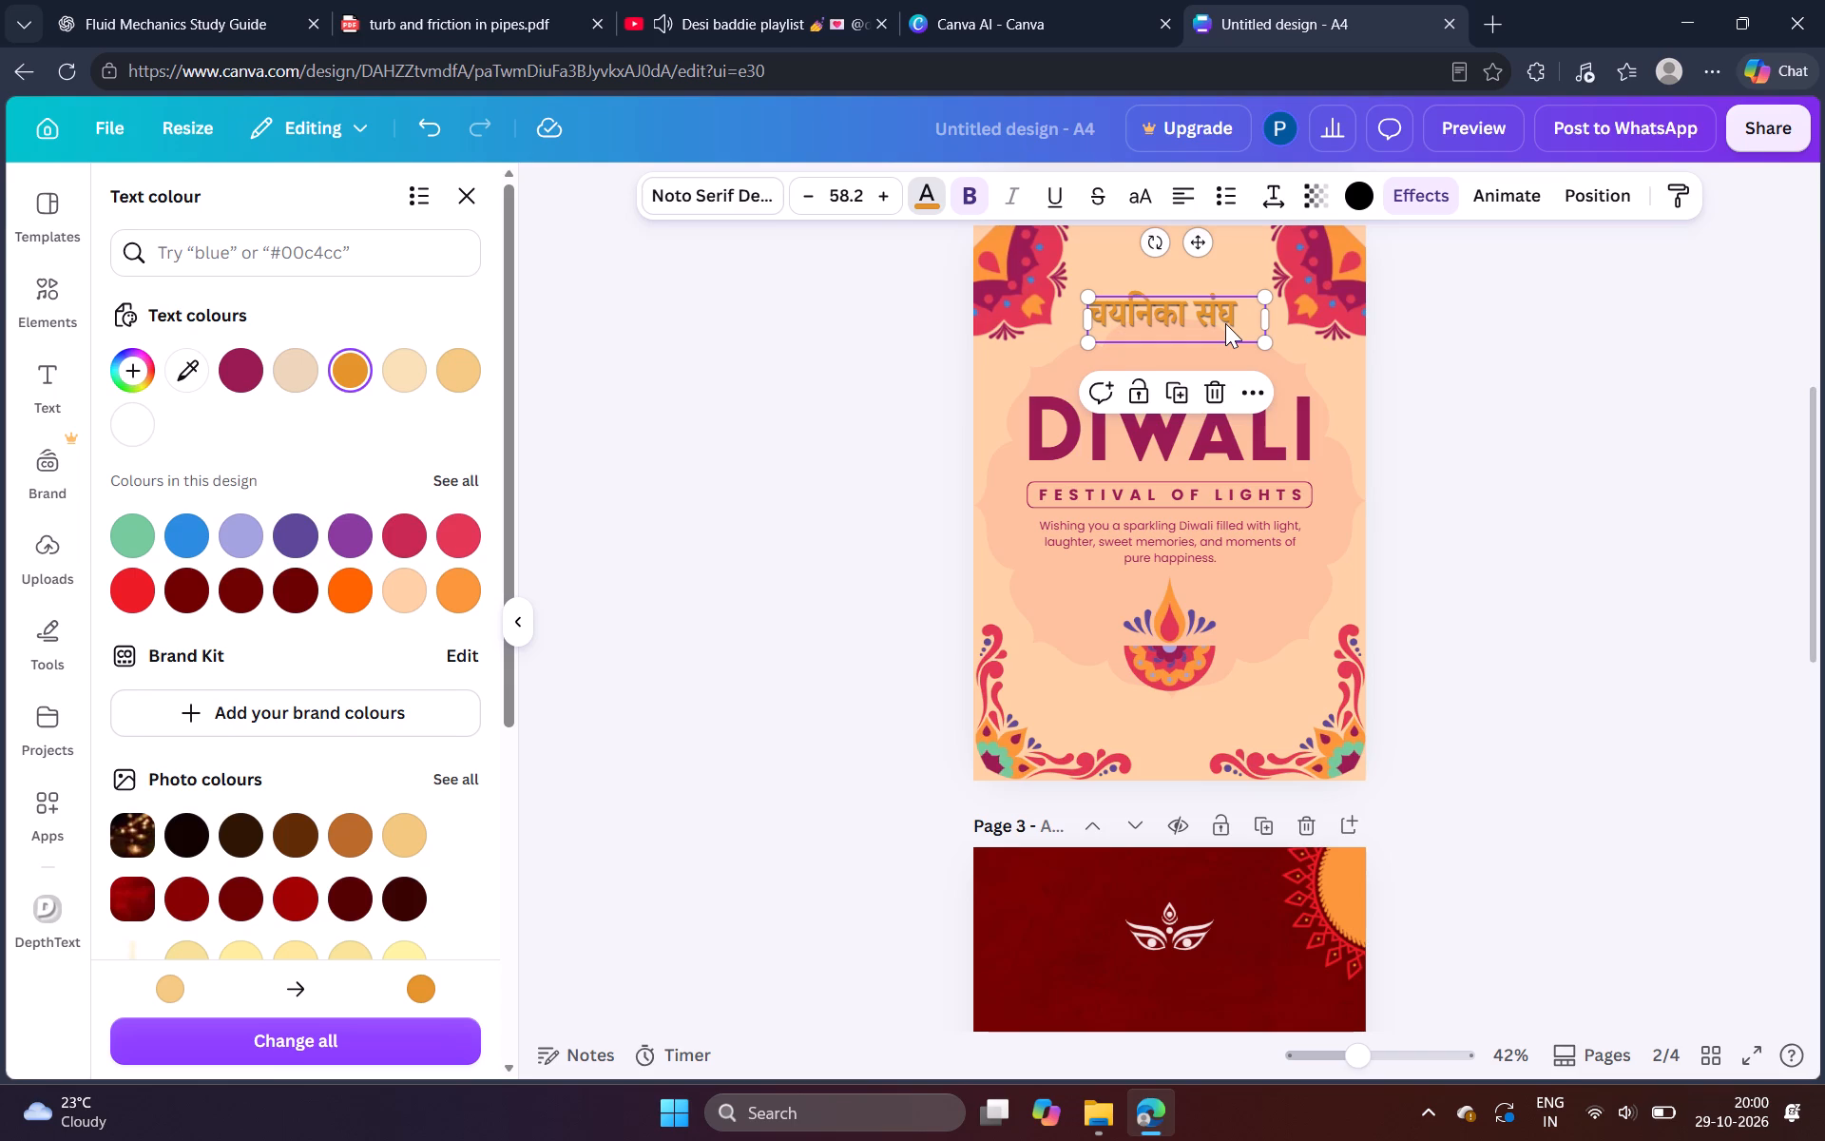
Copy the small "की ओर से" text from page 4 onto the Diwali poster on page 2.
{"action": "scroll", "coordinate": [1430, 633], "scroll_direction": "down", "scroll_amount": 3}
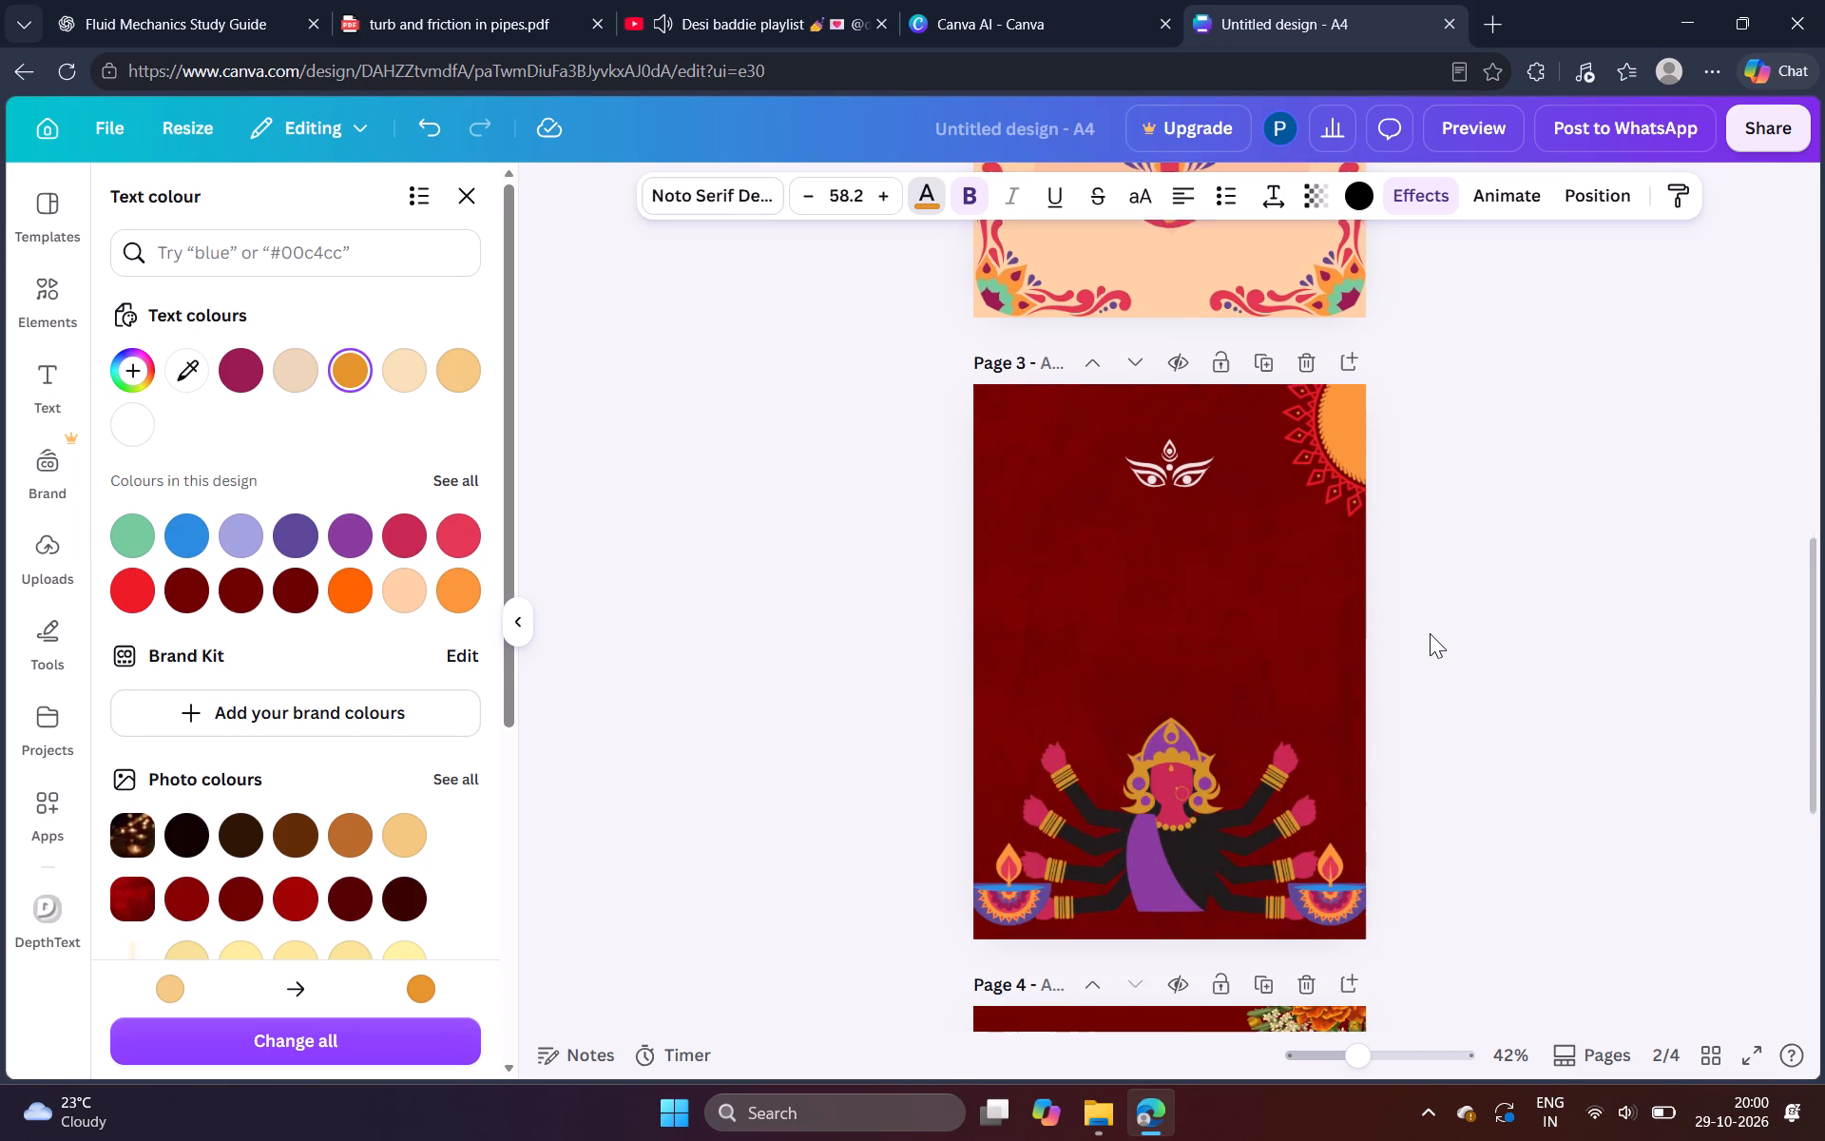
{"action": "scroll", "coordinate": [1430, 633], "scroll_direction": "down", "scroll_amount": 1}
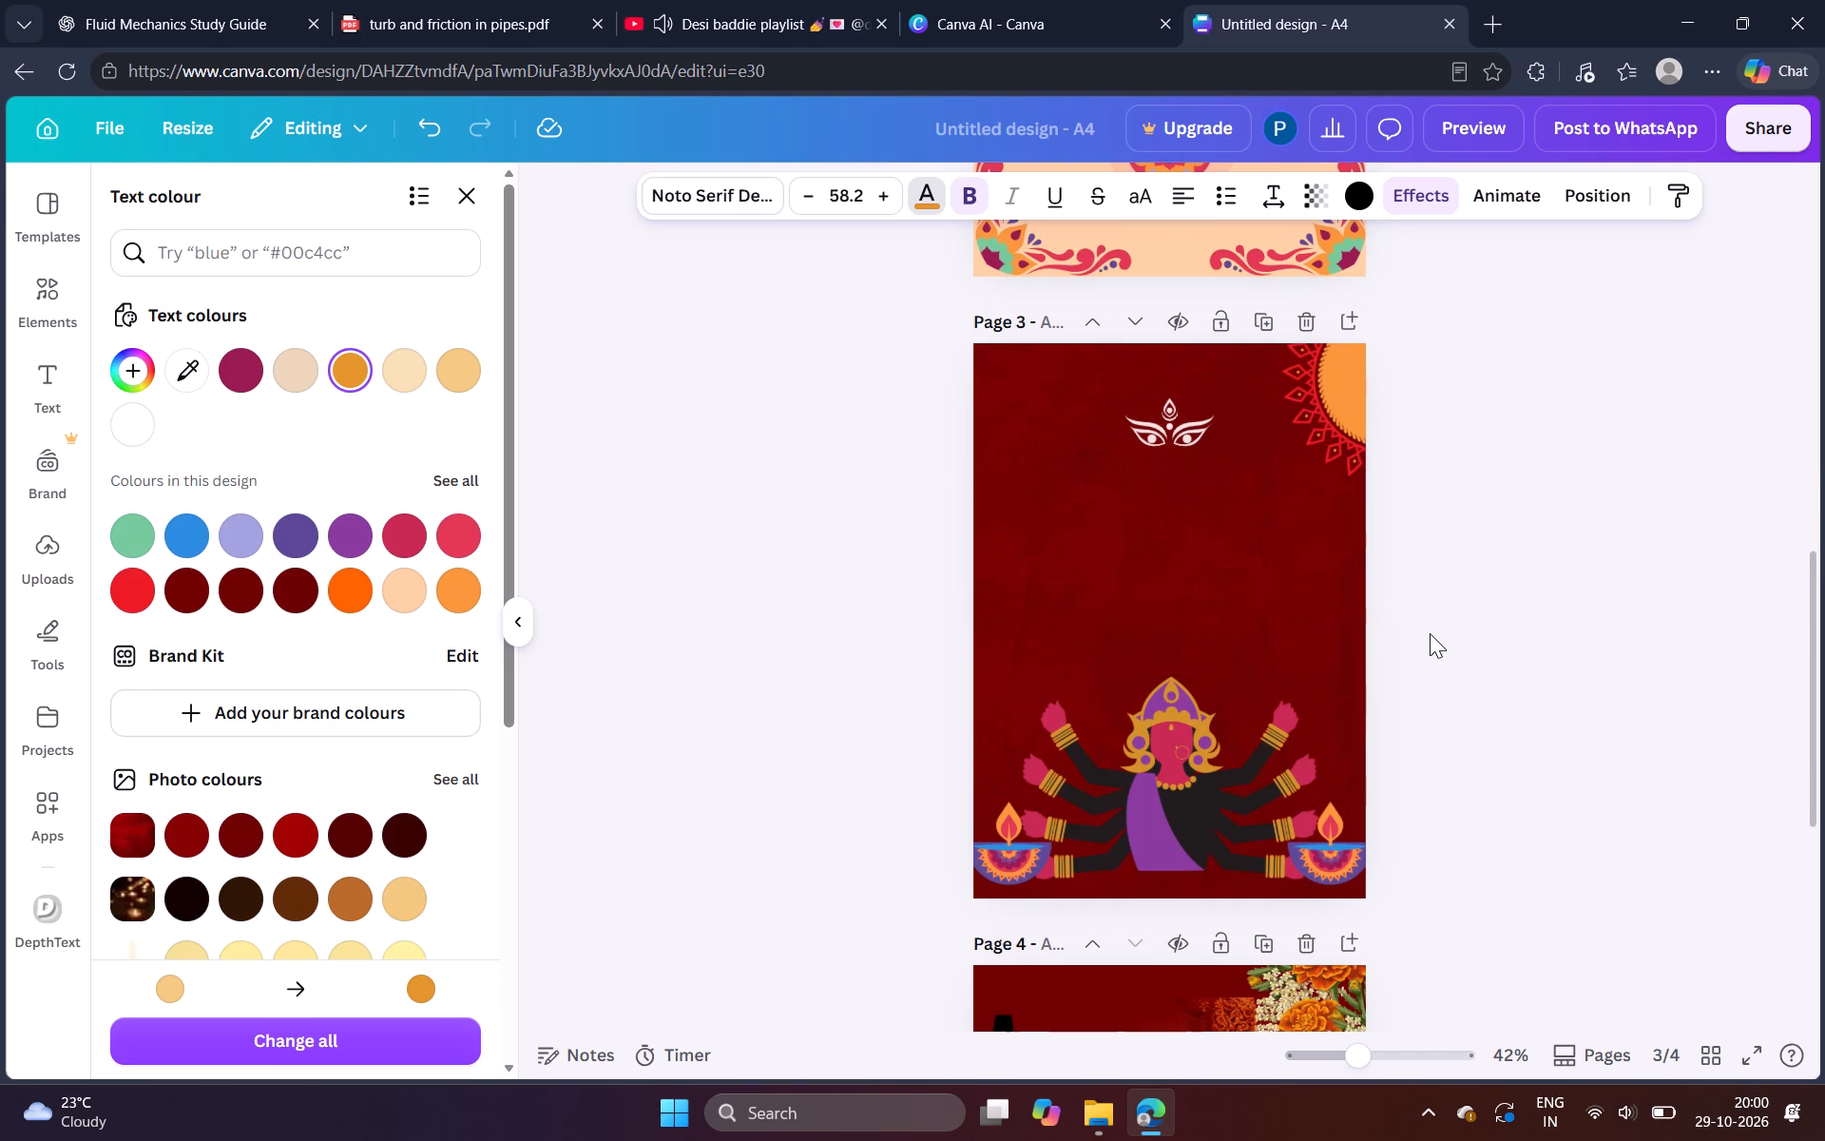
{"action": "scroll", "coordinate": [1430, 633], "scroll_direction": "down", "scroll_amount": 2}
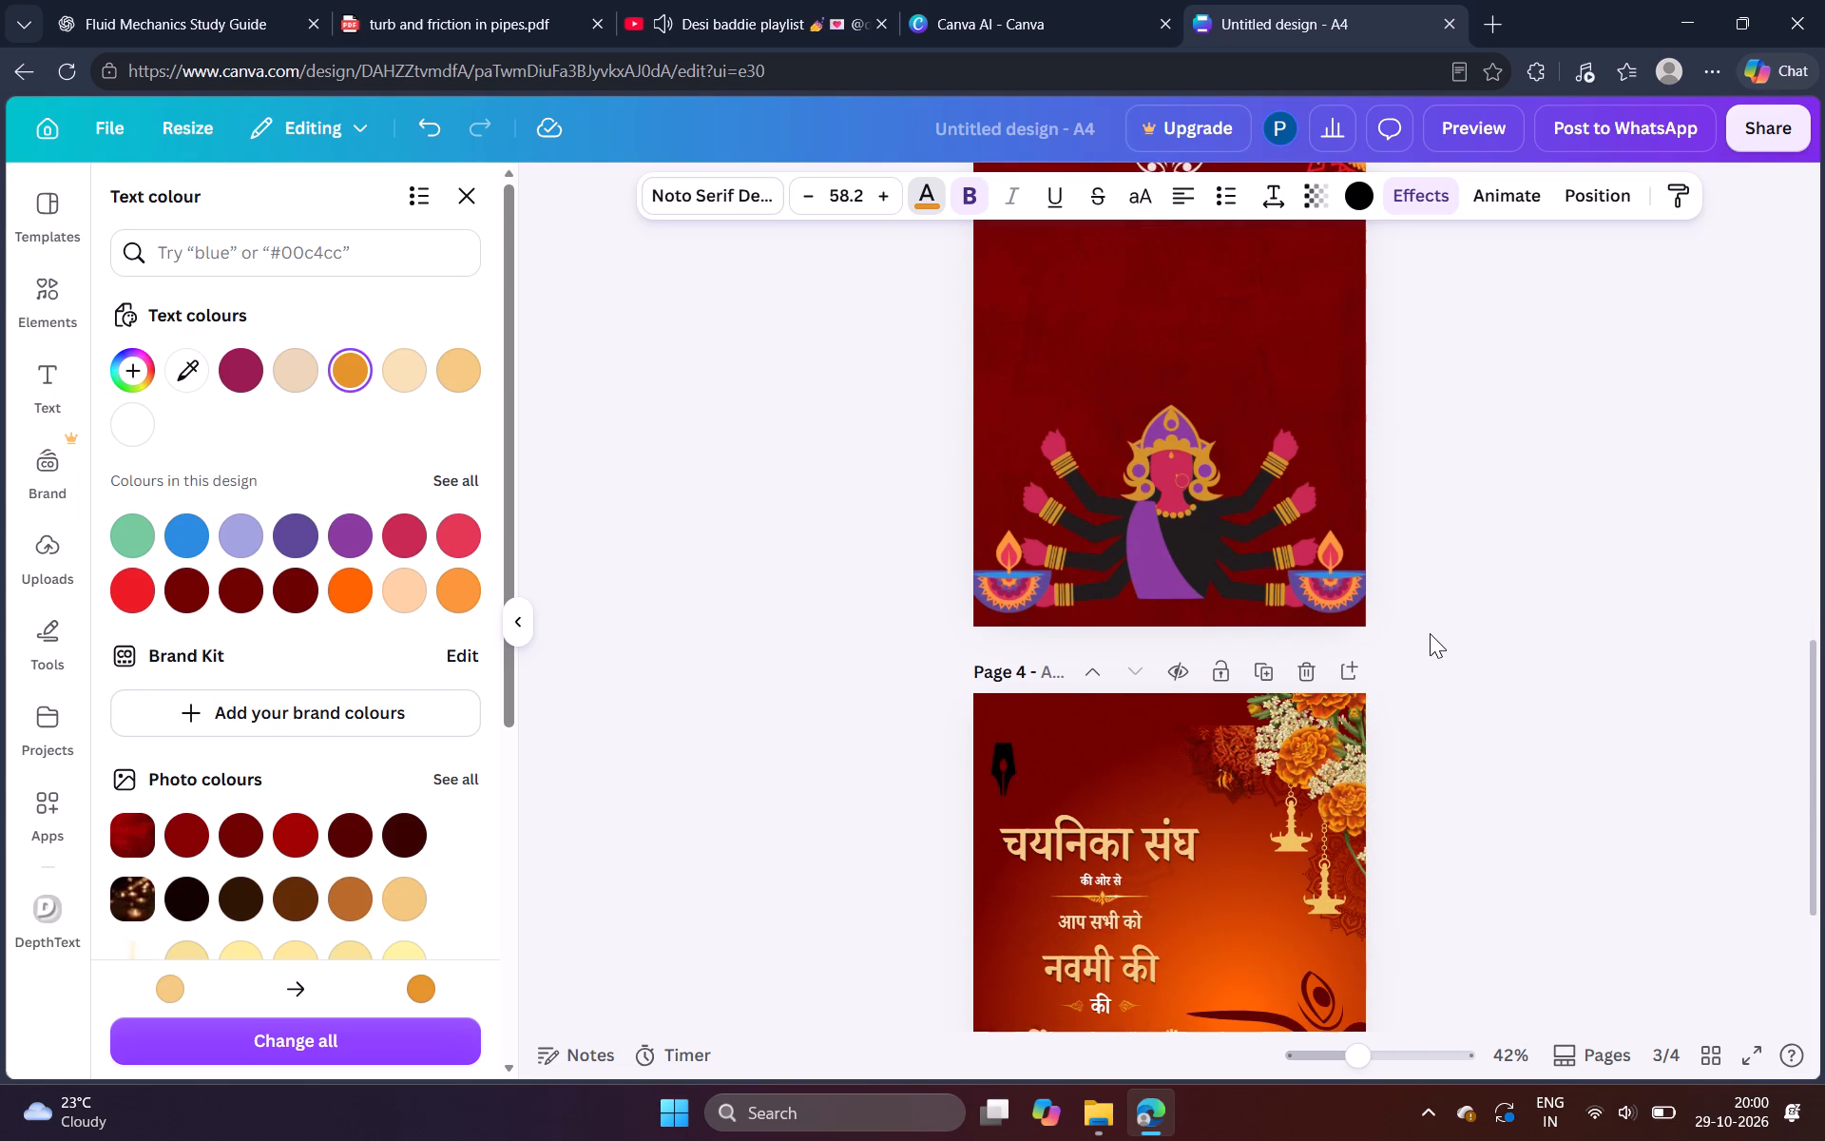
{"action": "scroll", "coordinate": [1232, 938], "scroll_direction": "down", "scroll_amount": 1}
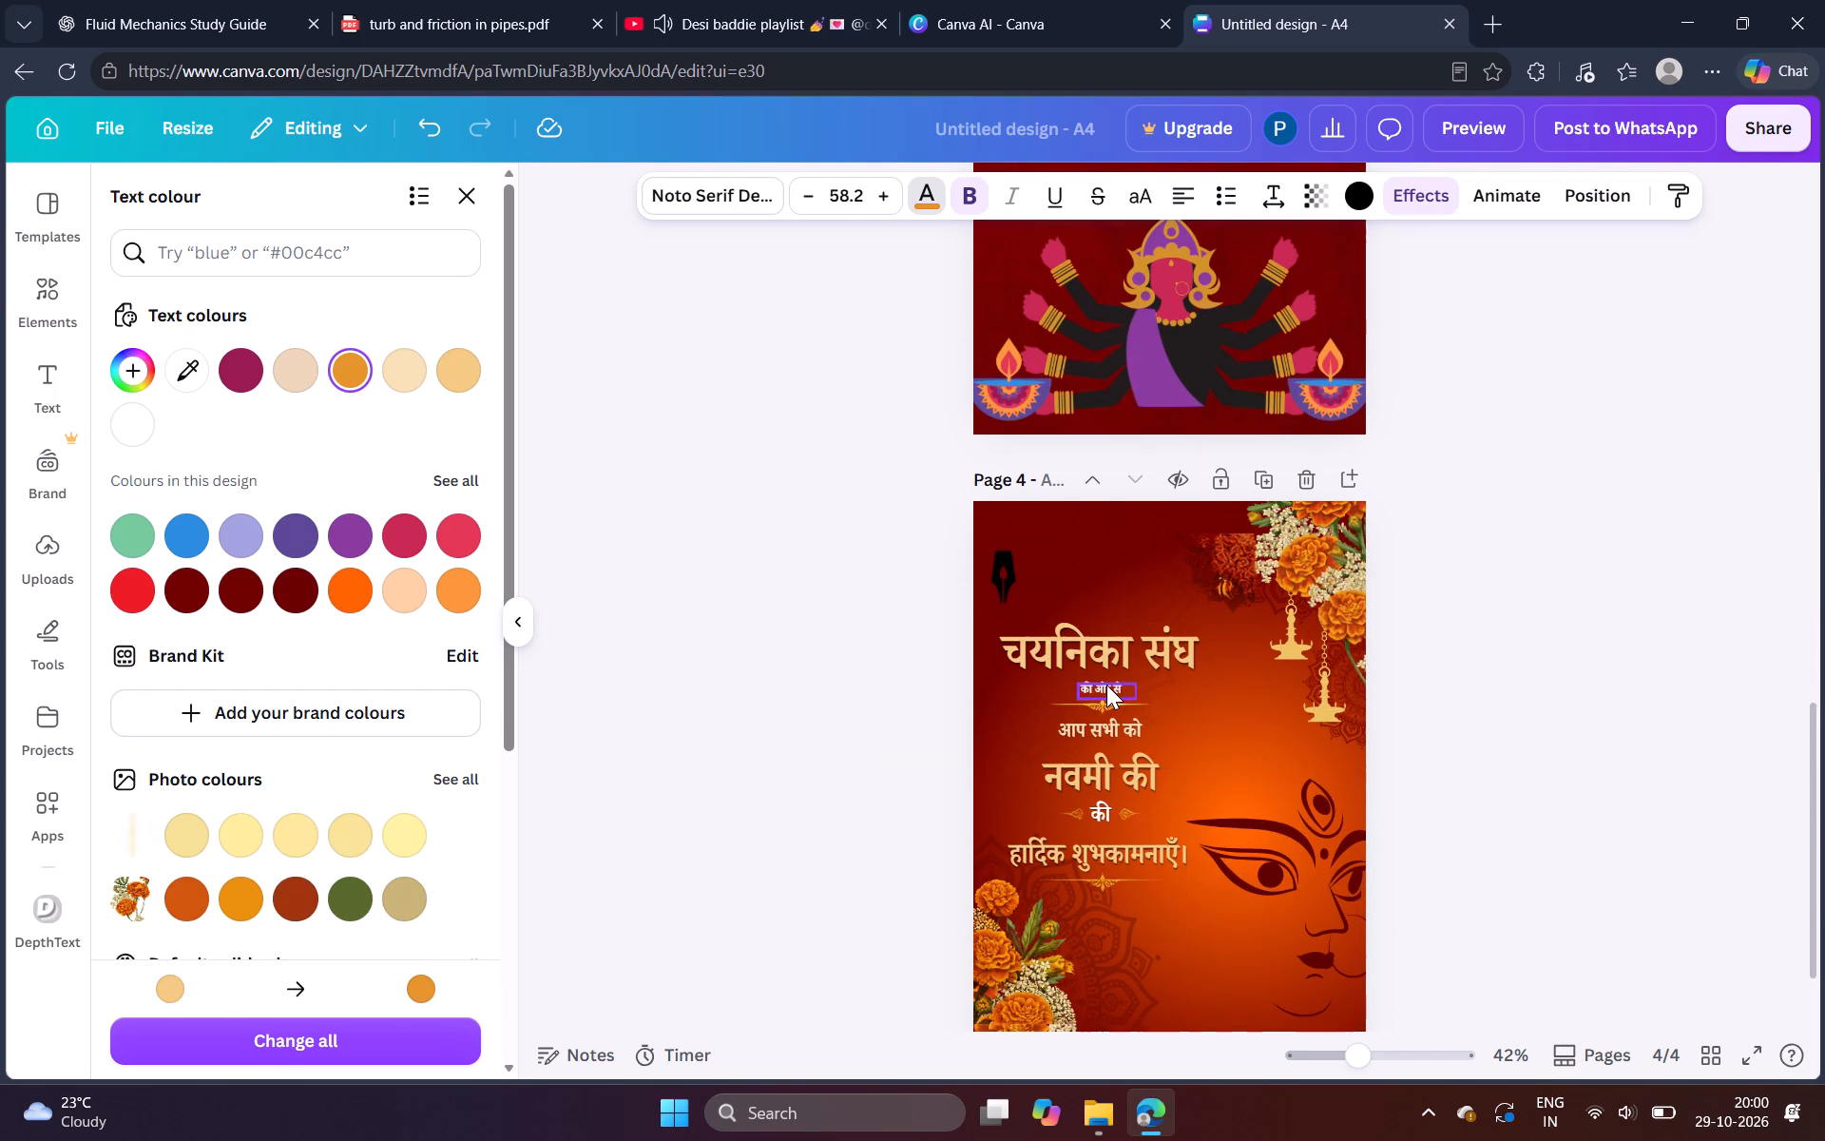
{"action": "left_click", "coordinate": [1106, 685]}
{"action": "key", "text": "ctrl+c"}
{"action": "scroll", "coordinate": [1106, 685], "scroll_direction": "up", "scroll_amount": 2}
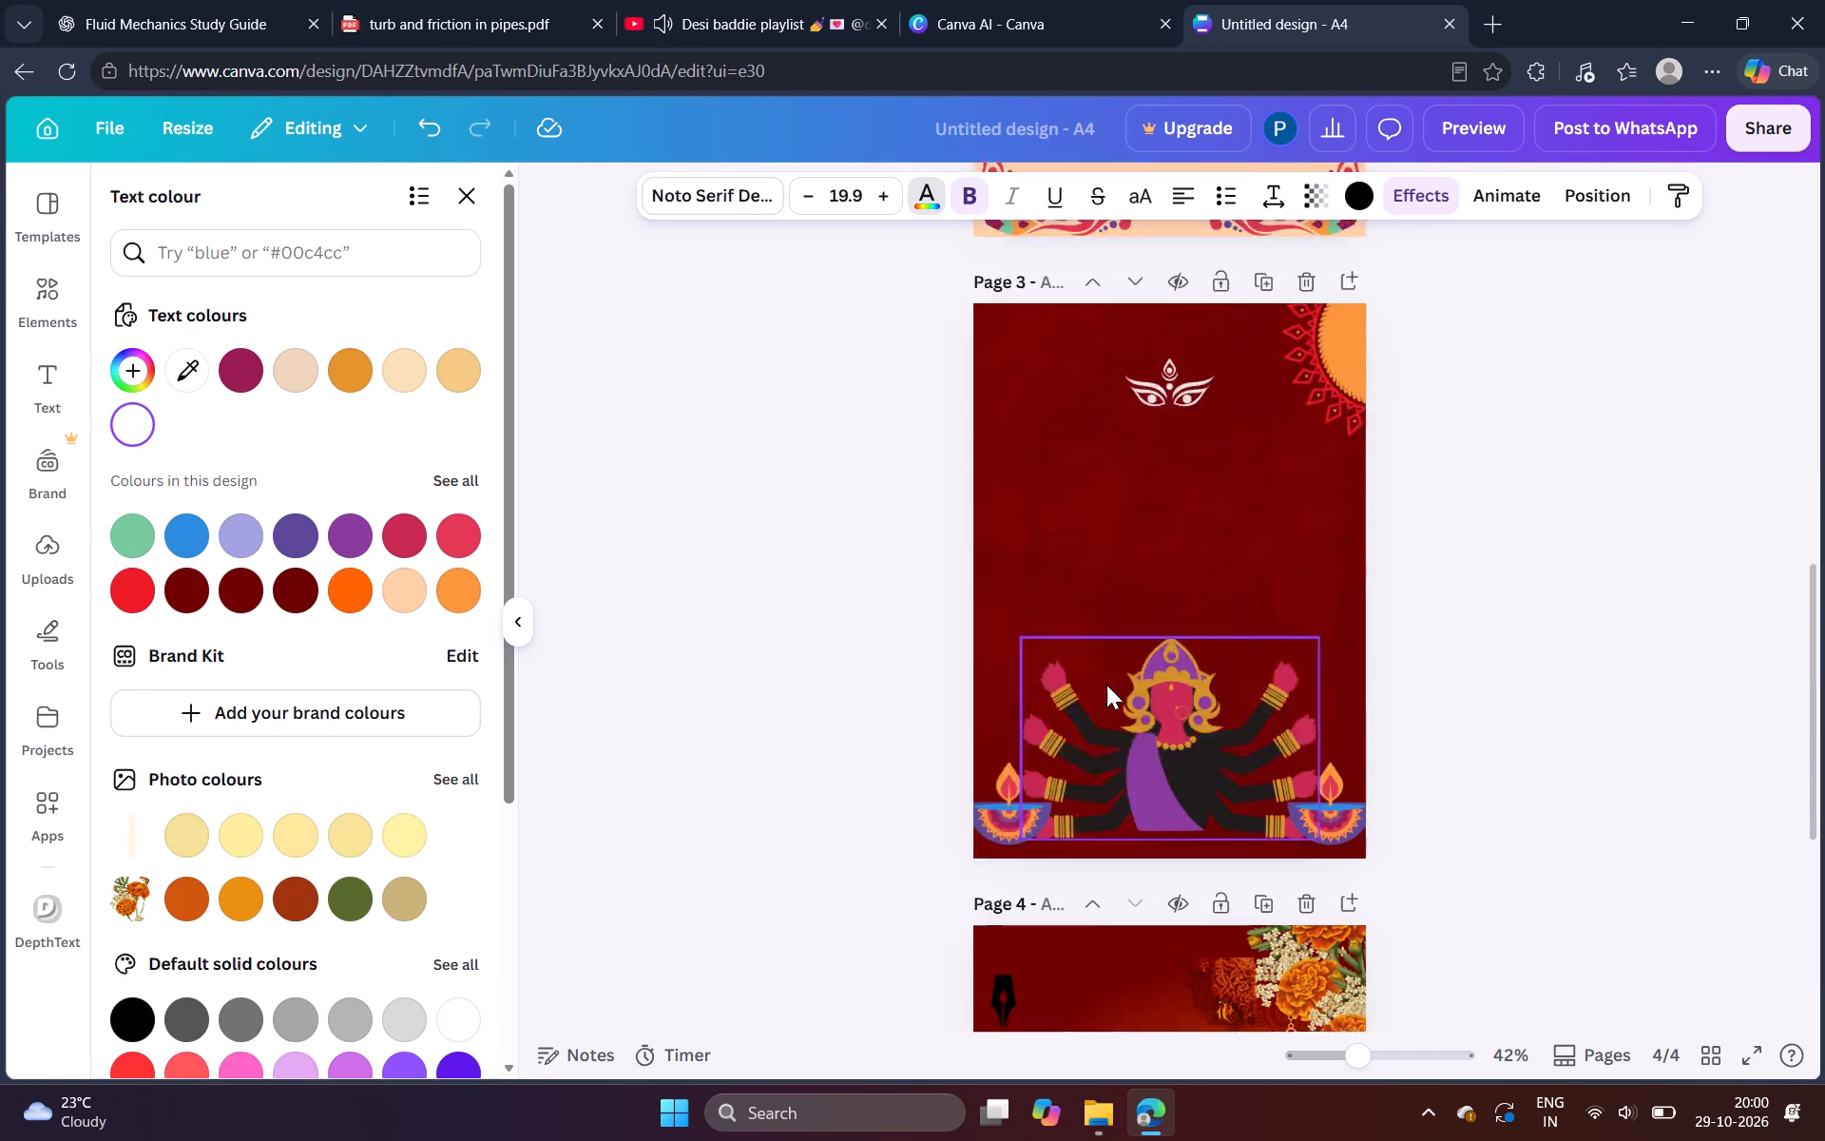
{"action": "scroll", "coordinate": [1106, 685], "scroll_direction": "up", "scroll_amount": 2}
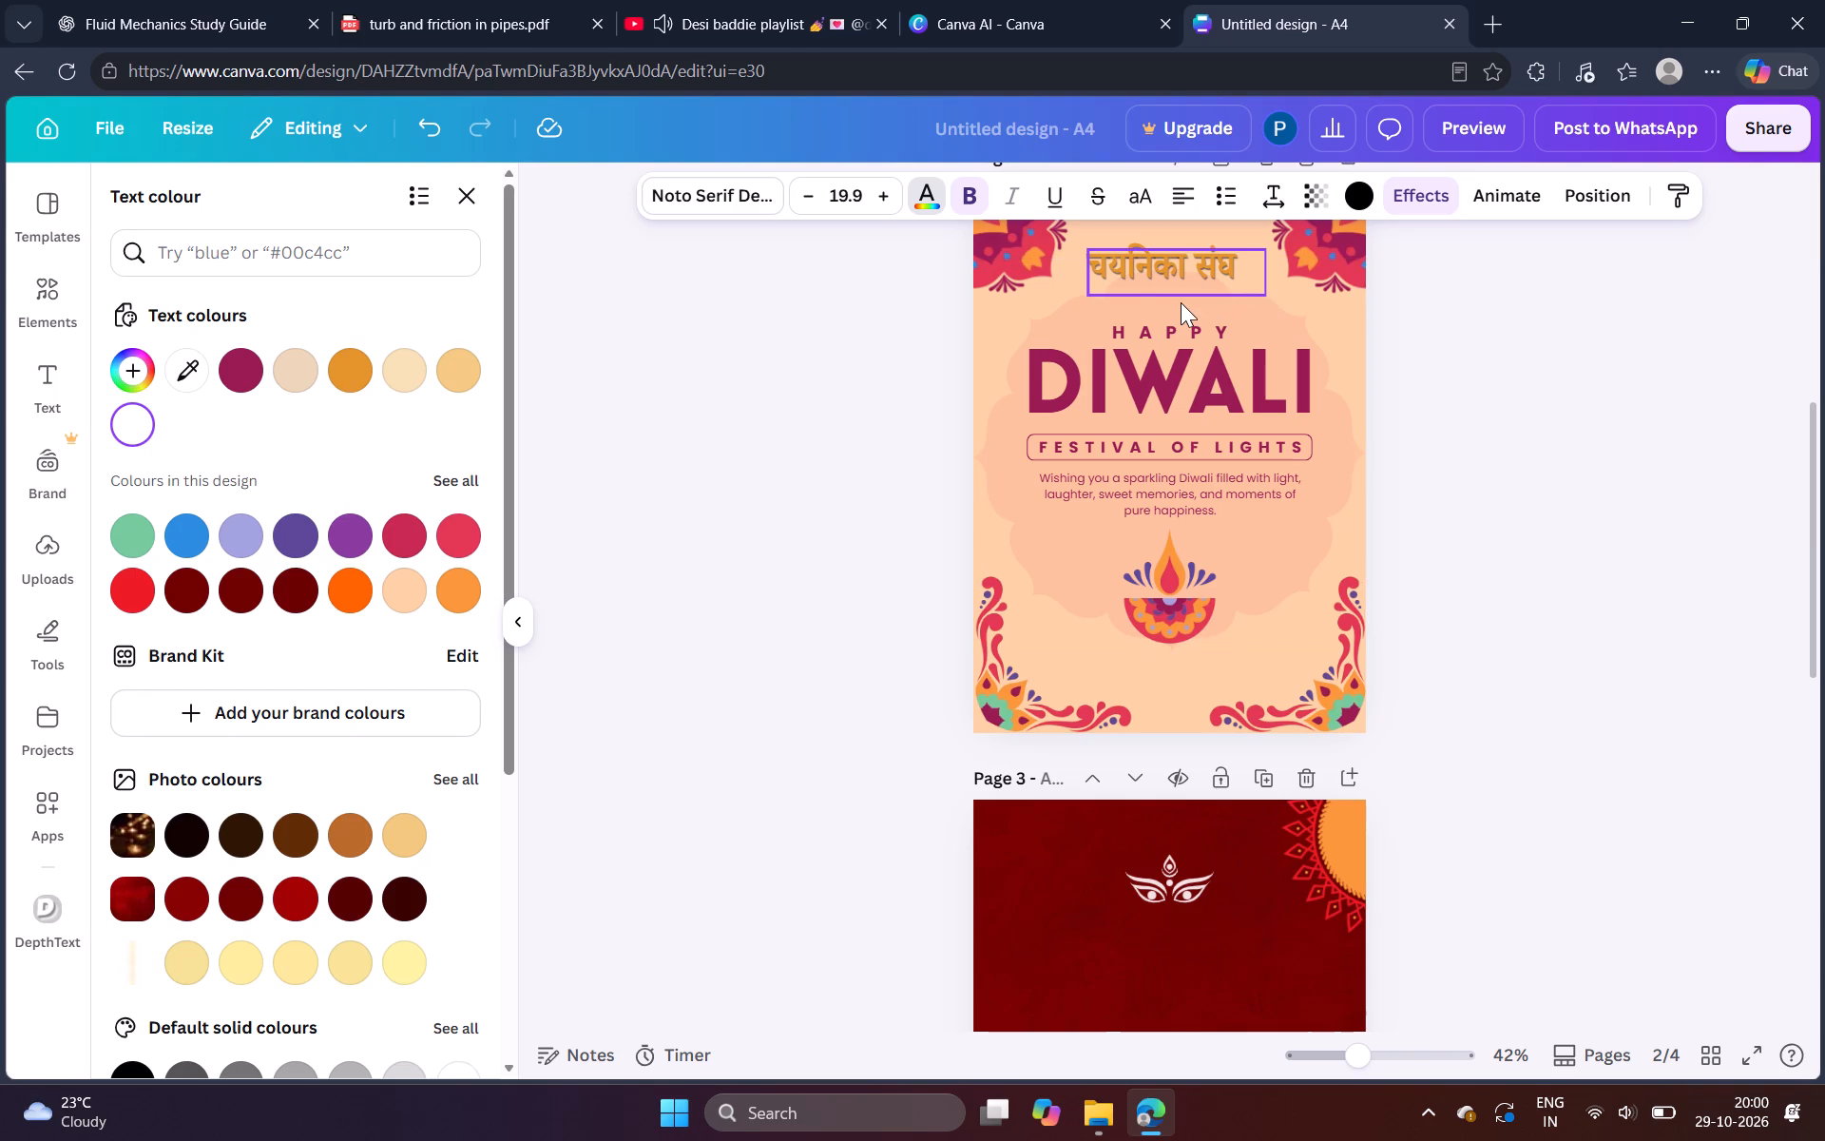
{"action": "key", "text": "ctrl+v"}
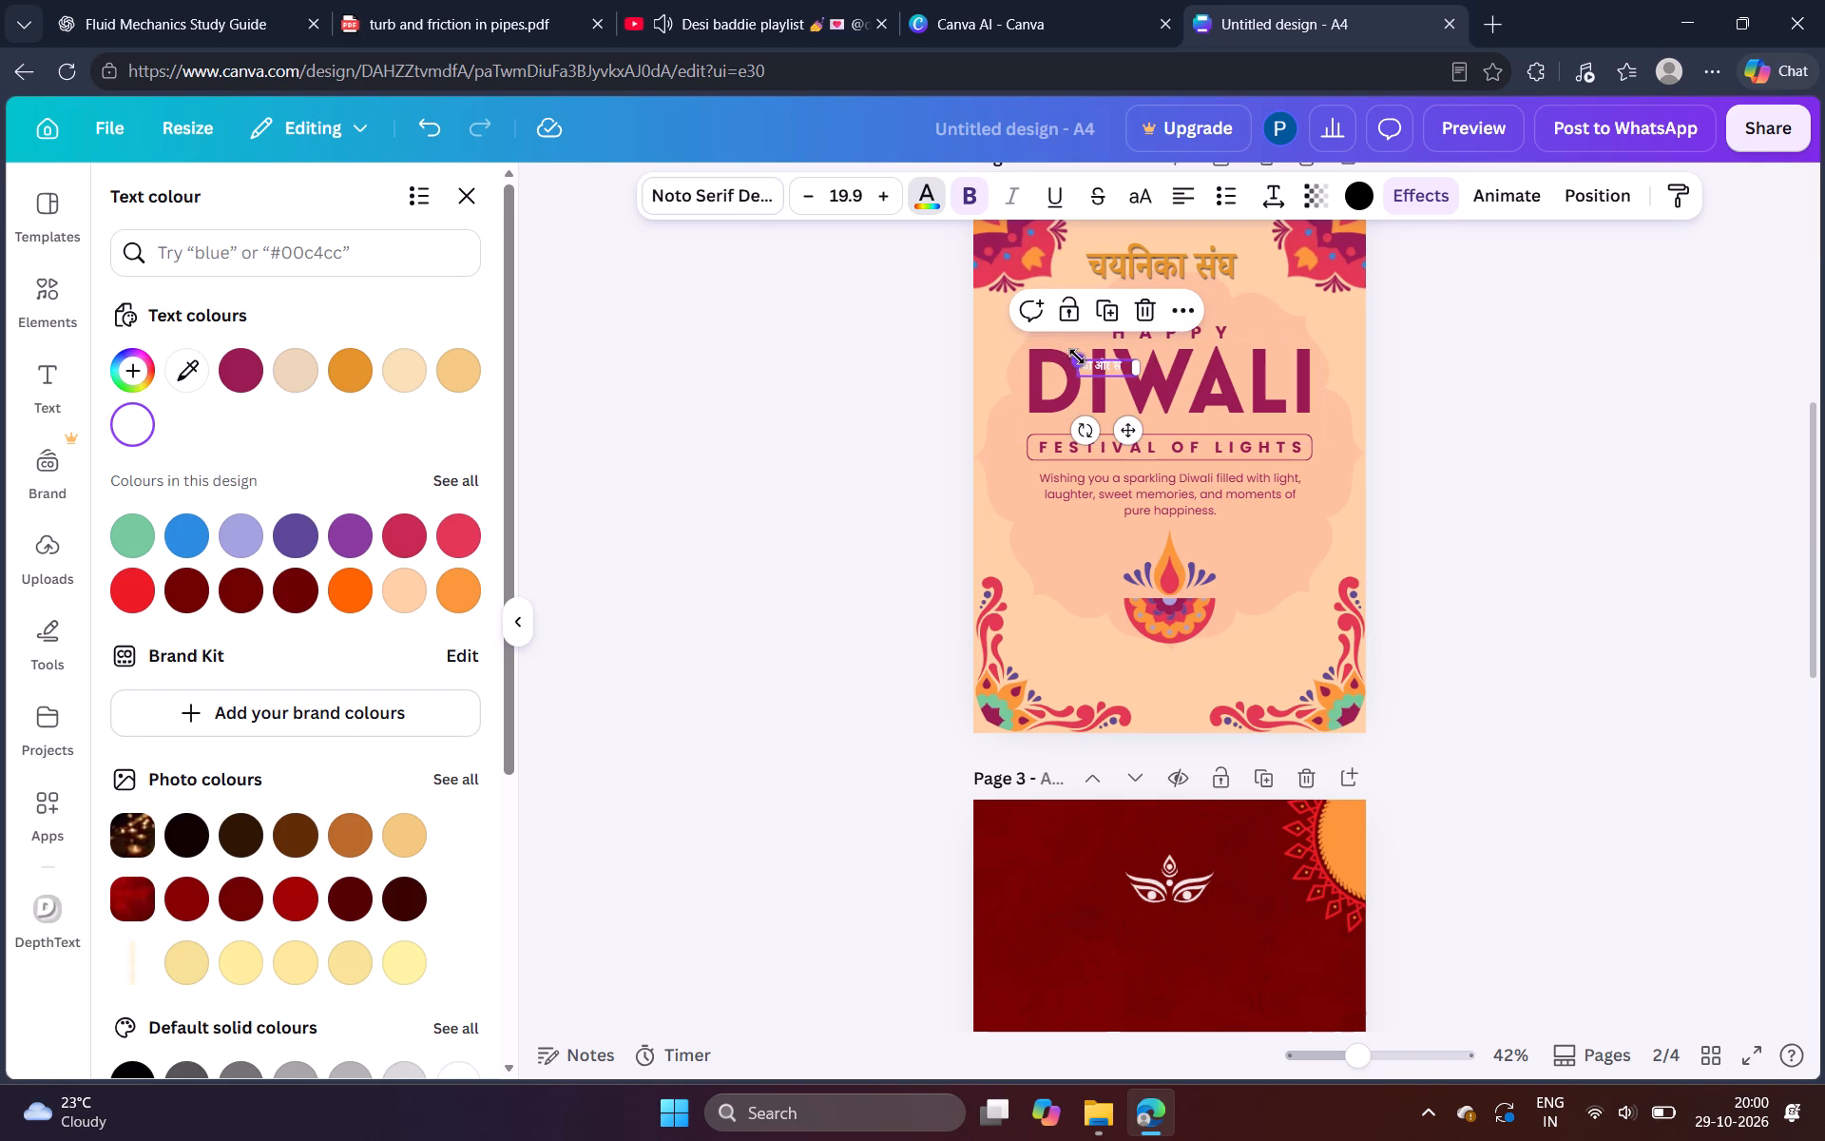
Enlarge the "की ओर से" text on page 2 to a font size of about 28.2 and centre it beneath "चयनिका संघ".
{"action": "left_click_drag", "start_coordinate": [1078, 355], "coordinate": [1062, 342]}
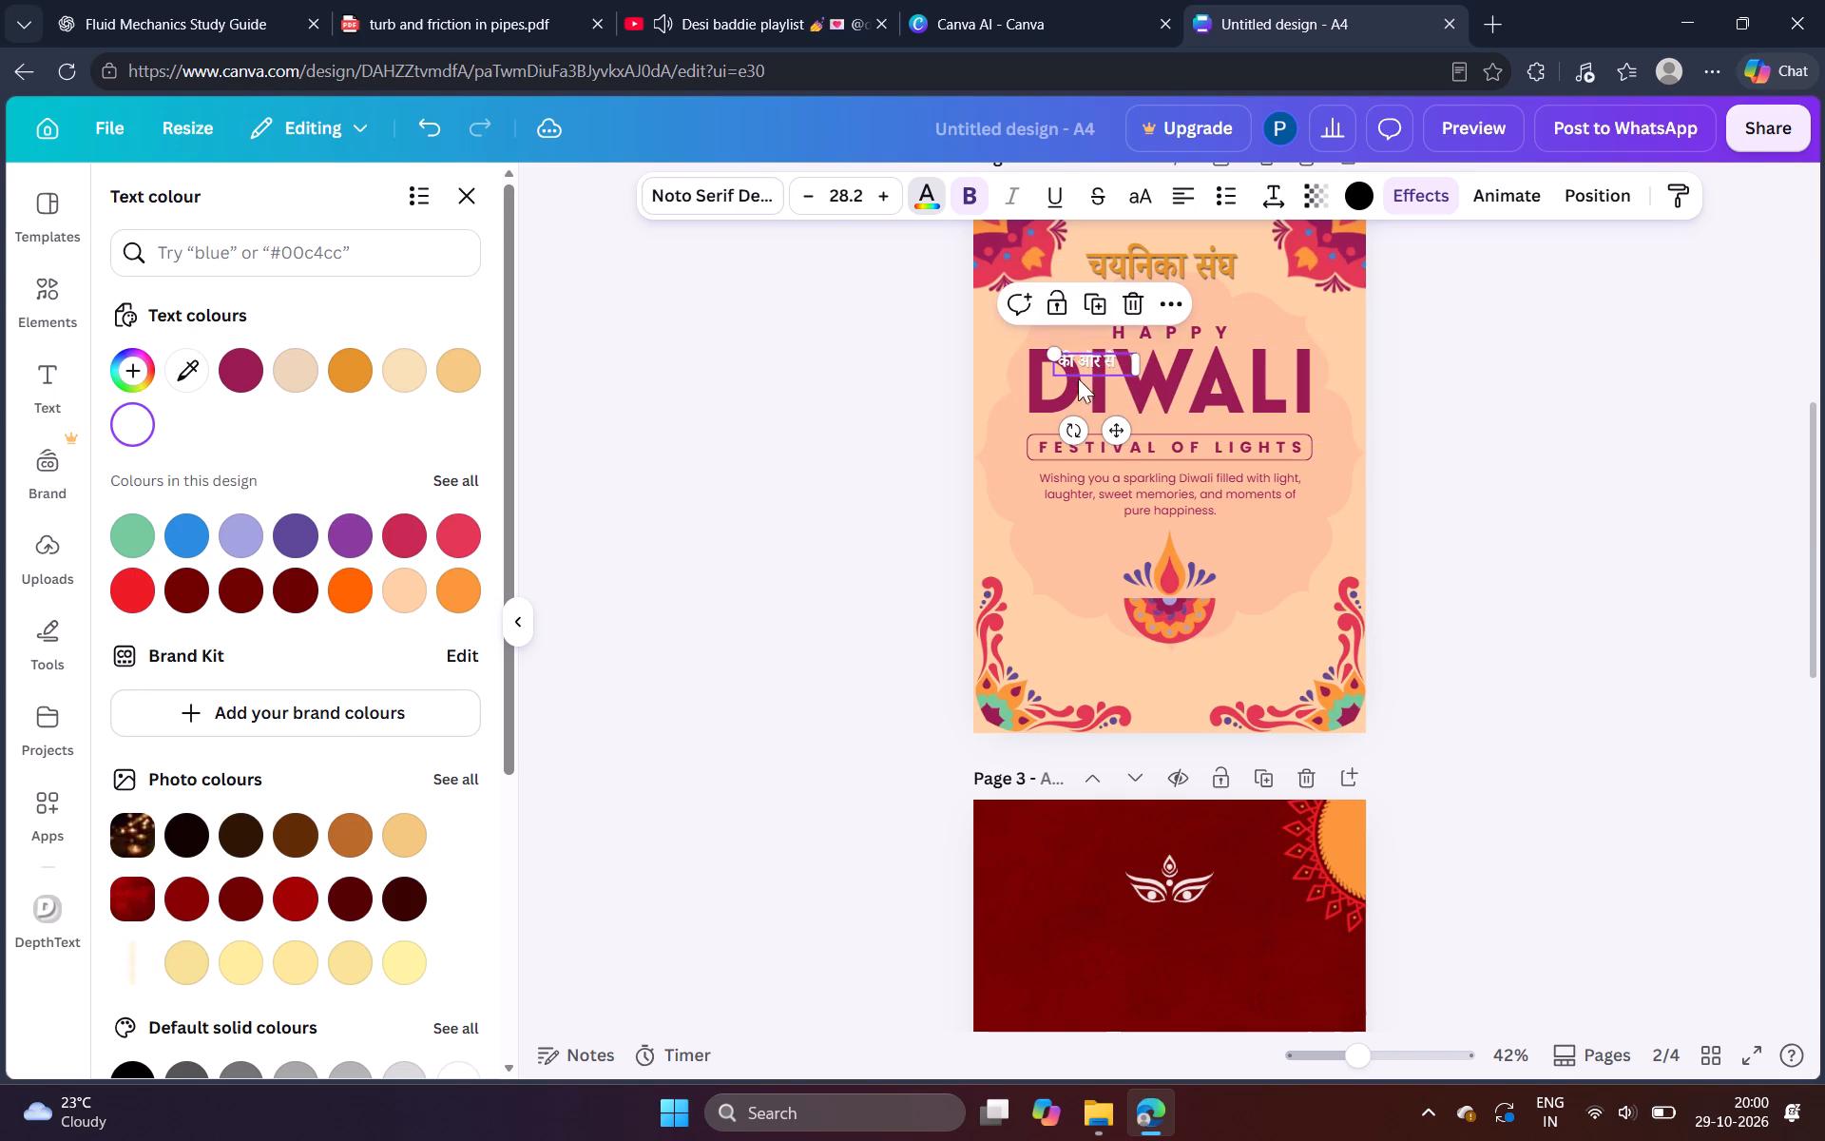
{"action": "left_click_drag", "start_coordinate": [1124, 433], "coordinate": [1181, 367]}
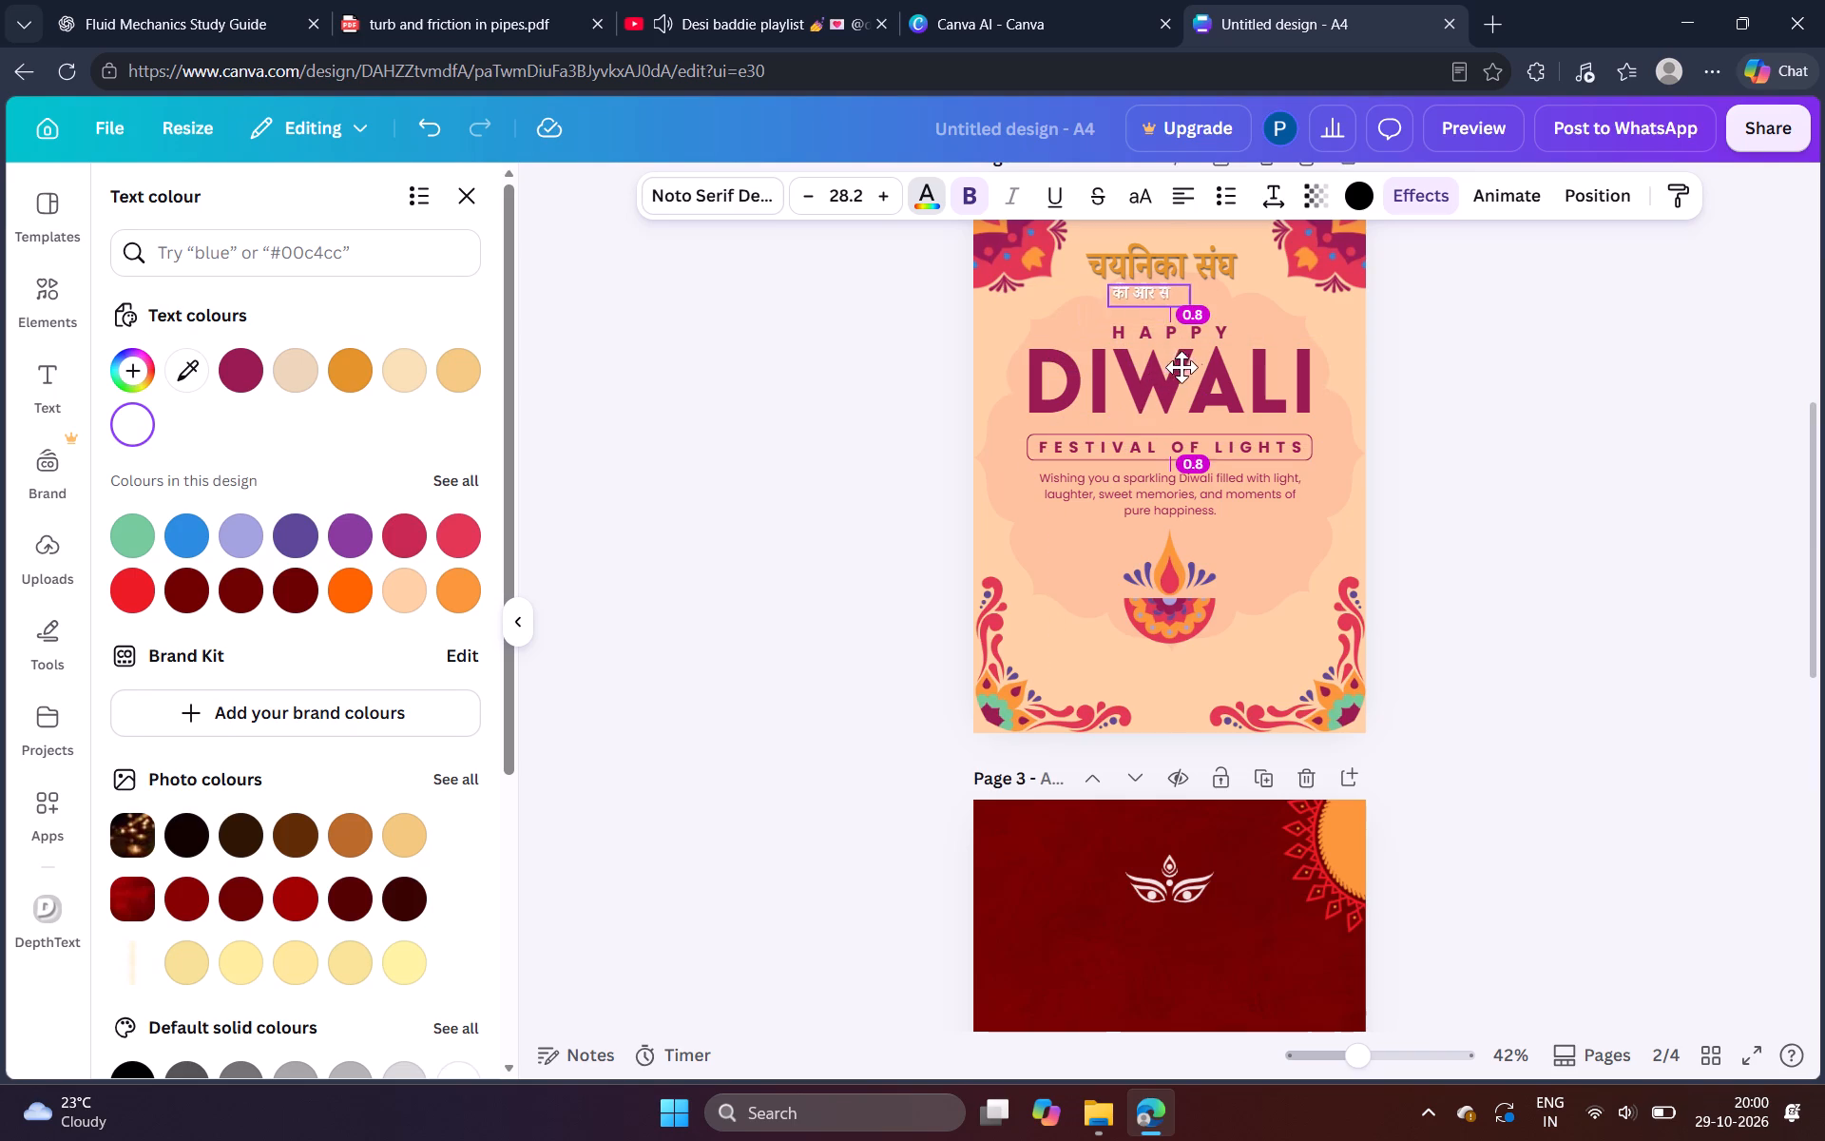
{"action": "left_click_drag", "start_coordinate": [1181, 367], "coordinate": [1200, 373]}
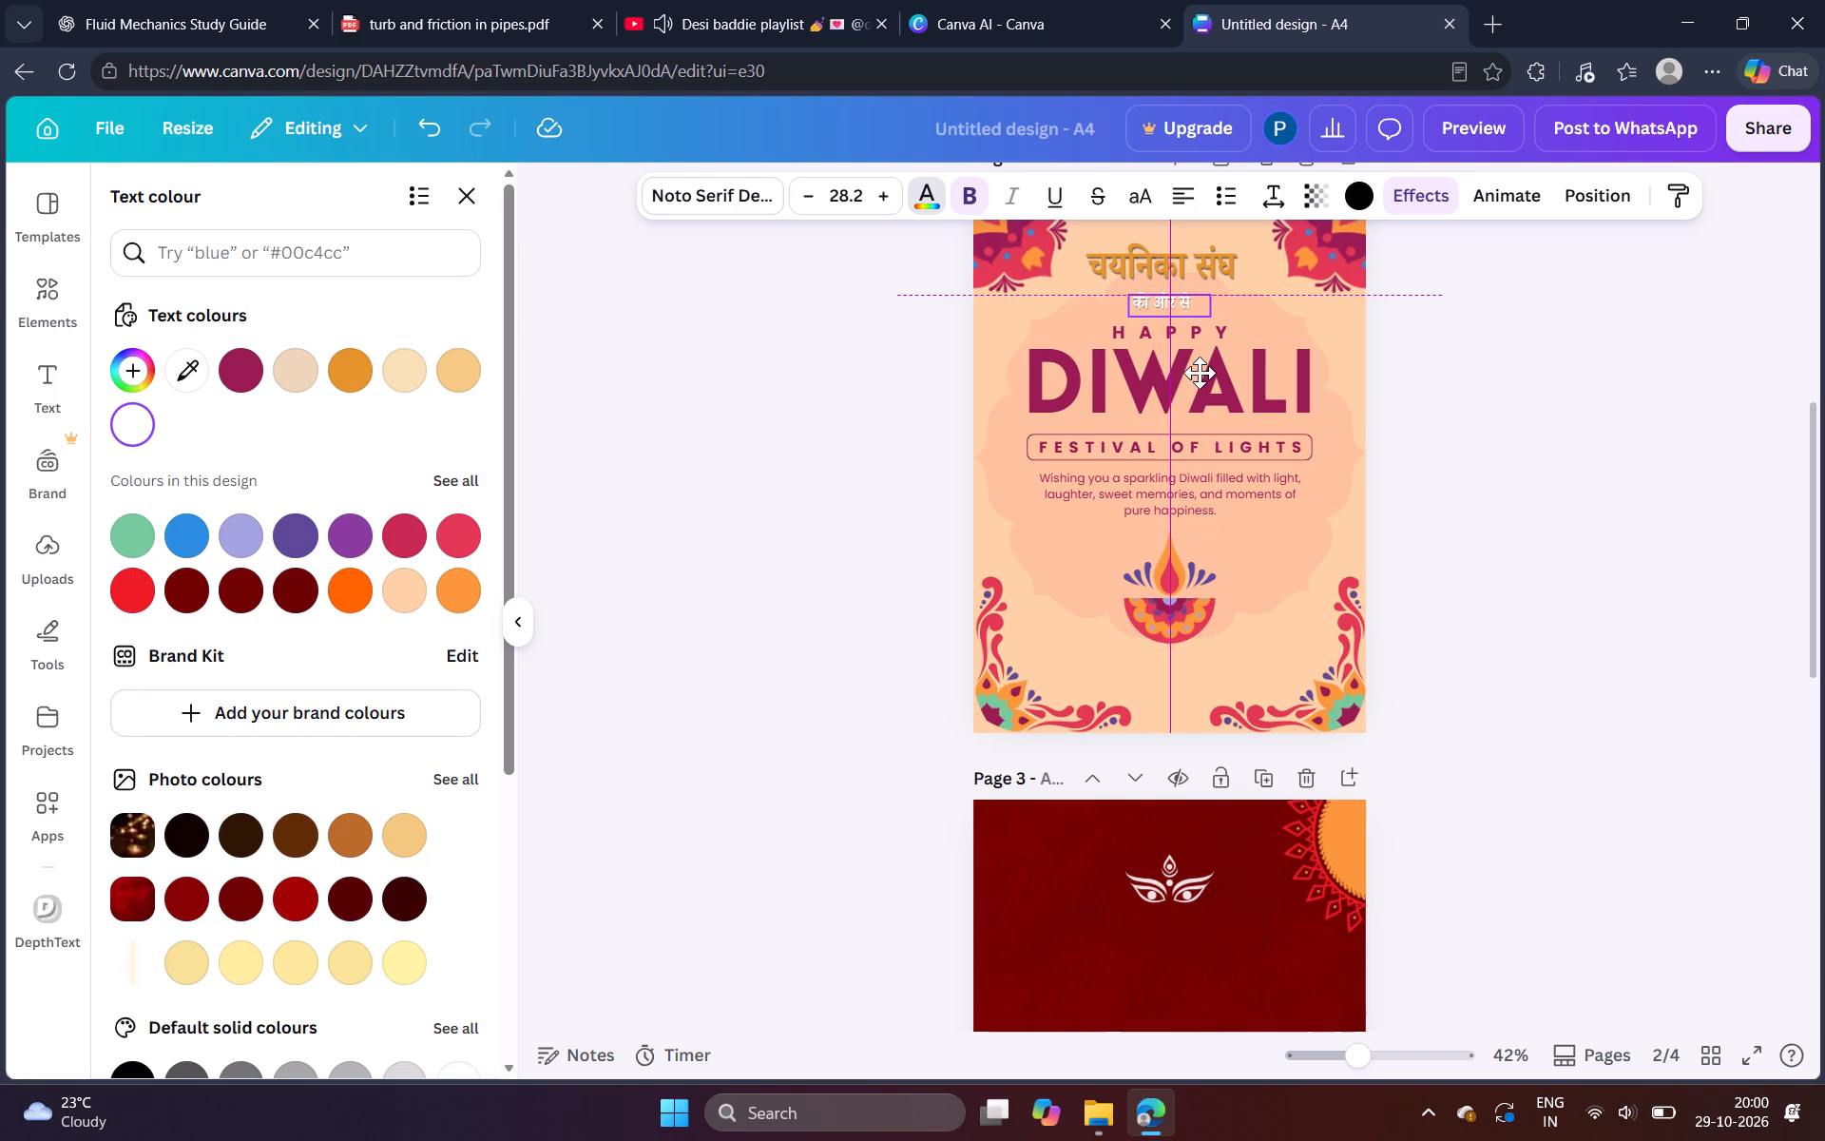
{"action": "left_click_drag", "start_coordinate": [1200, 373], "coordinate": [1200, 370]}
{"action": "left_click", "coordinate": [1598, 368]}
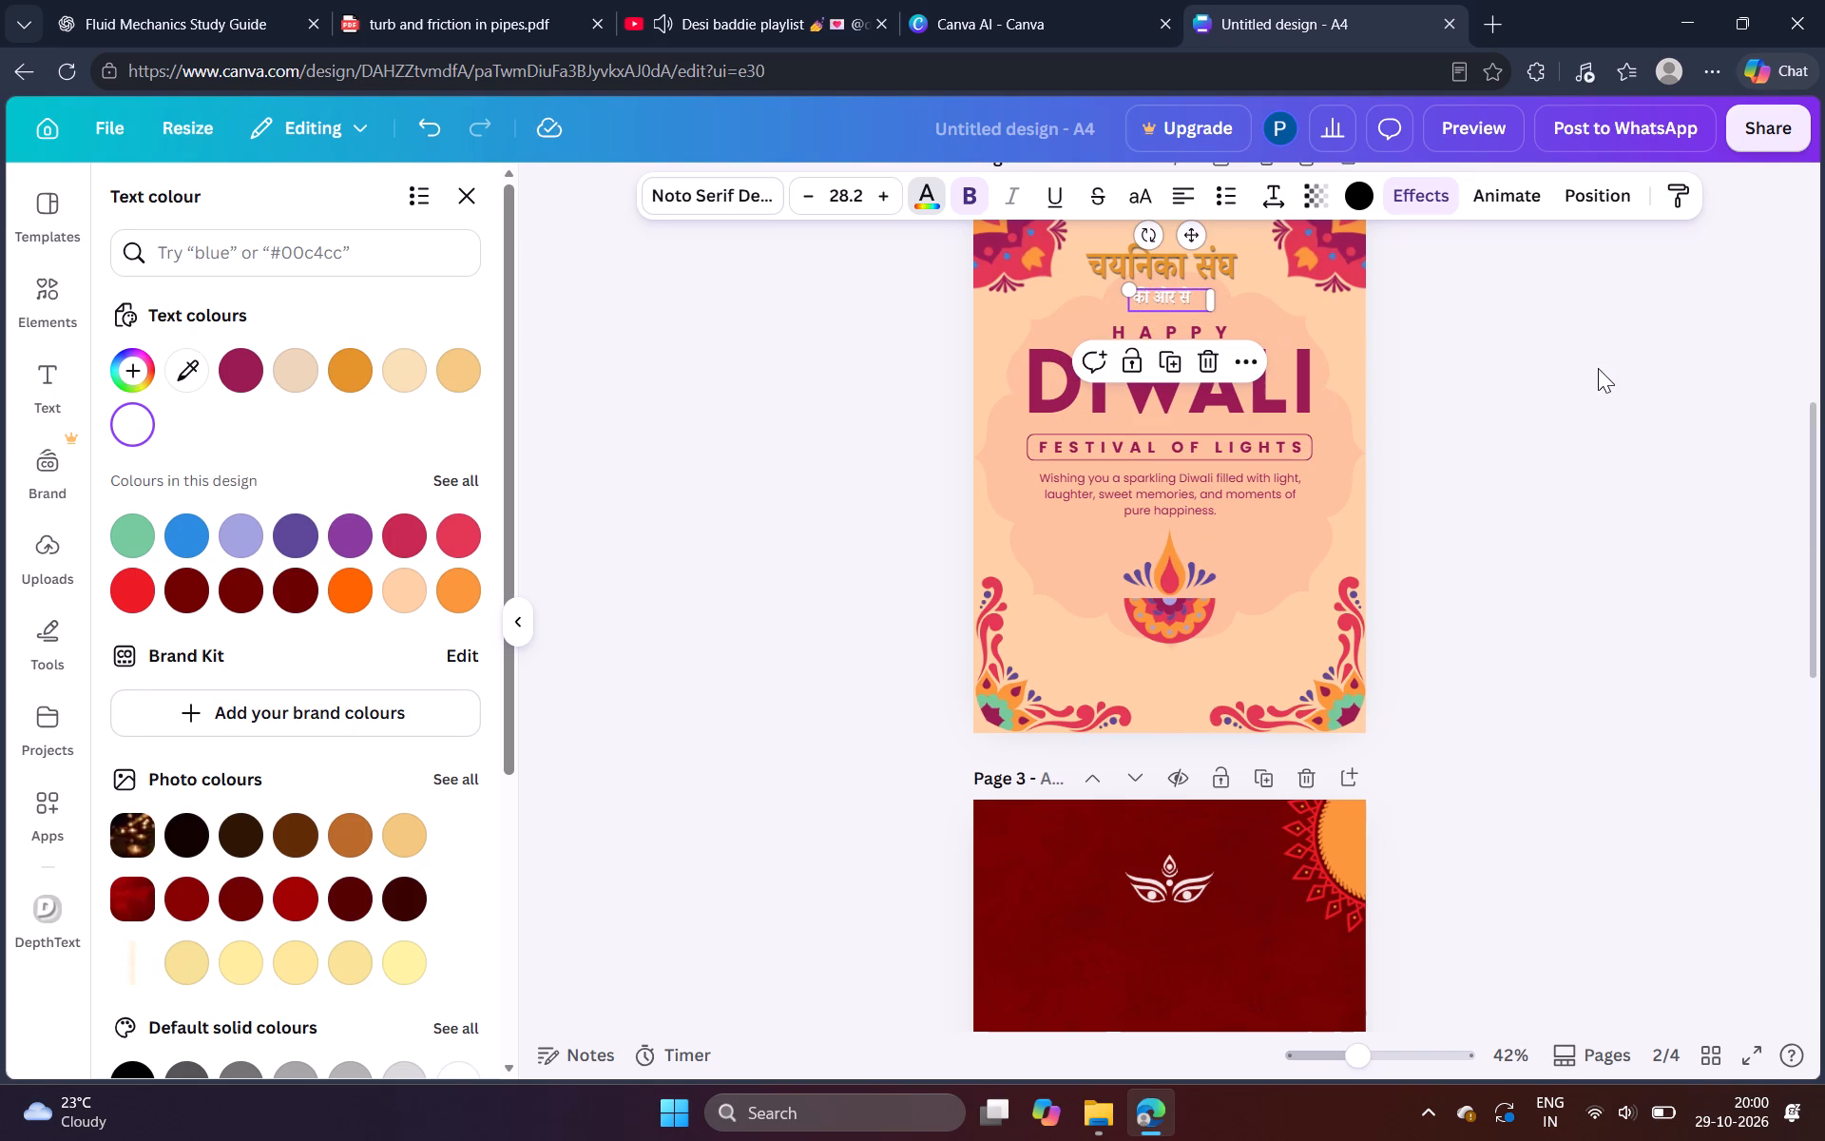
{"action": "scroll", "coordinate": [1598, 368], "scroll_direction": "up", "scroll_amount": 1}
{"action": "left_click", "coordinate": [1501, 505]}
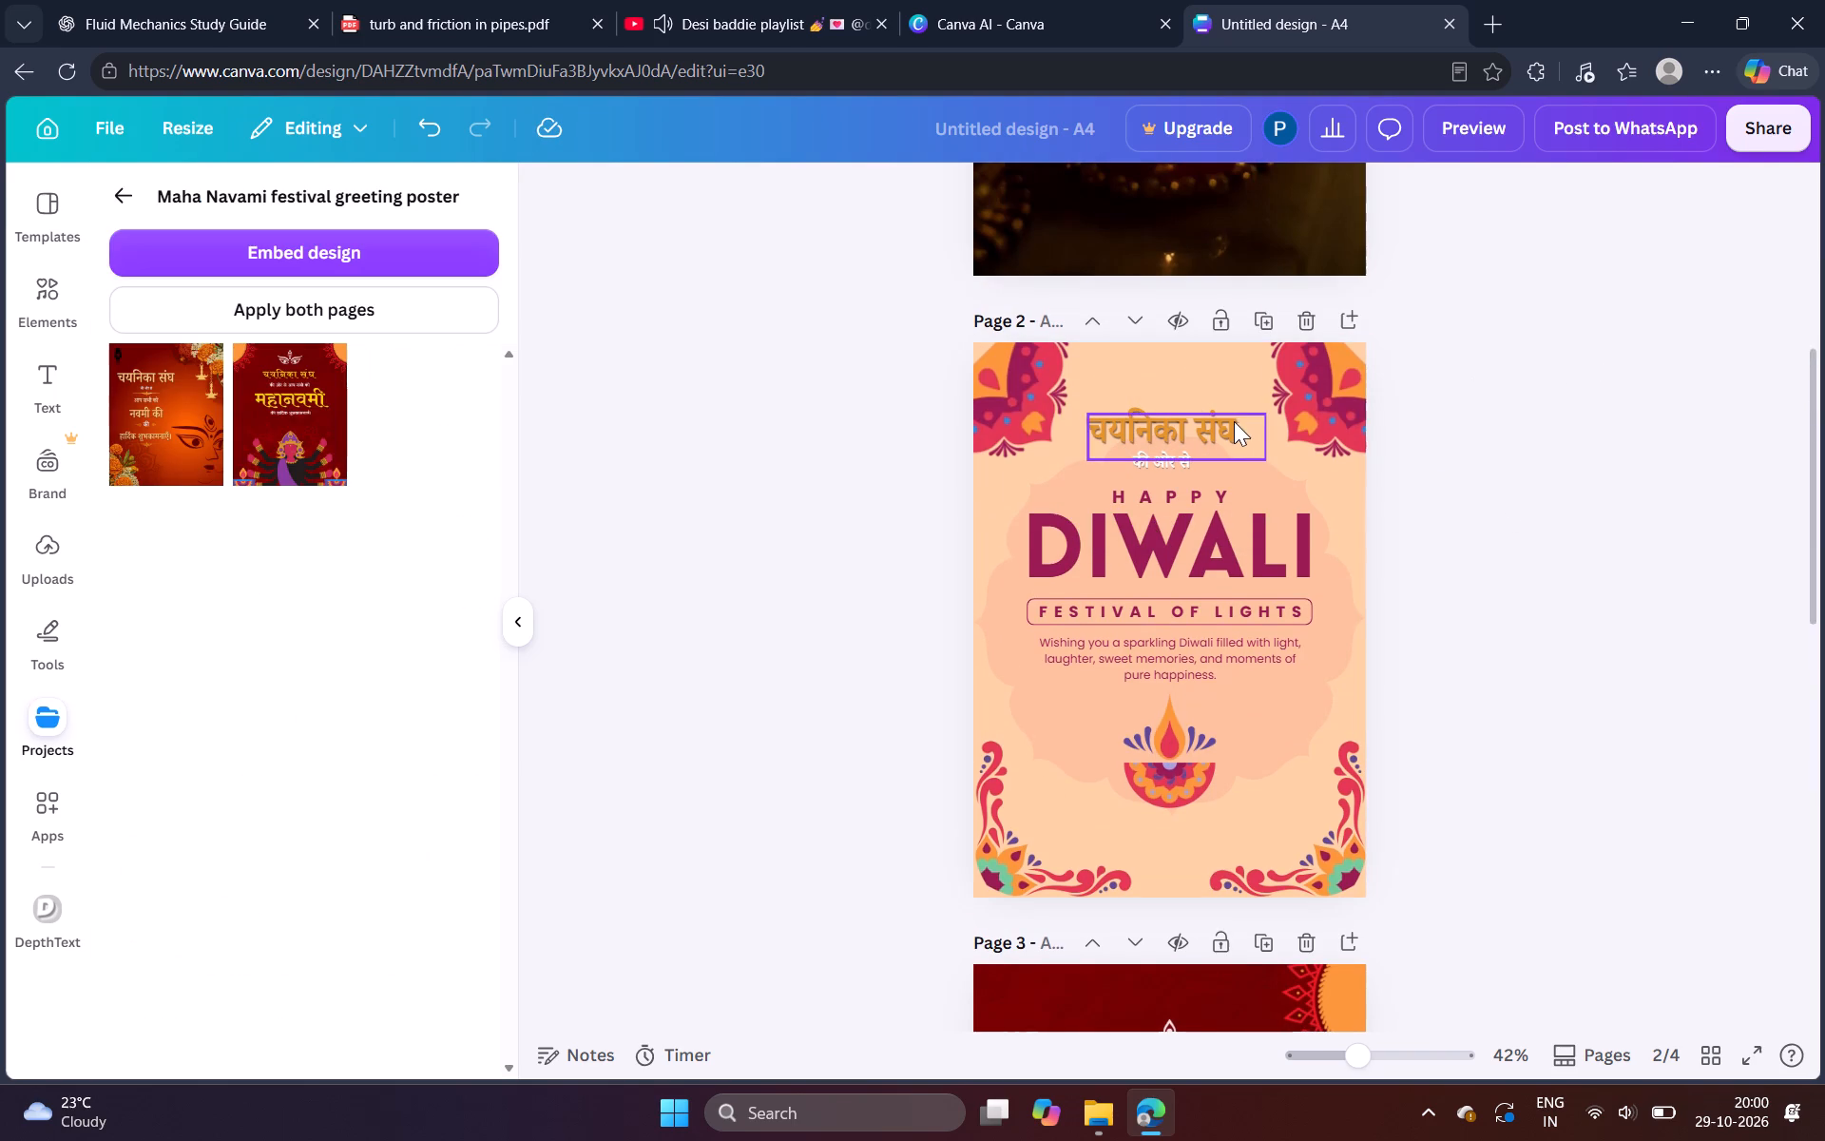
Adjust the spacing of page 2's top text by nudging "चयनिका संघ", "की ओर से" and "HAPPY" slightly upwards around the poster's centre line.
{"action": "left_click_drag", "start_coordinate": [1224, 426], "coordinate": [1225, 411]}
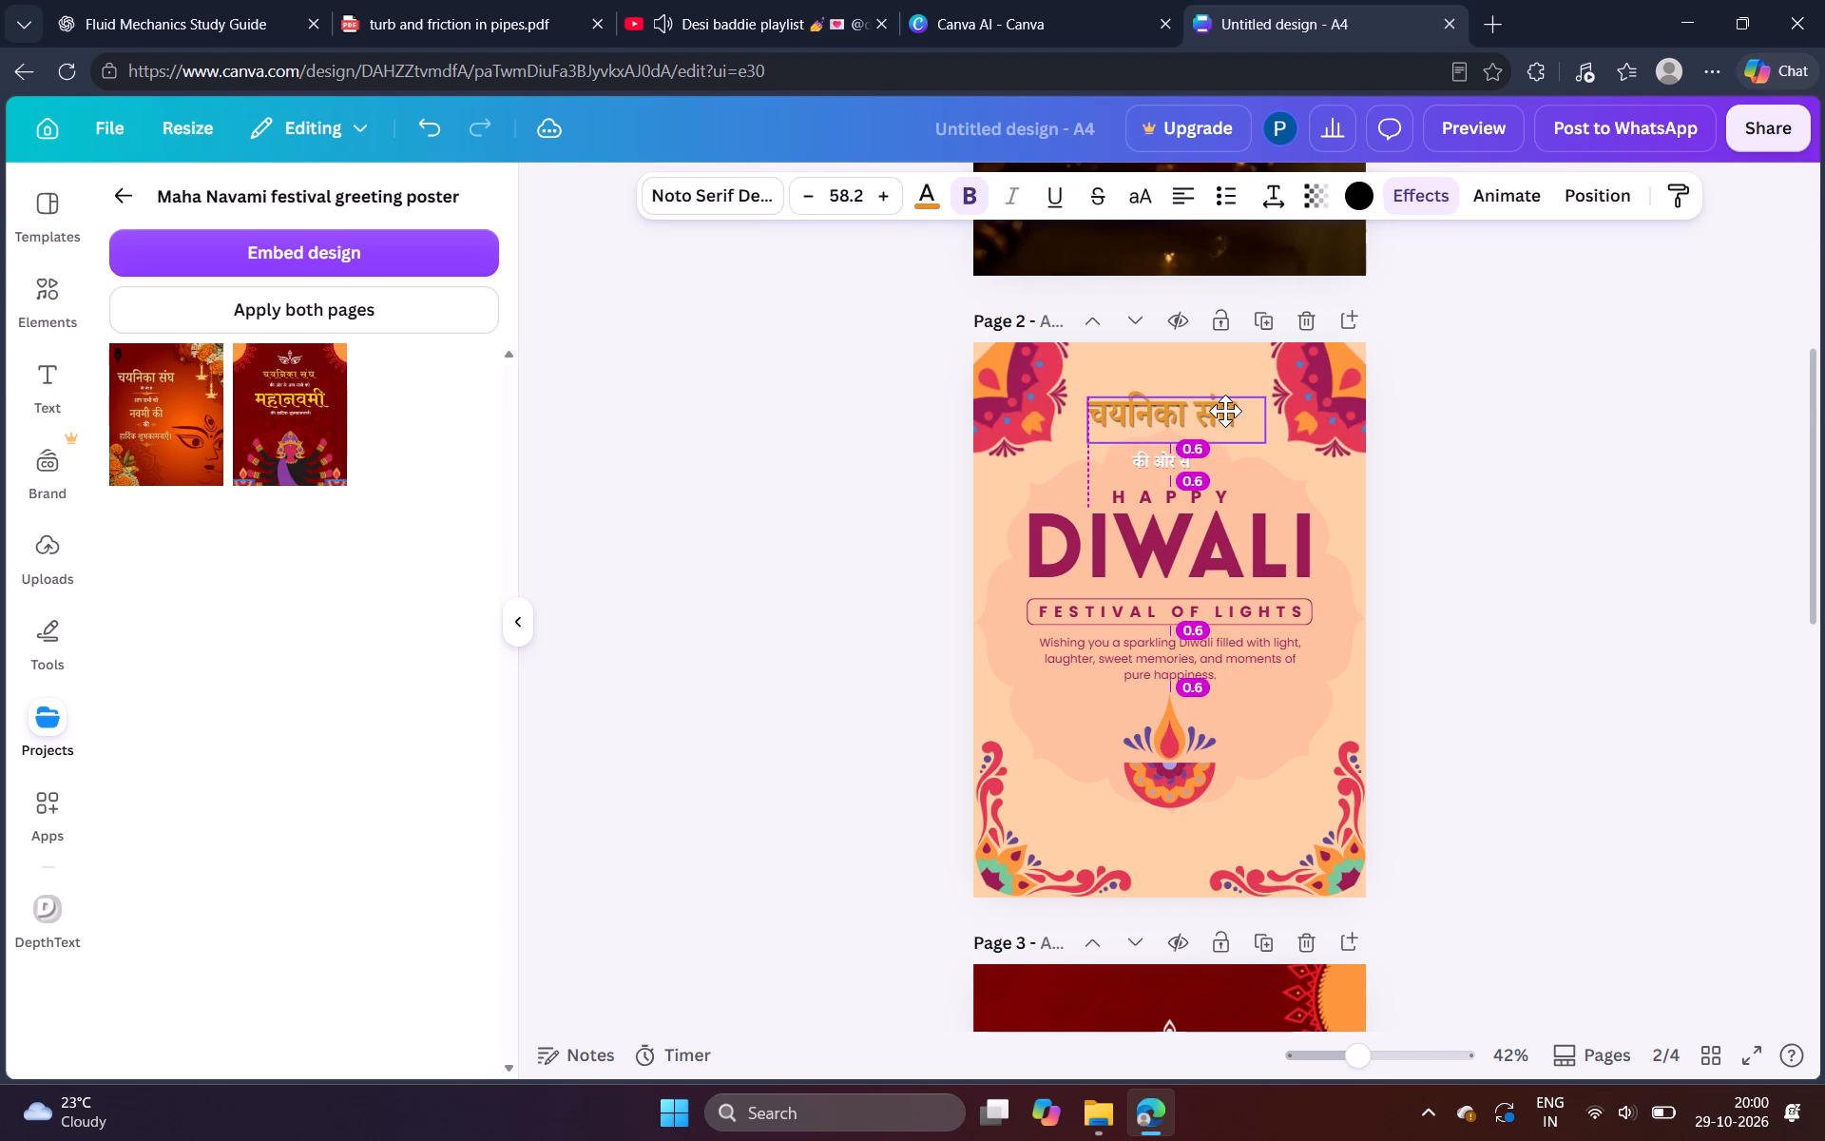
{"action": "left_click_drag", "start_coordinate": [1225, 411], "coordinate": [1225, 416]}
{"action": "left_click", "coordinate": [1184, 461]}
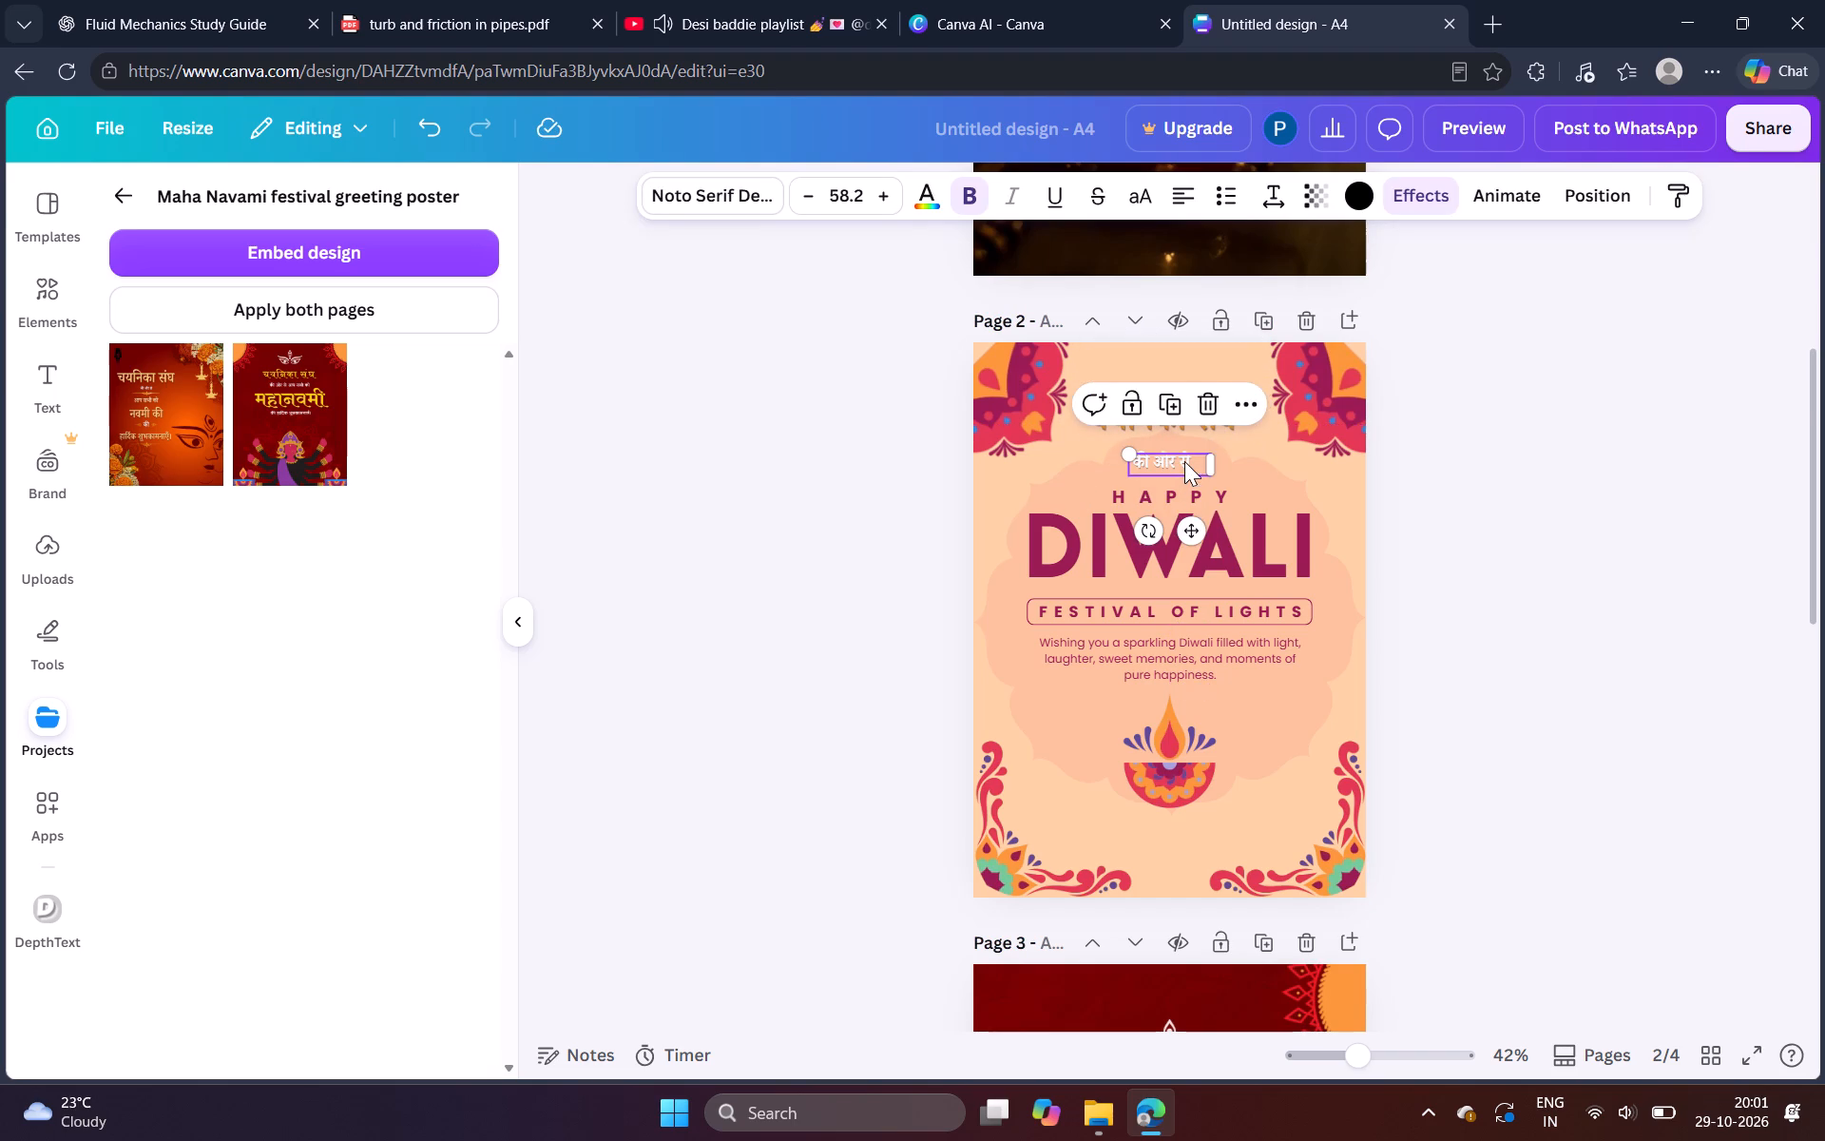
{"action": "left_click", "coordinate": [1180, 428]}
{"action": "left_click", "coordinate": [1180, 428]}
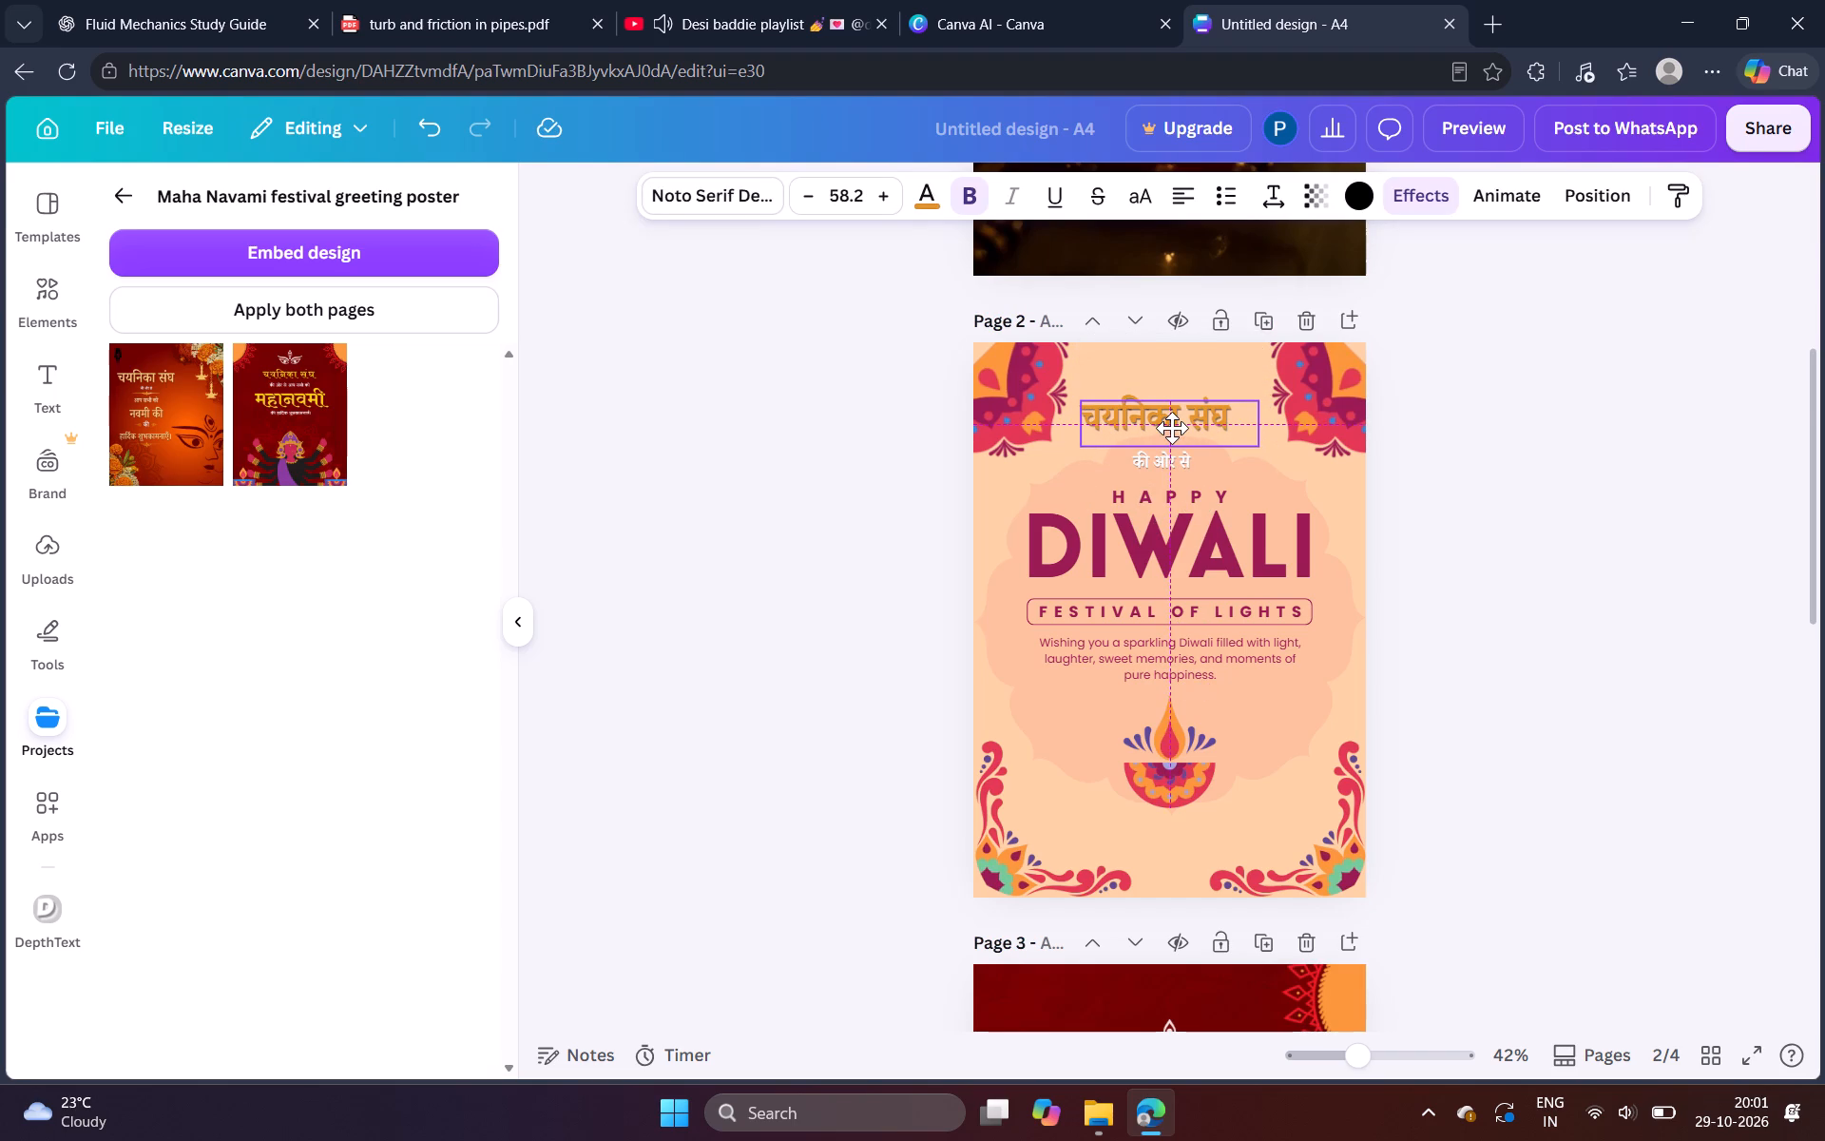
{"action": "left_click_drag", "start_coordinate": [1174, 458], "coordinate": [1181, 449]}
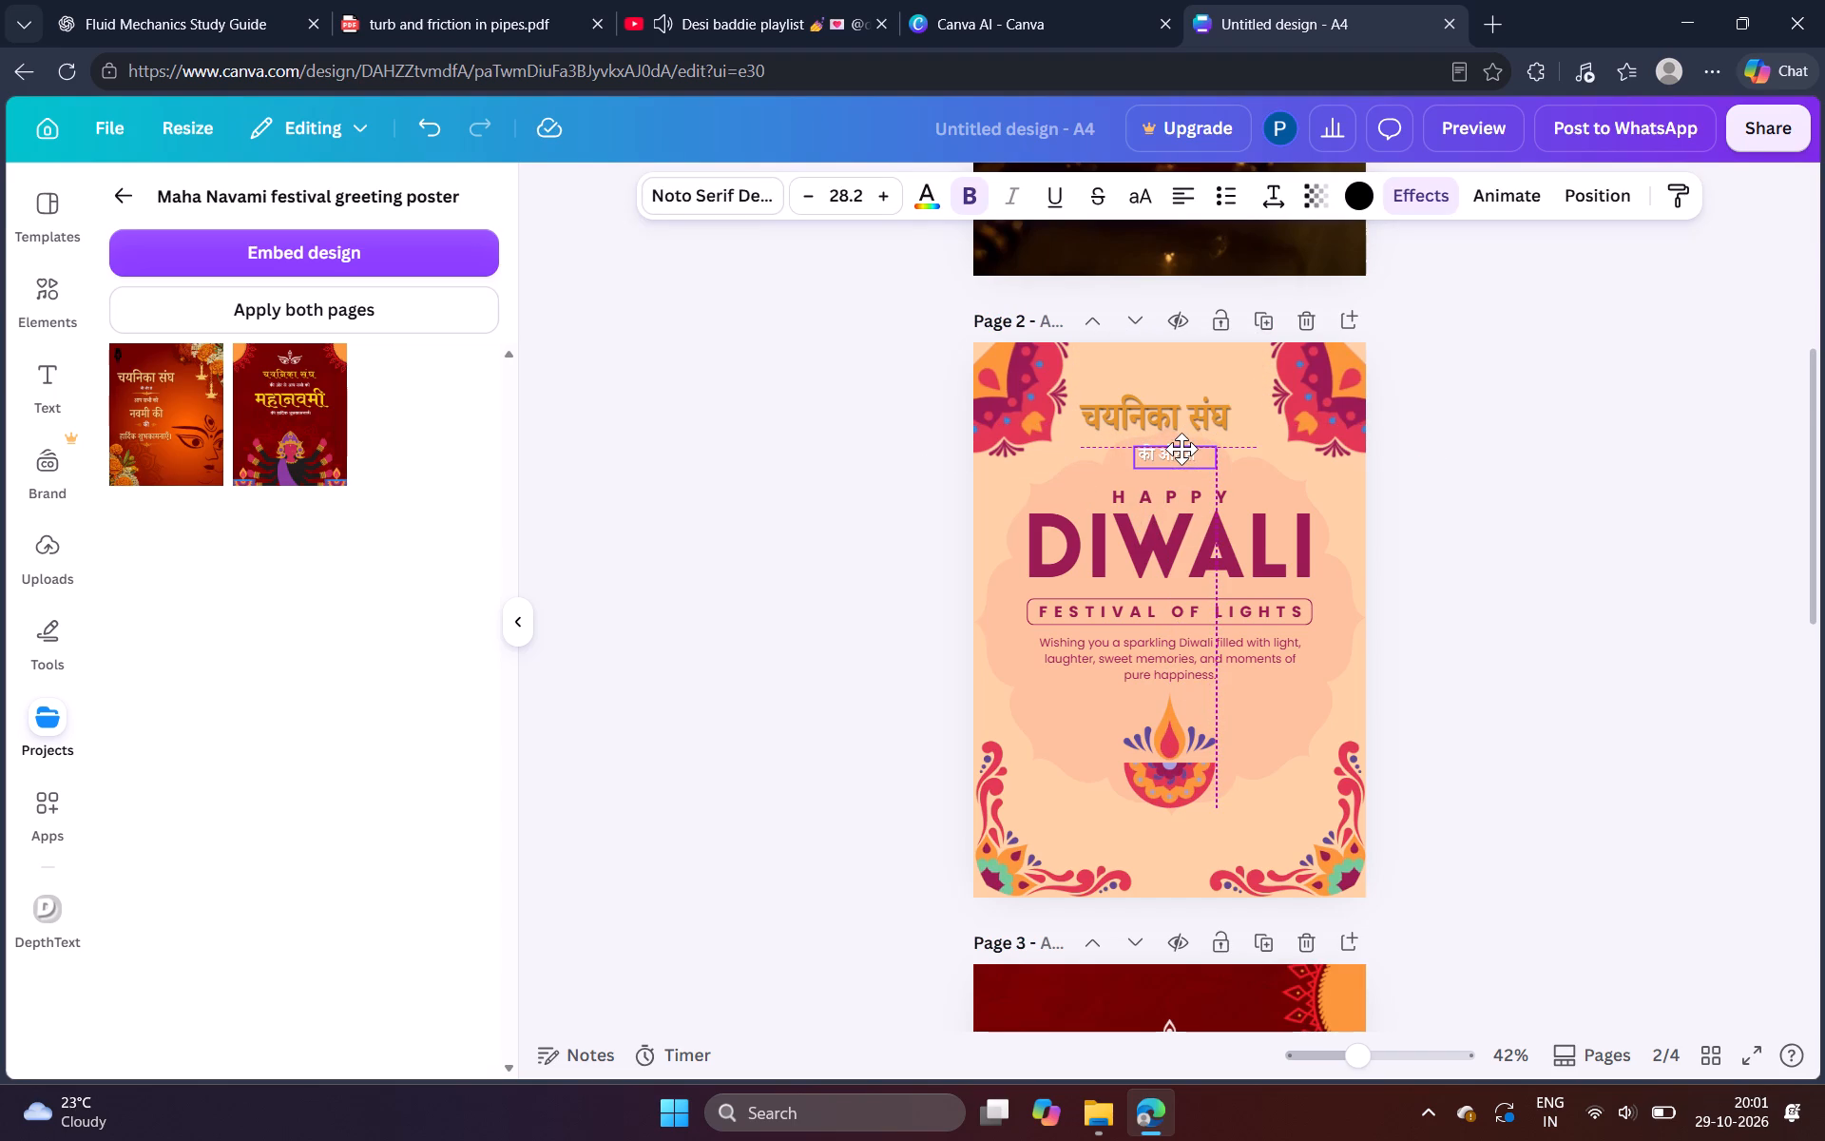
{"action": "left_click_drag", "start_coordinate": [1181, 449], "coordinate": [1176, 449]}
{"action": "left_click", "coordinate": [1188, 495]}
{"action": "left_click", "coordinate": [1188, 495]}
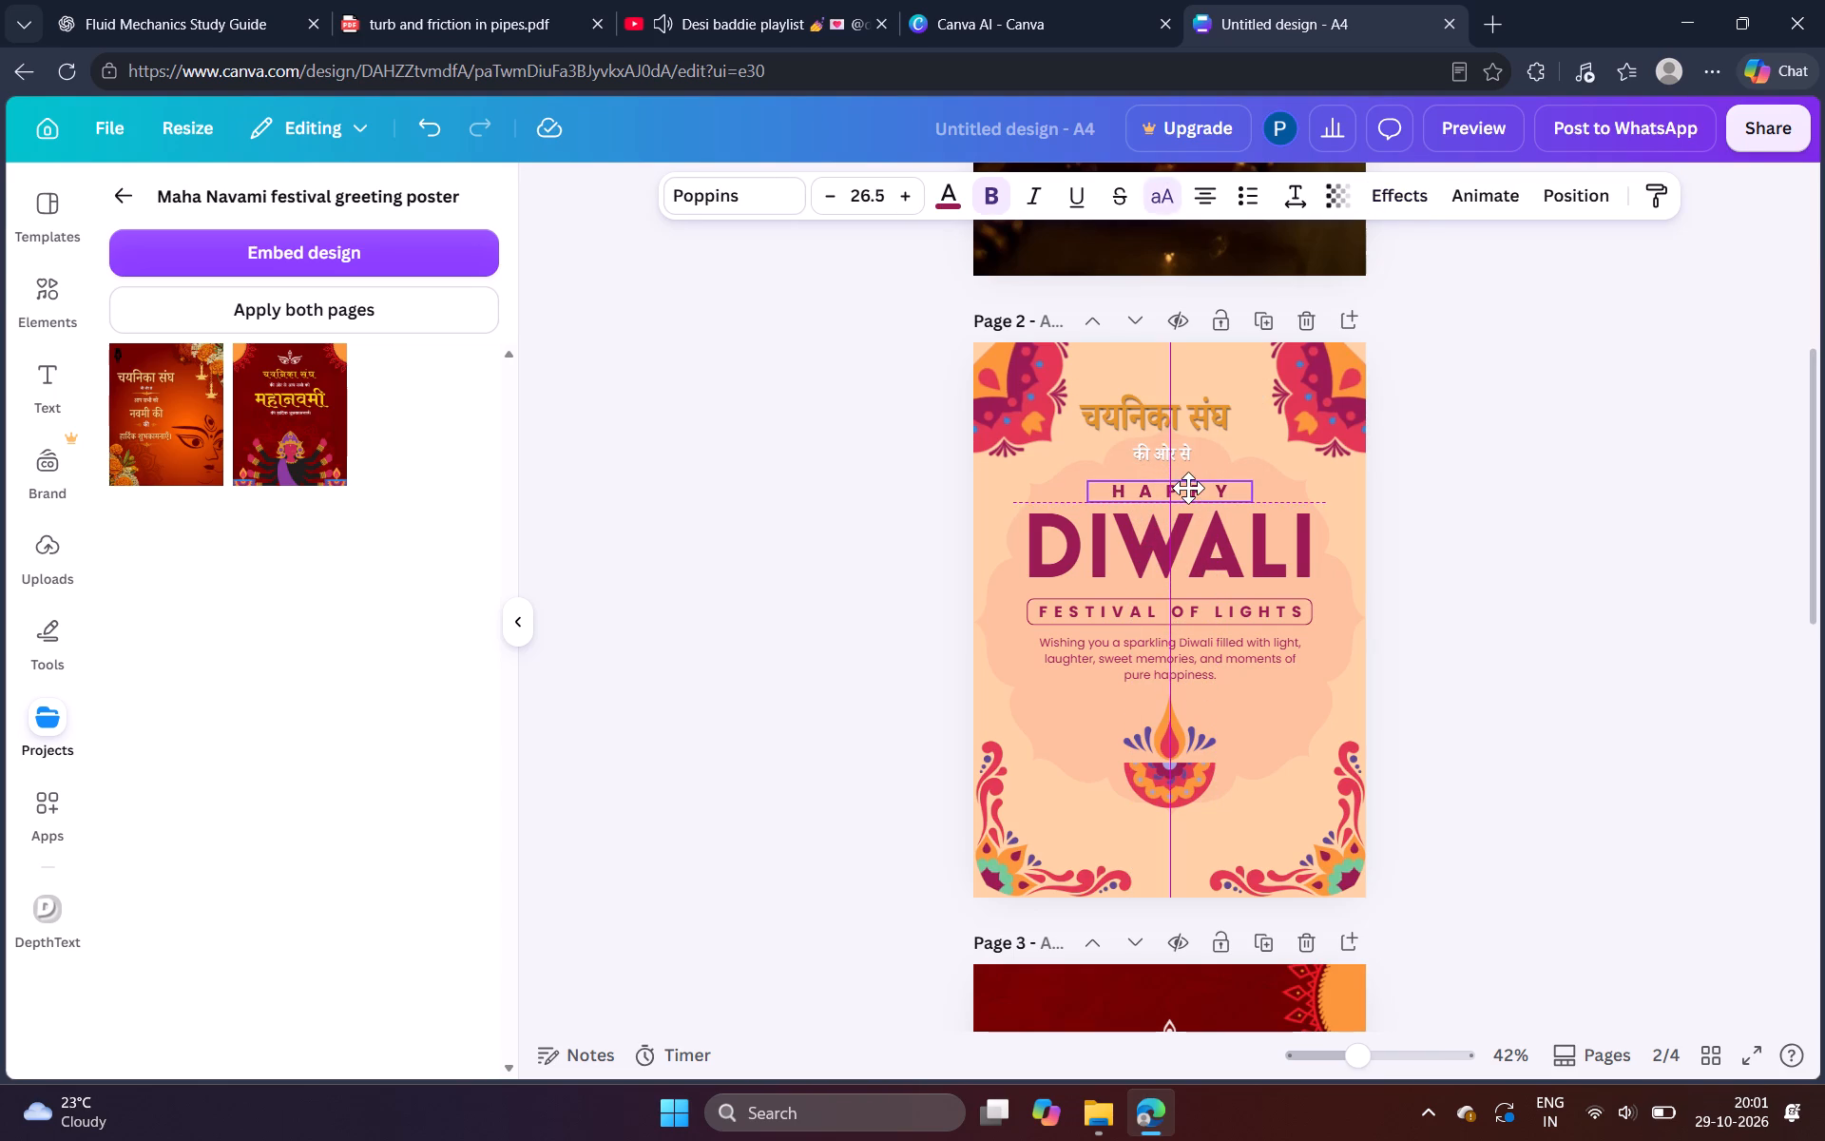
{"action": "left_click", "coordinate": [1230, 546]}
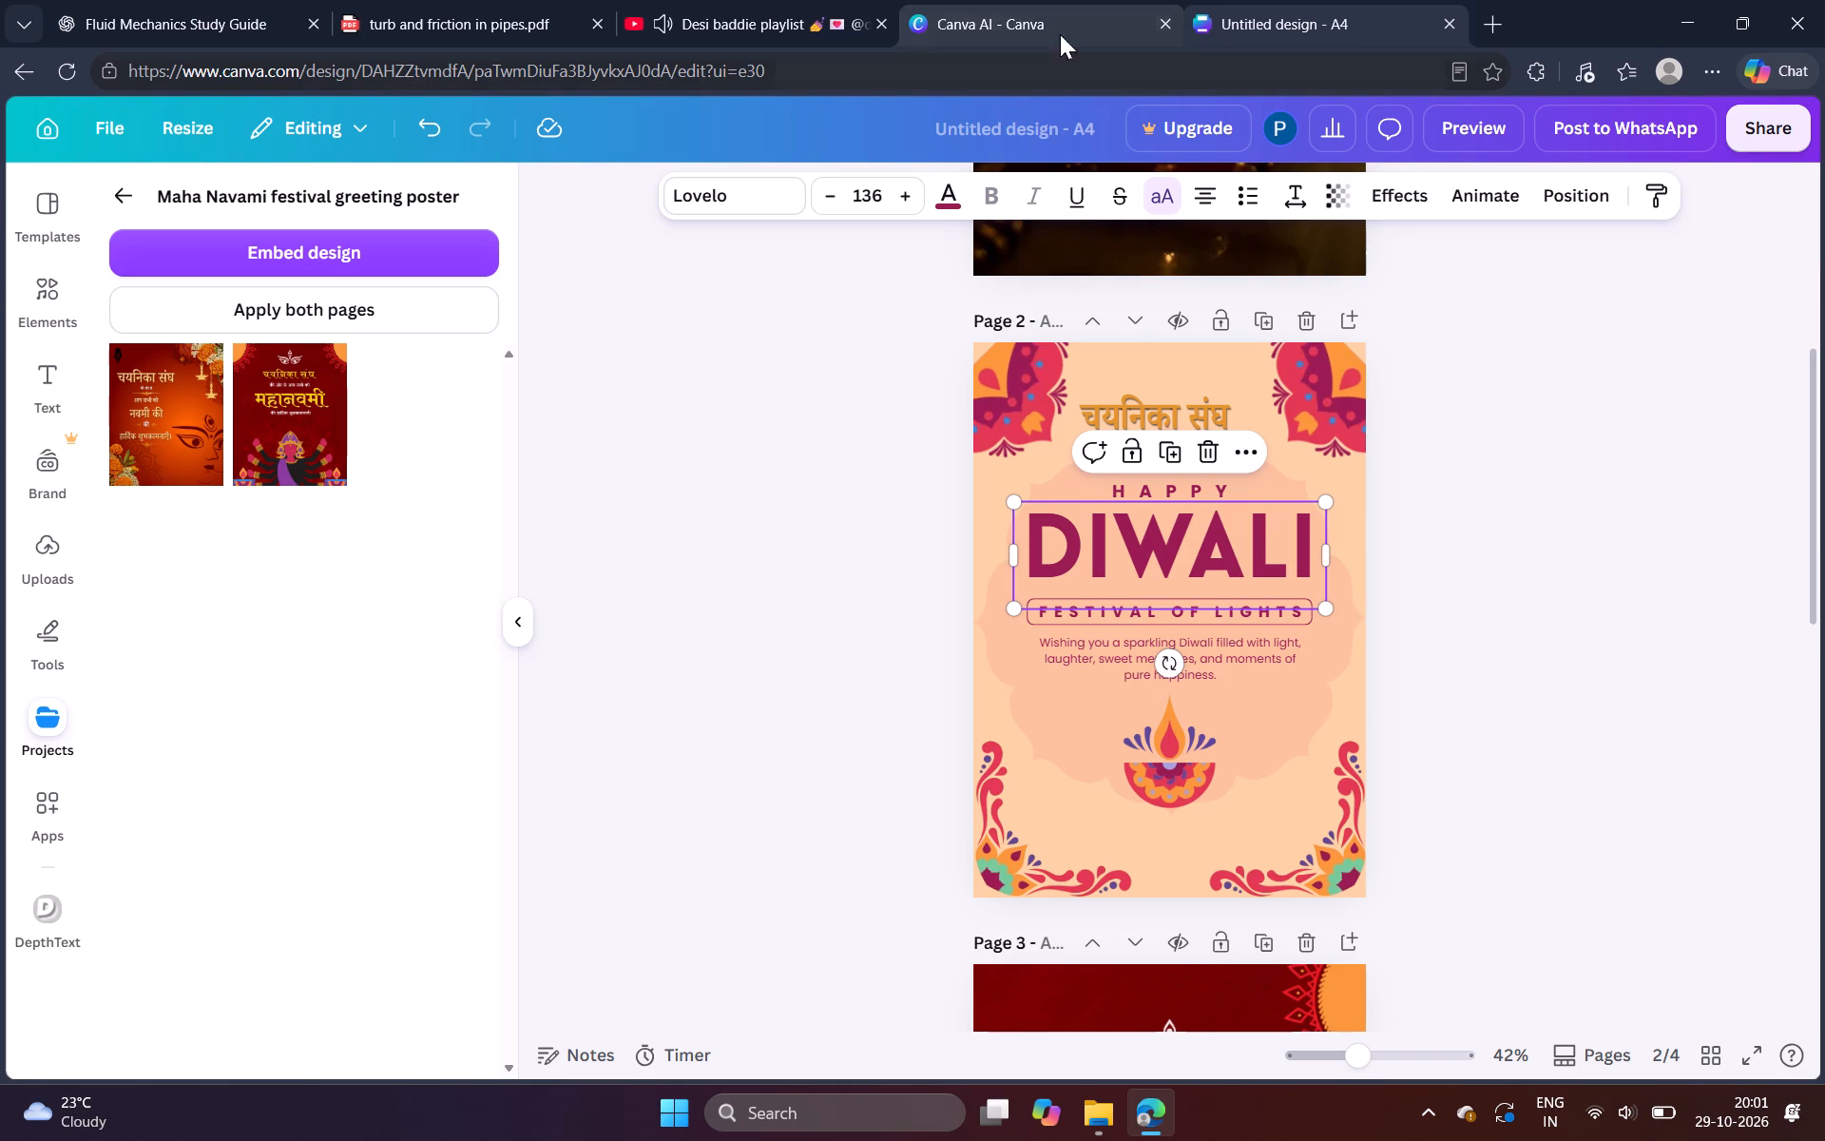
{"action": "left_click", "coordinate": [1508, 8]}
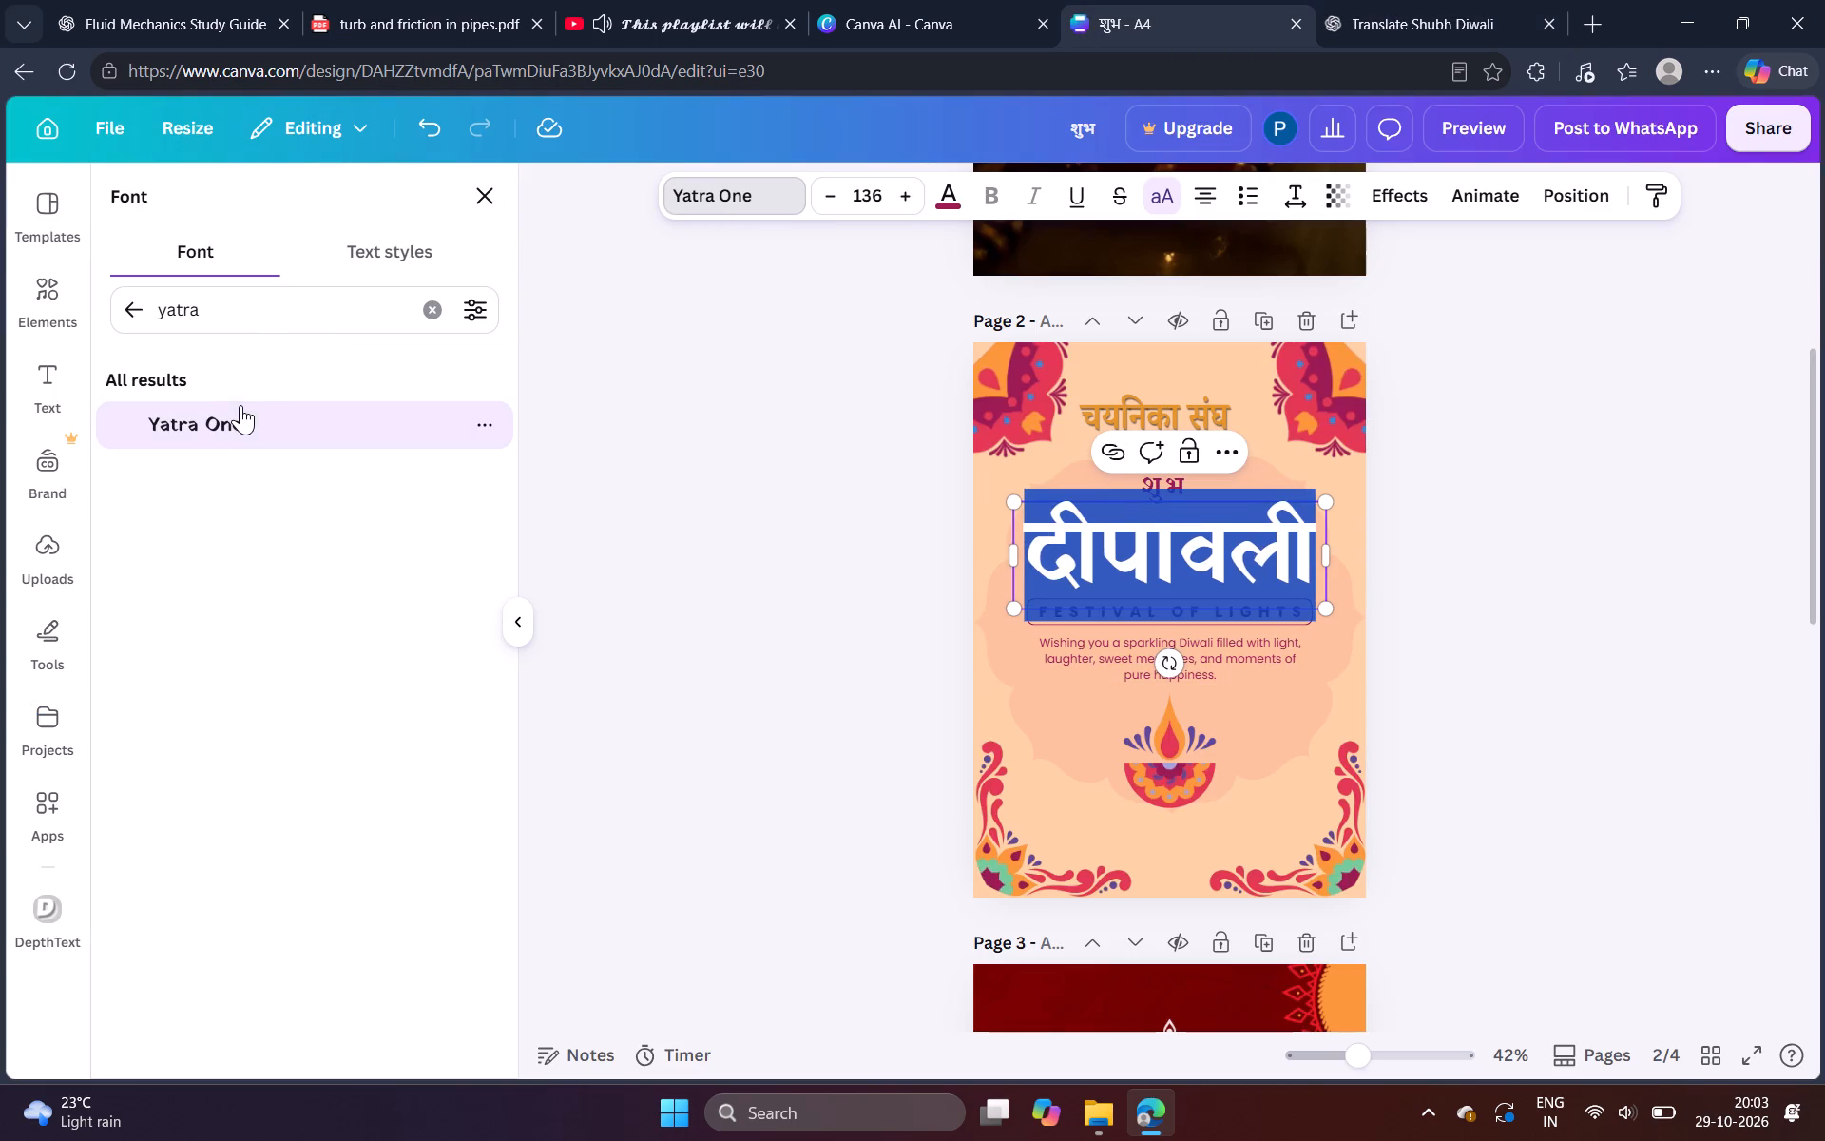
{"action": "left_click", "coordinate": [1495, 412]}
{"action": "left_click", "coordinate": [1495, 412]}
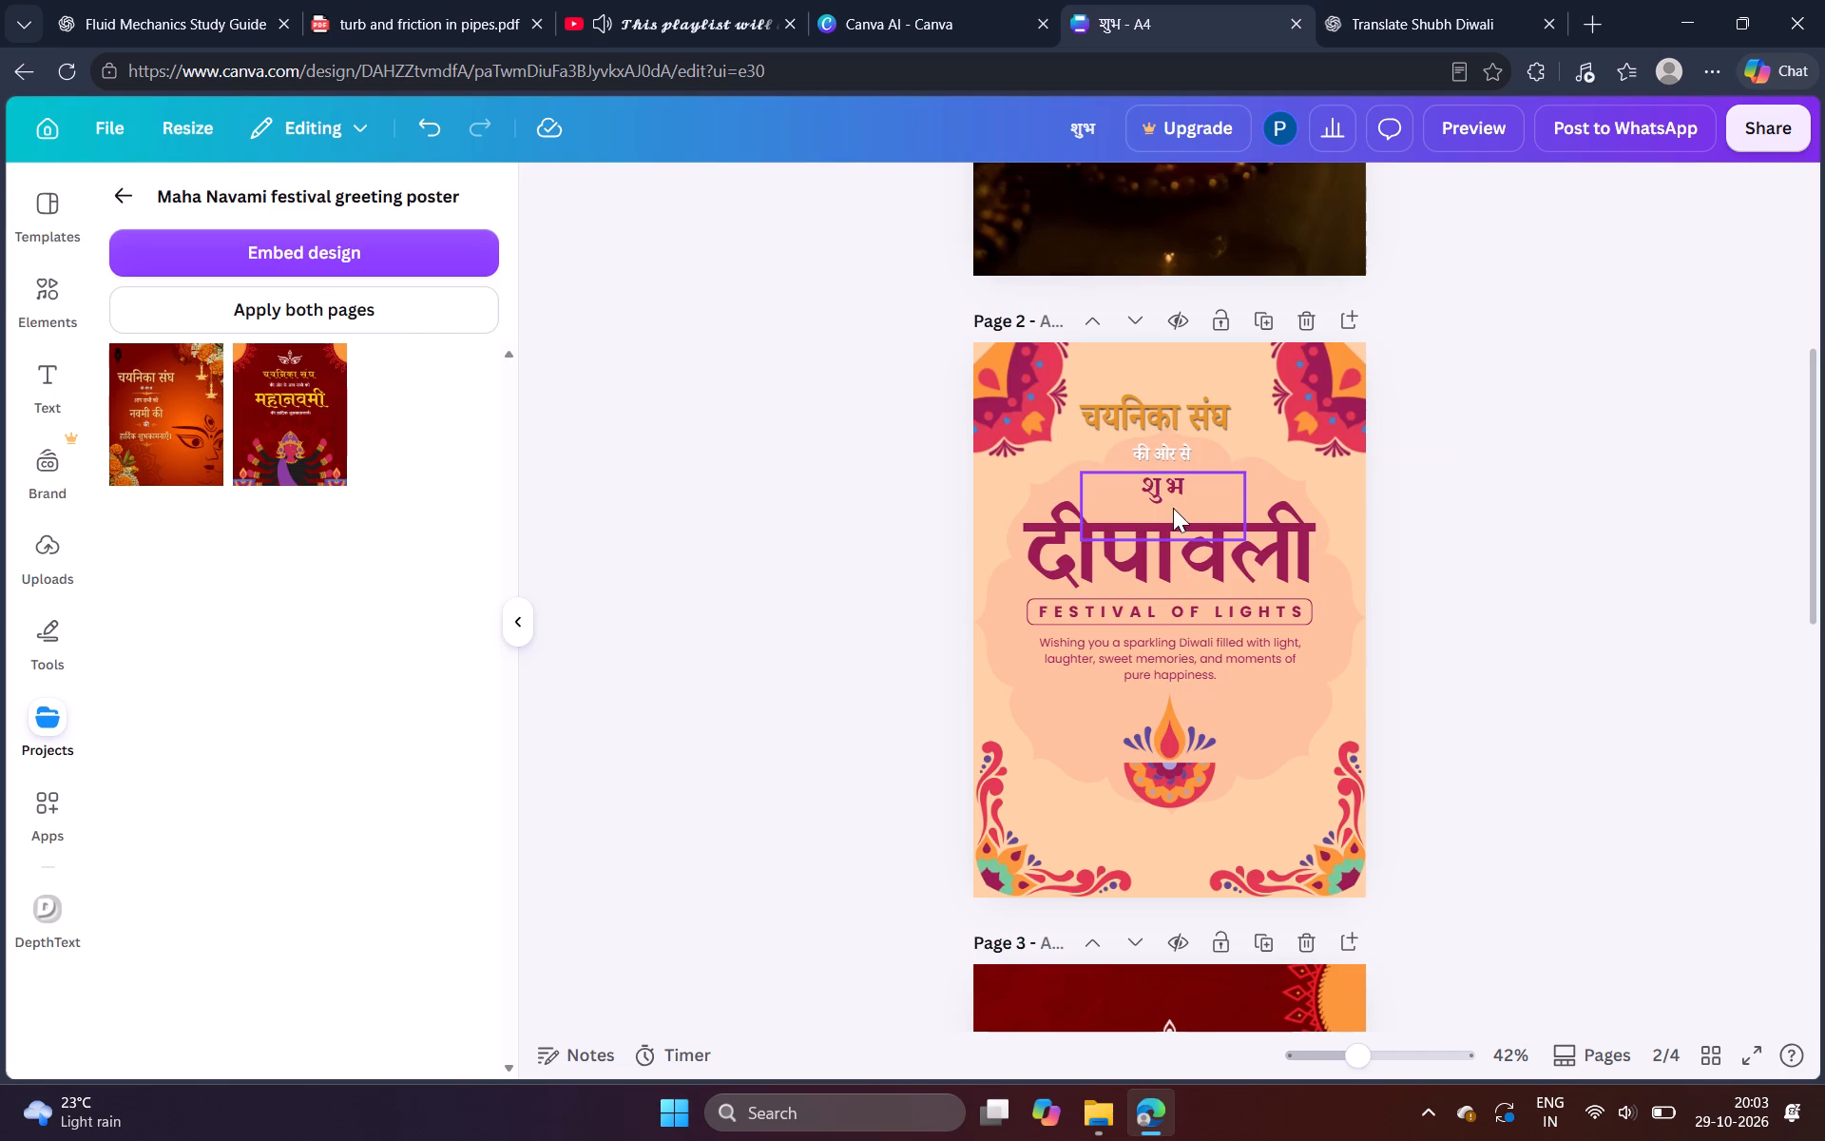
Centre the "शुभ" text horizontally above "दीपावली" and nudge the "दीपावली" heading slightly upward, keeping it centred on page 2.
{"action": "left_click", "coordinate": [1162, 493]}
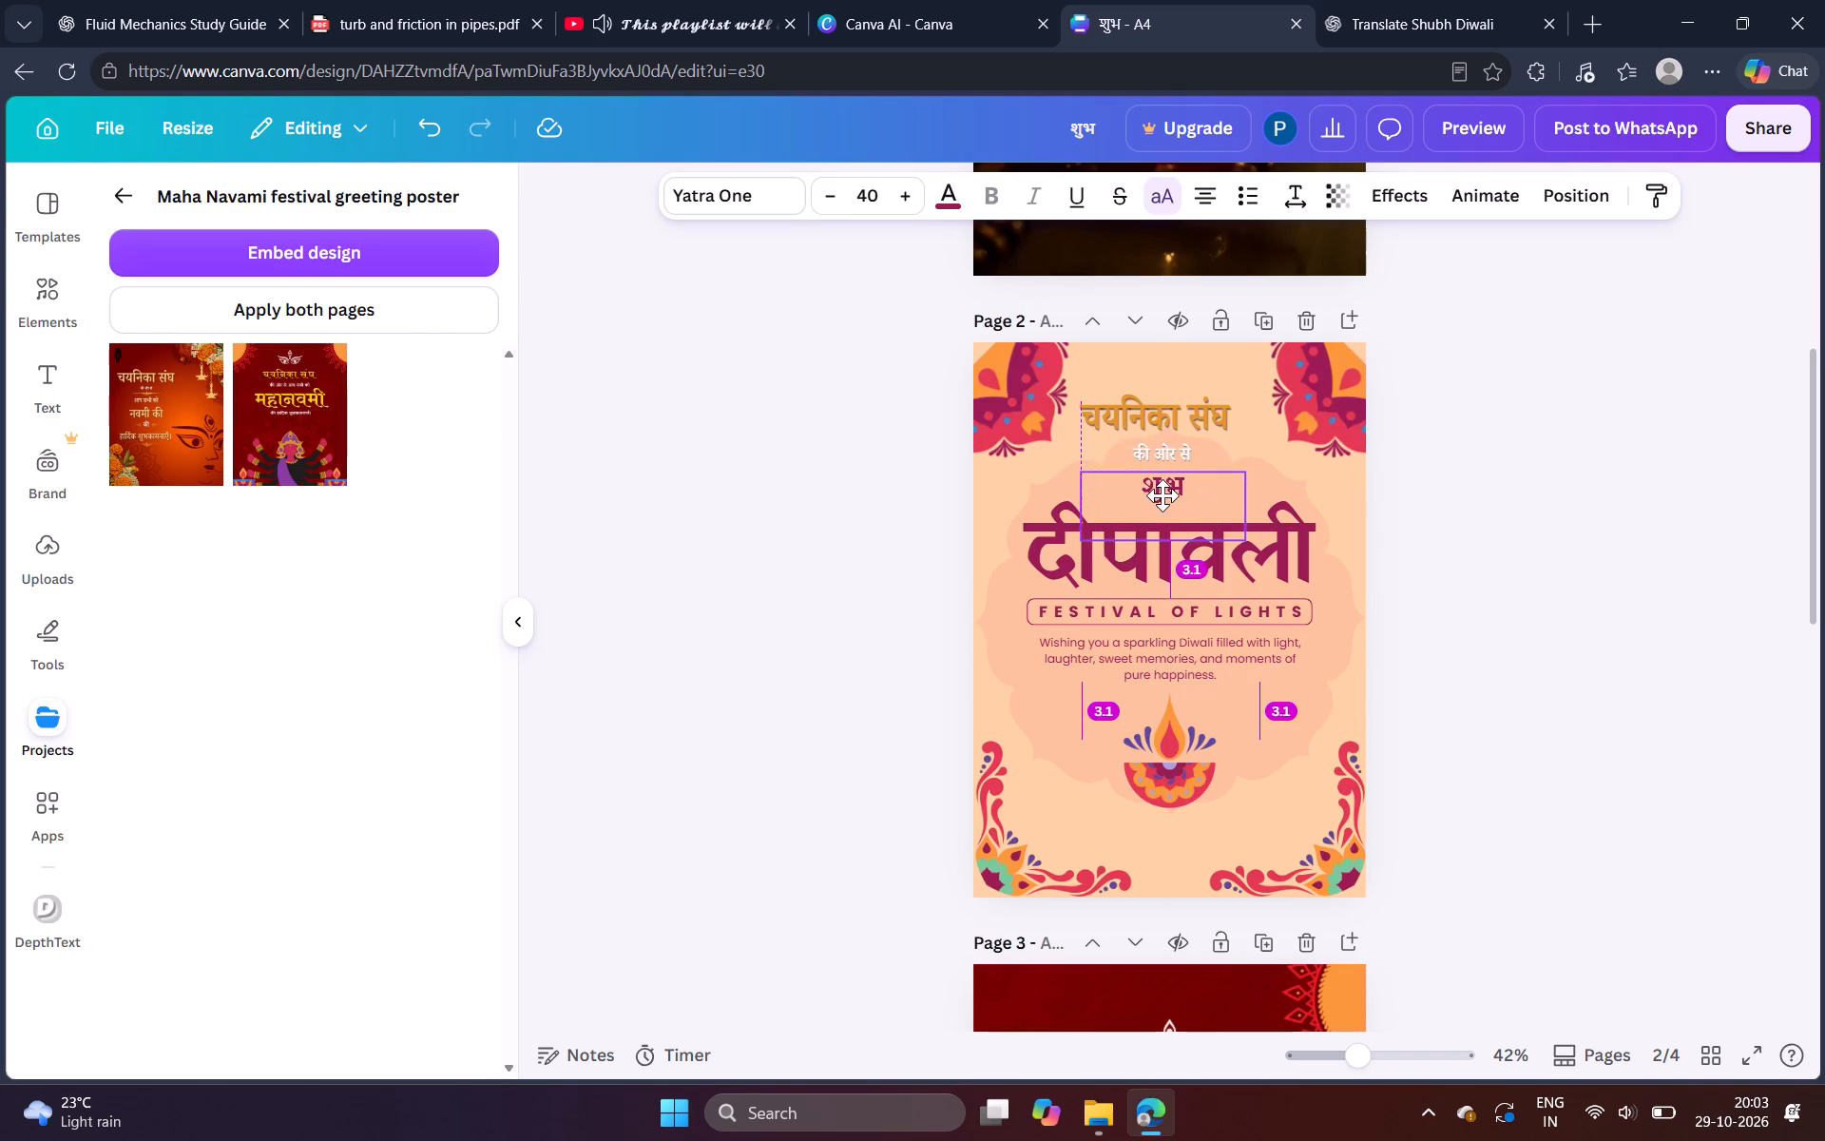
{"action": "left_click", "coordinate": [1286, 558]}
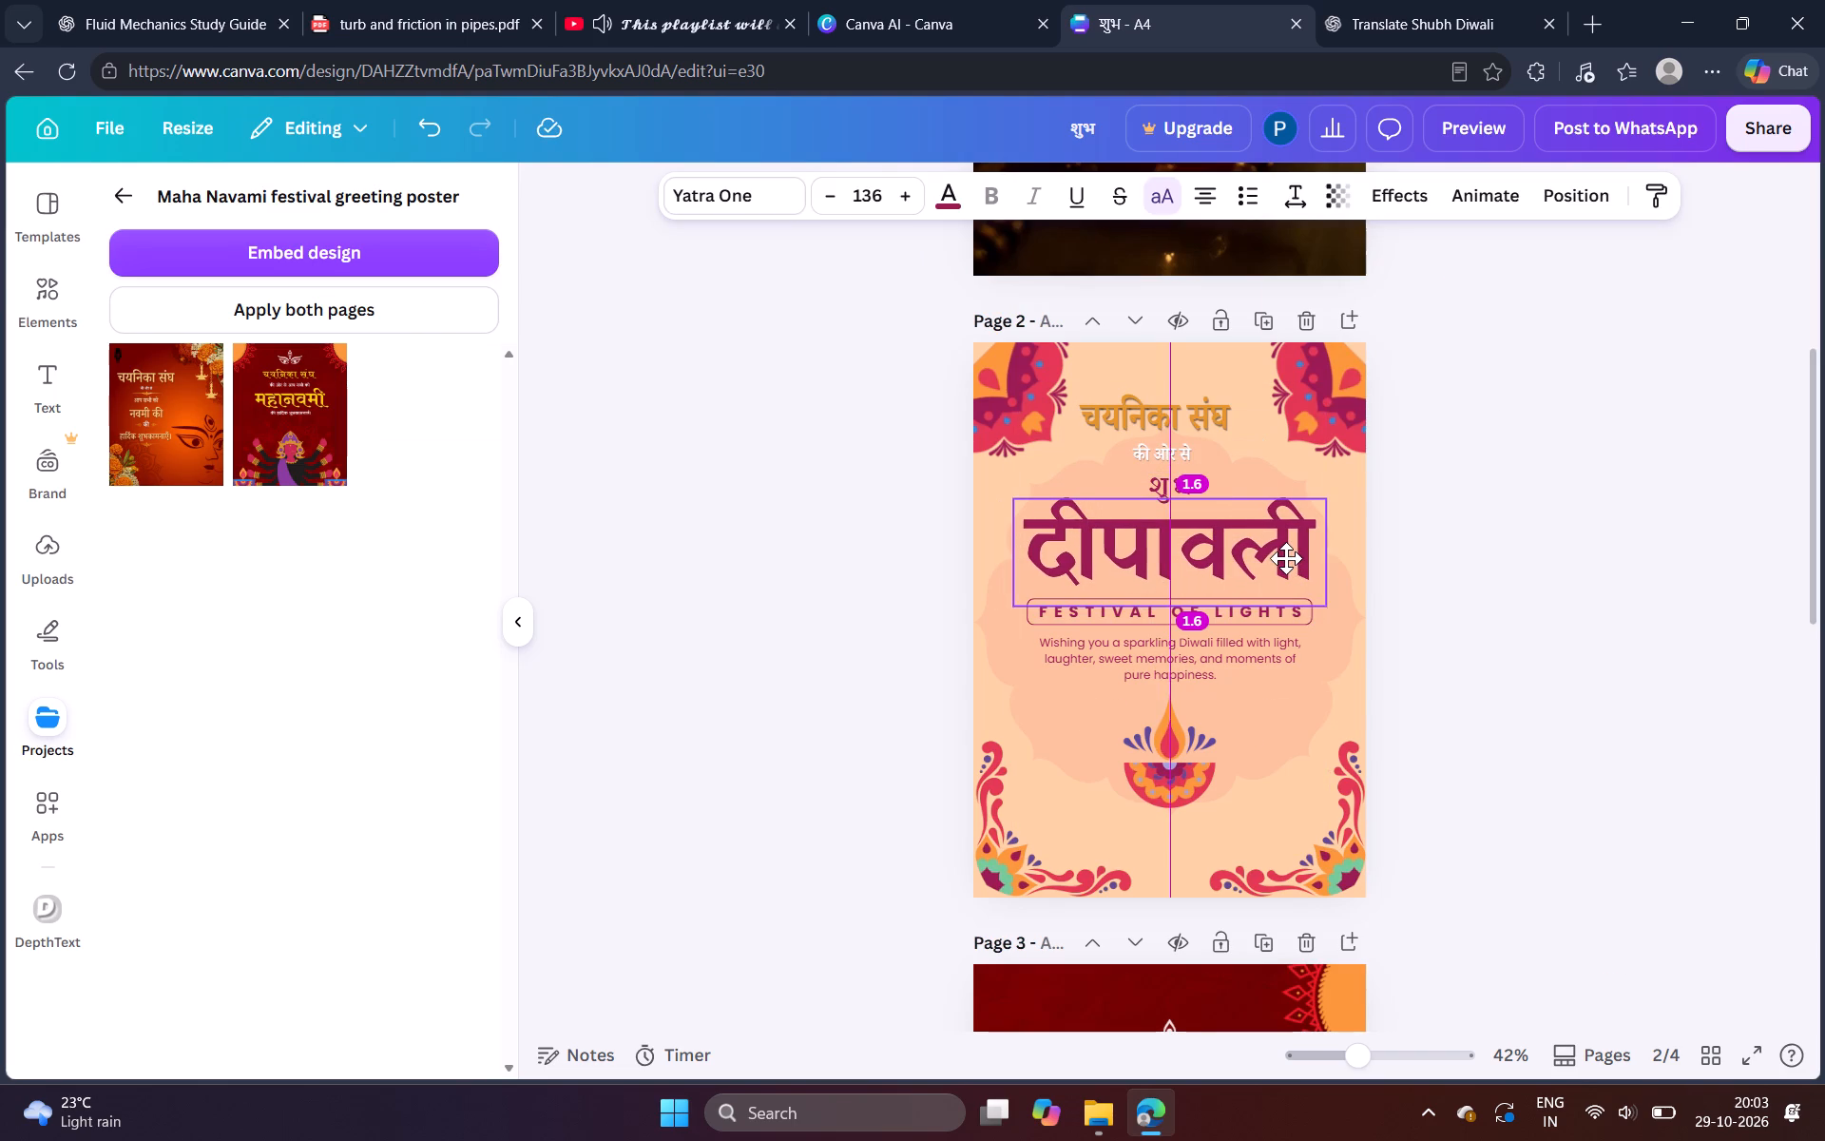
{"action": "left_click", "coordinate": [1279, 560]}
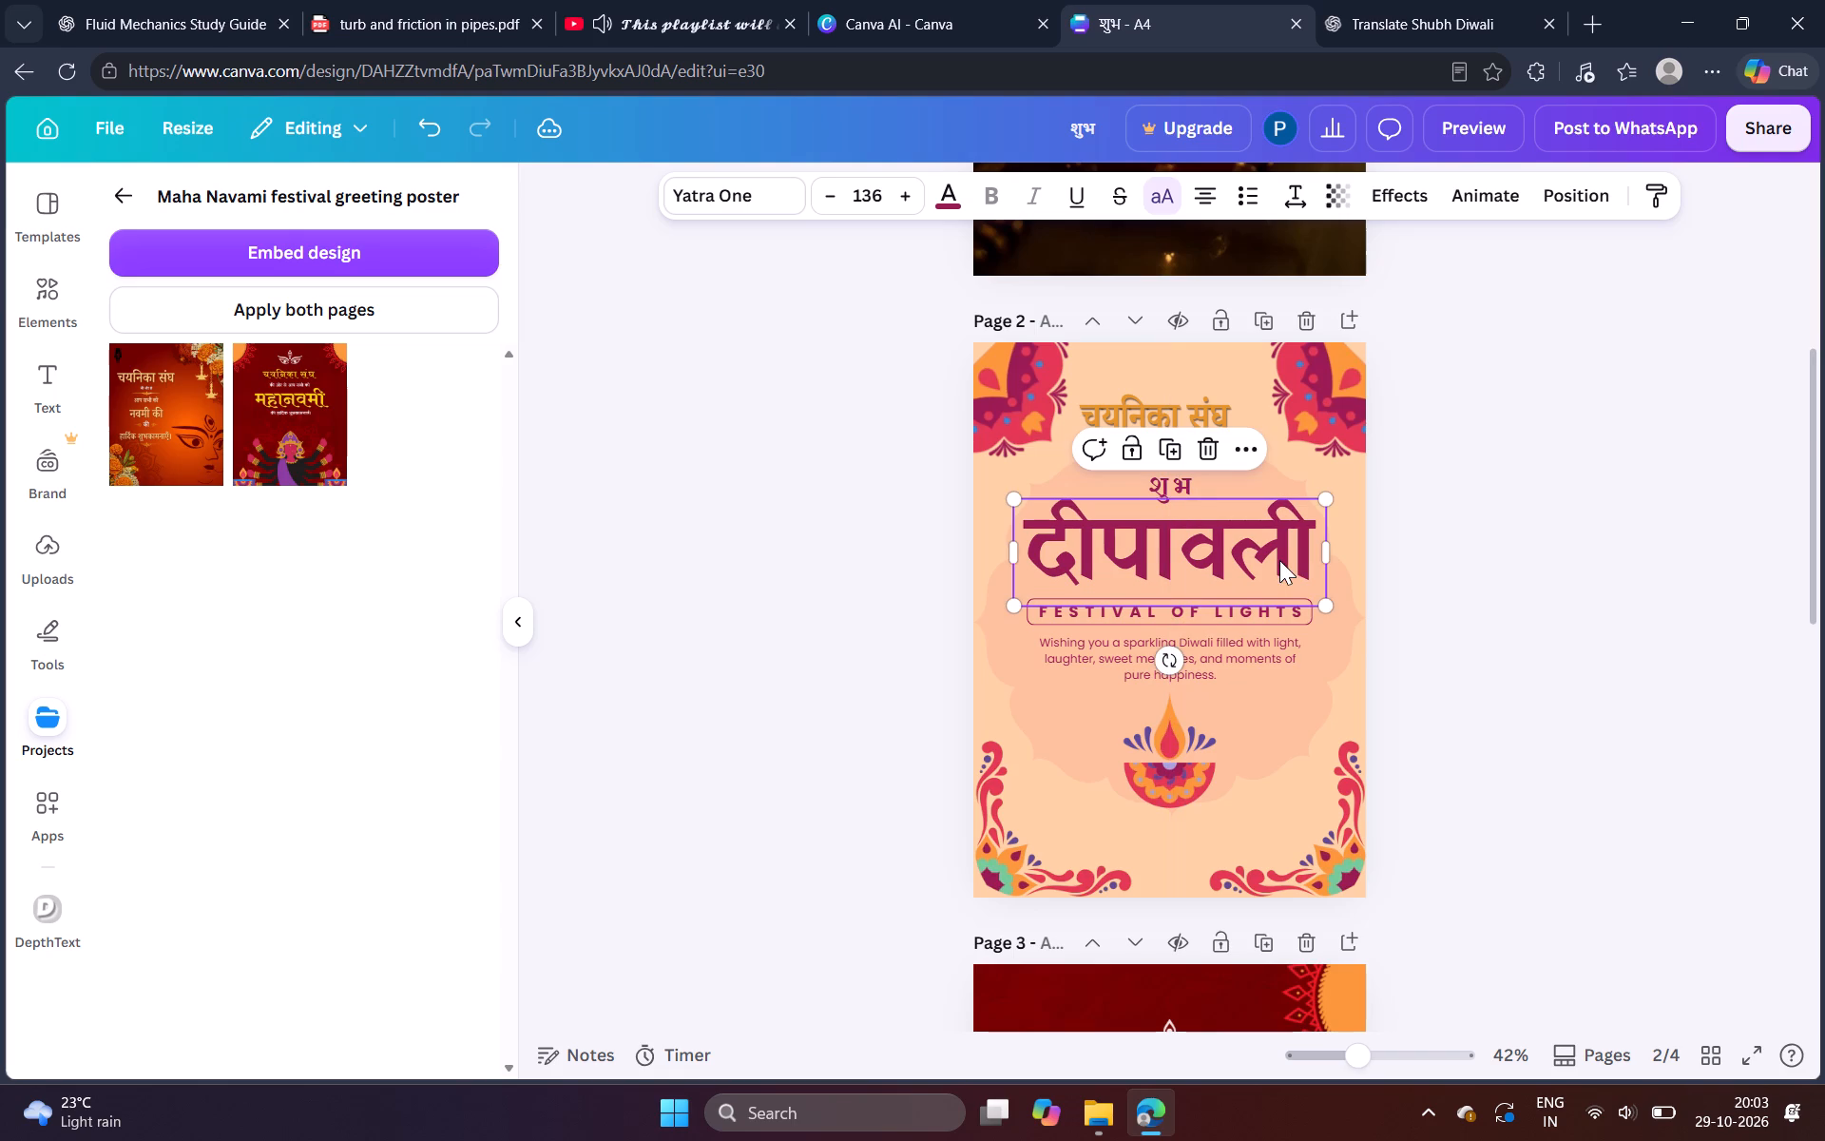
Increase the font size of the "शुभ" text on page 2 to 46.
{"action": "left_click", "coordinate": [1173, 485]}
{"action": "double_click", "coordinate": [1188, 482]}
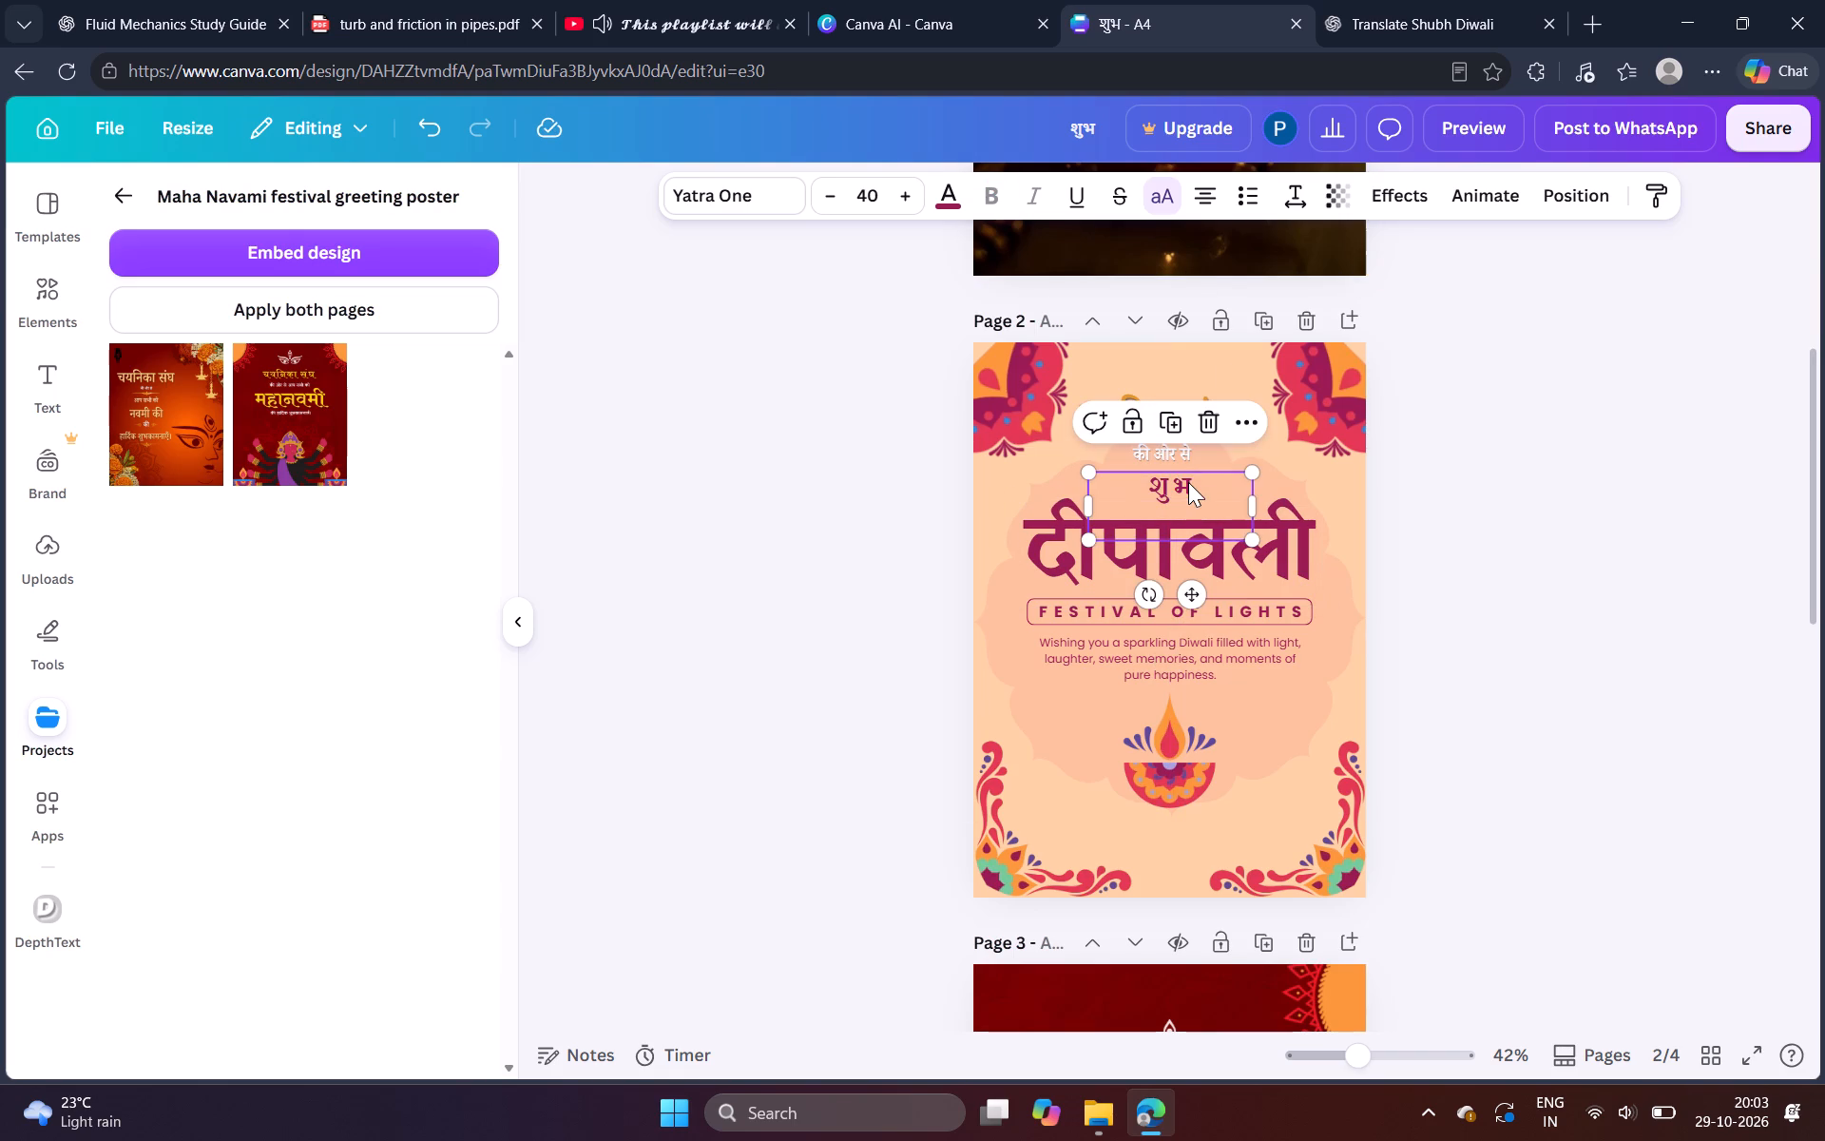
{"action": "key", "text": "shift+a"}
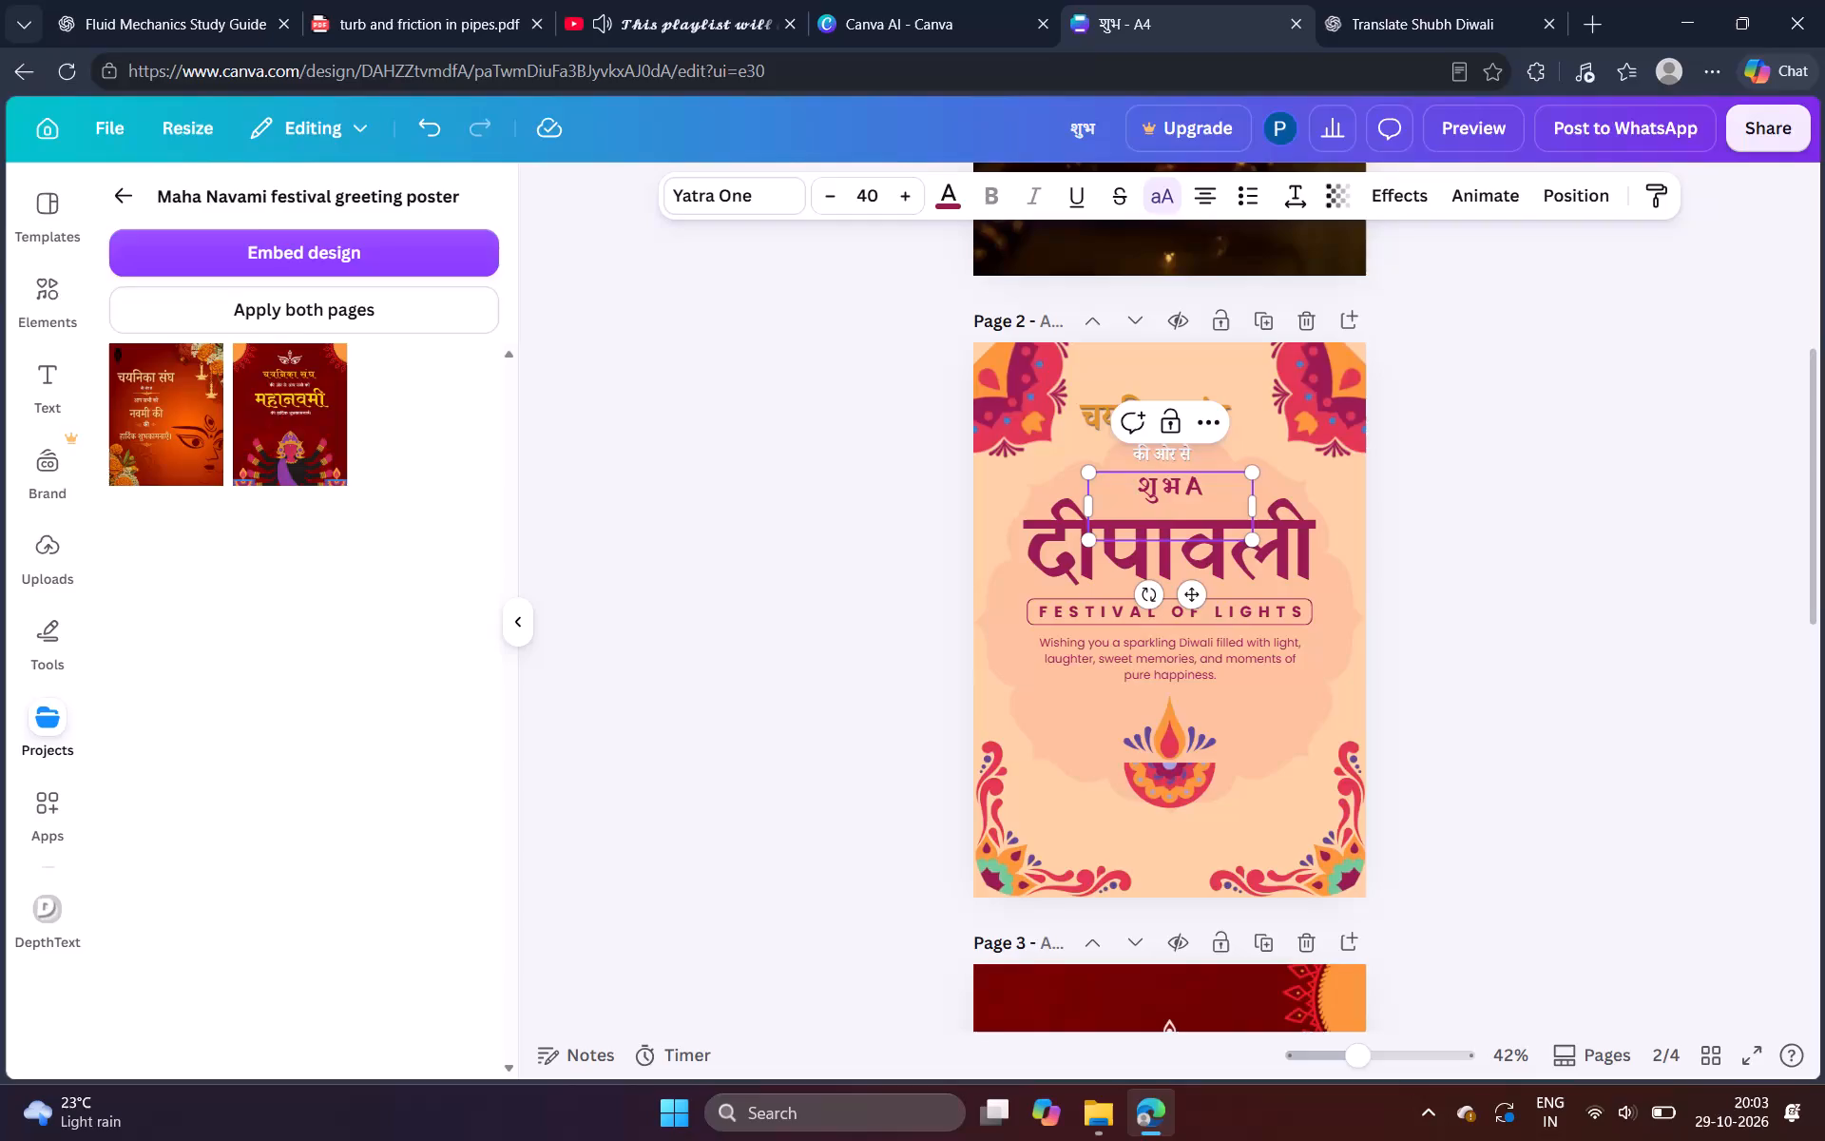
{"action": "key", "text": "BackSpace"}
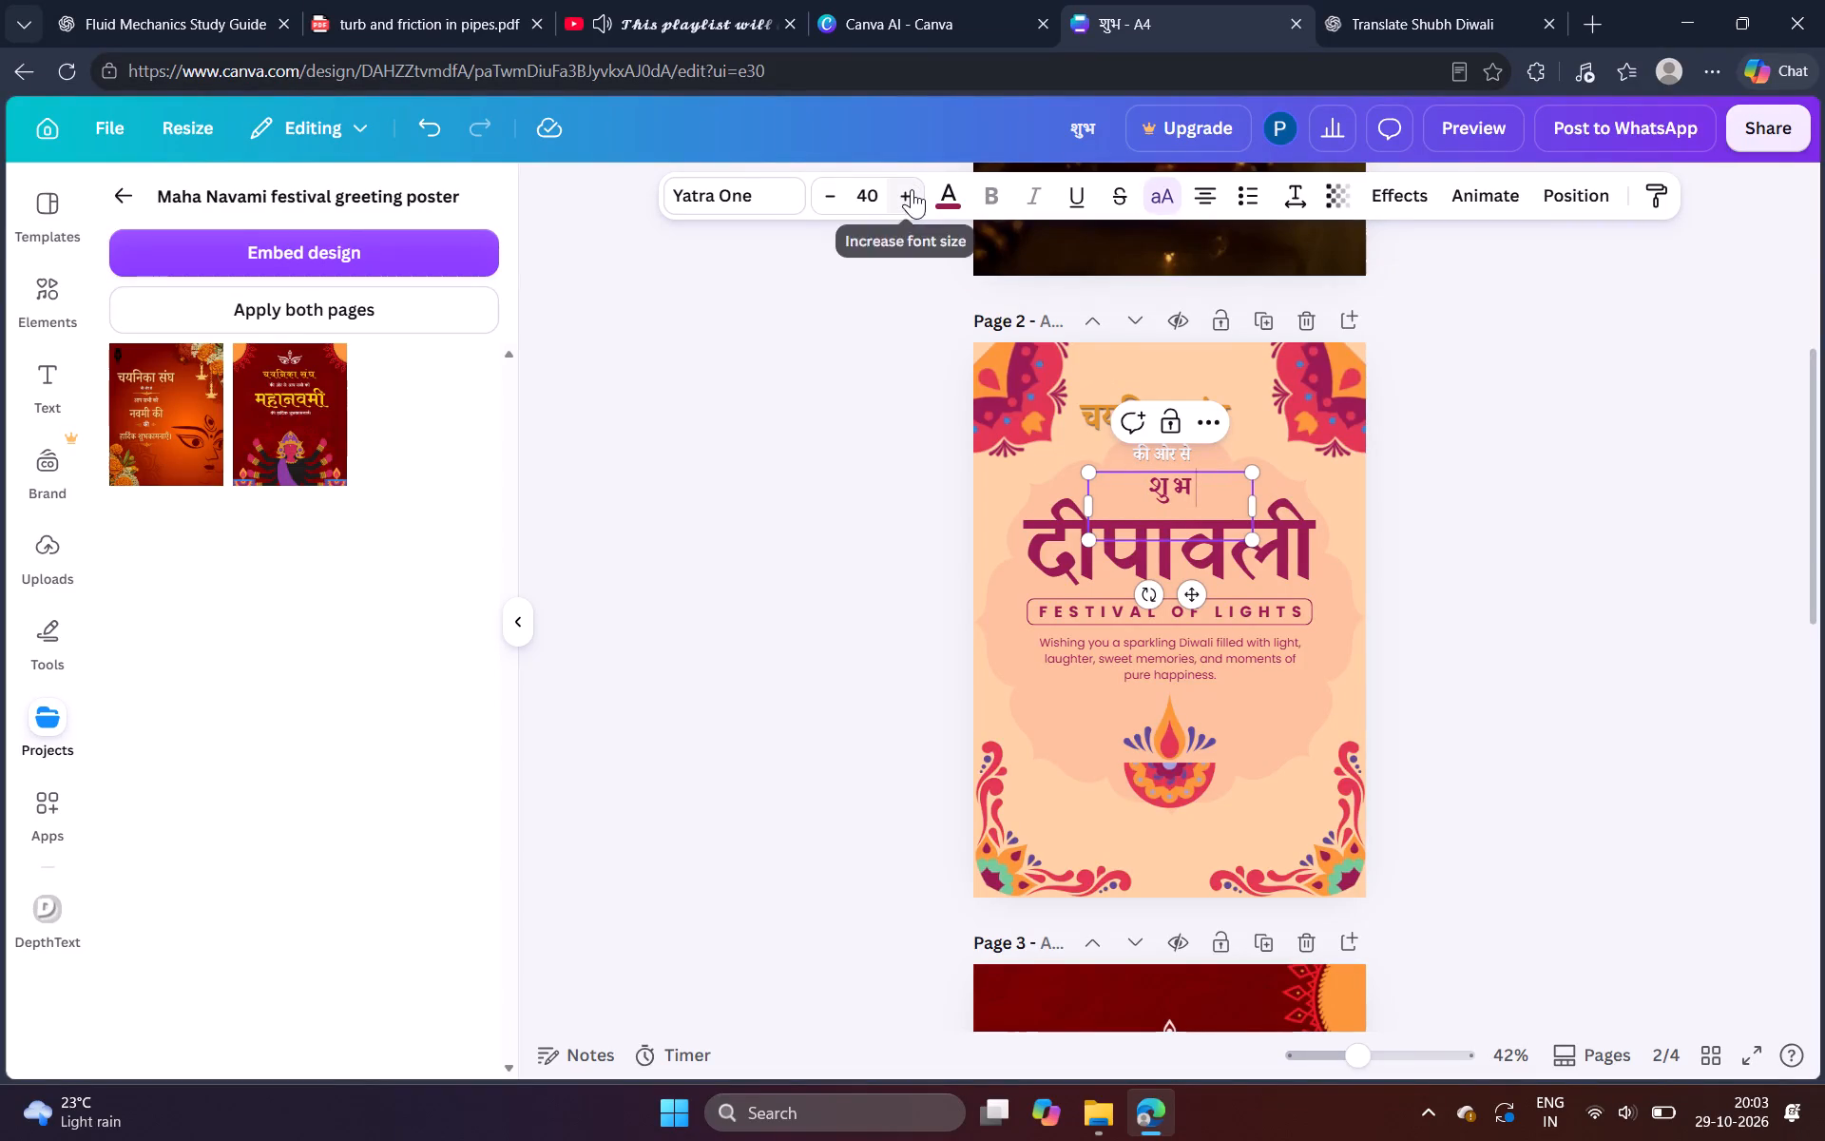
{"action": "left_click", "coordinate": [912, 189]}
{"action": "triple_click", "coordinate": [912, 189]}
{"action": "double_click", "coordinate": [912, 189]}
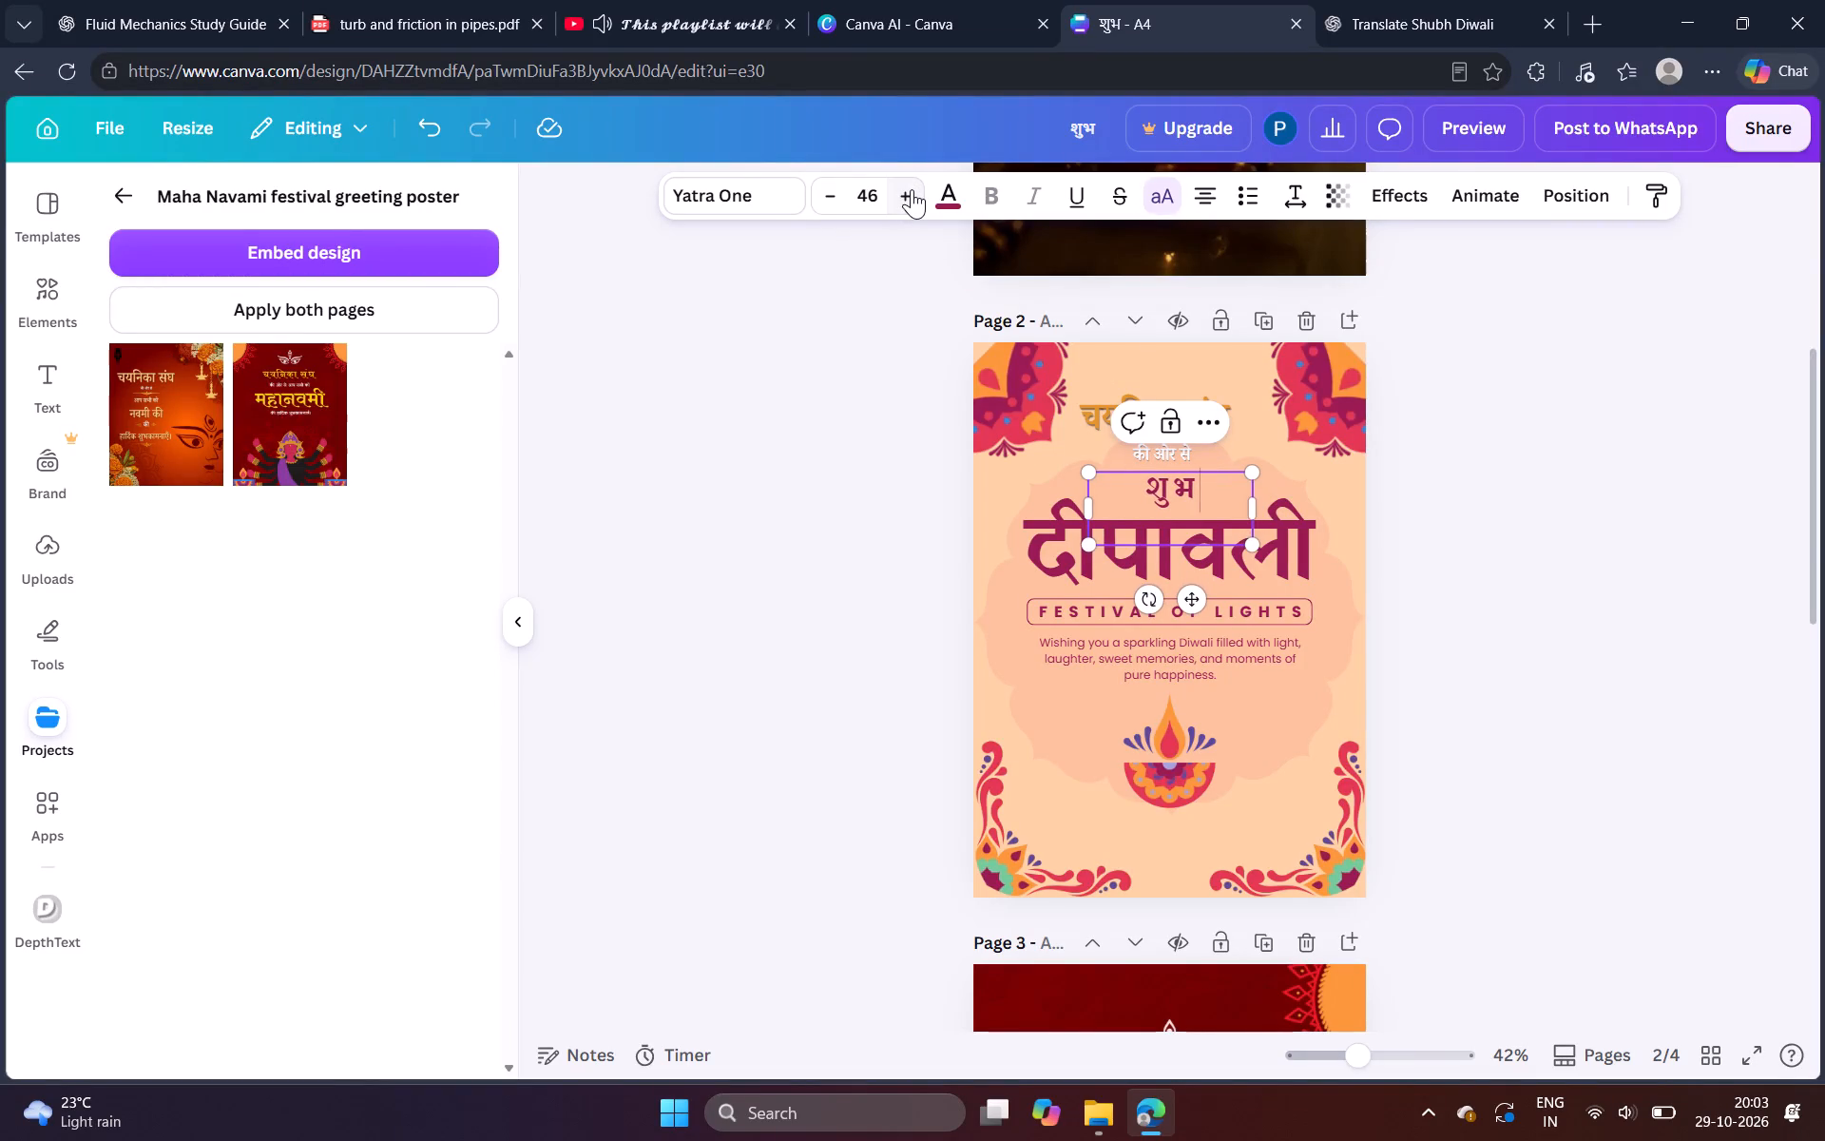
{"action": "left_click", "coordinate": [1579, 506]}
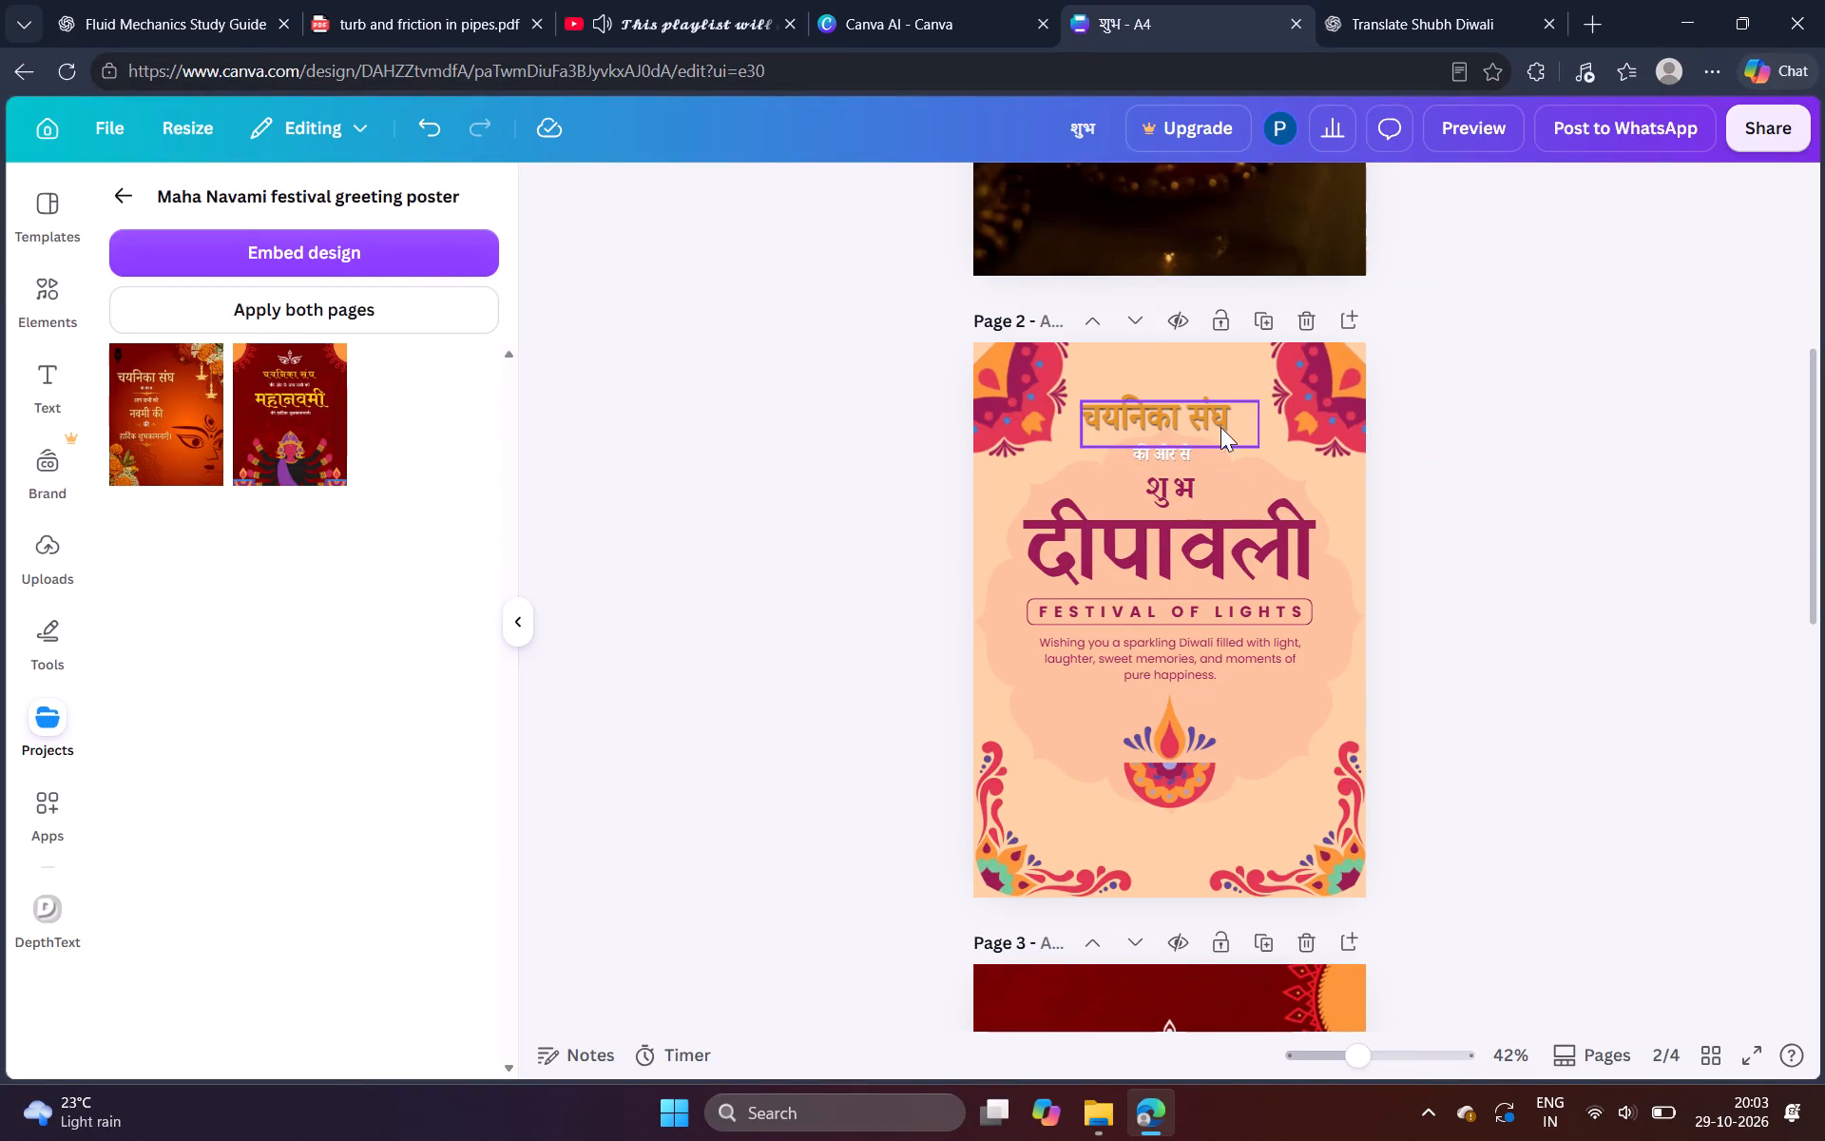
Move the "चयनिका संघ" heading and the "की ओर से" line slightly up on page 2, away from "शुभ".
{"action": "left_click_drag", "start_coordinate": [1220, 416], "coordinate": [1220, 406]}
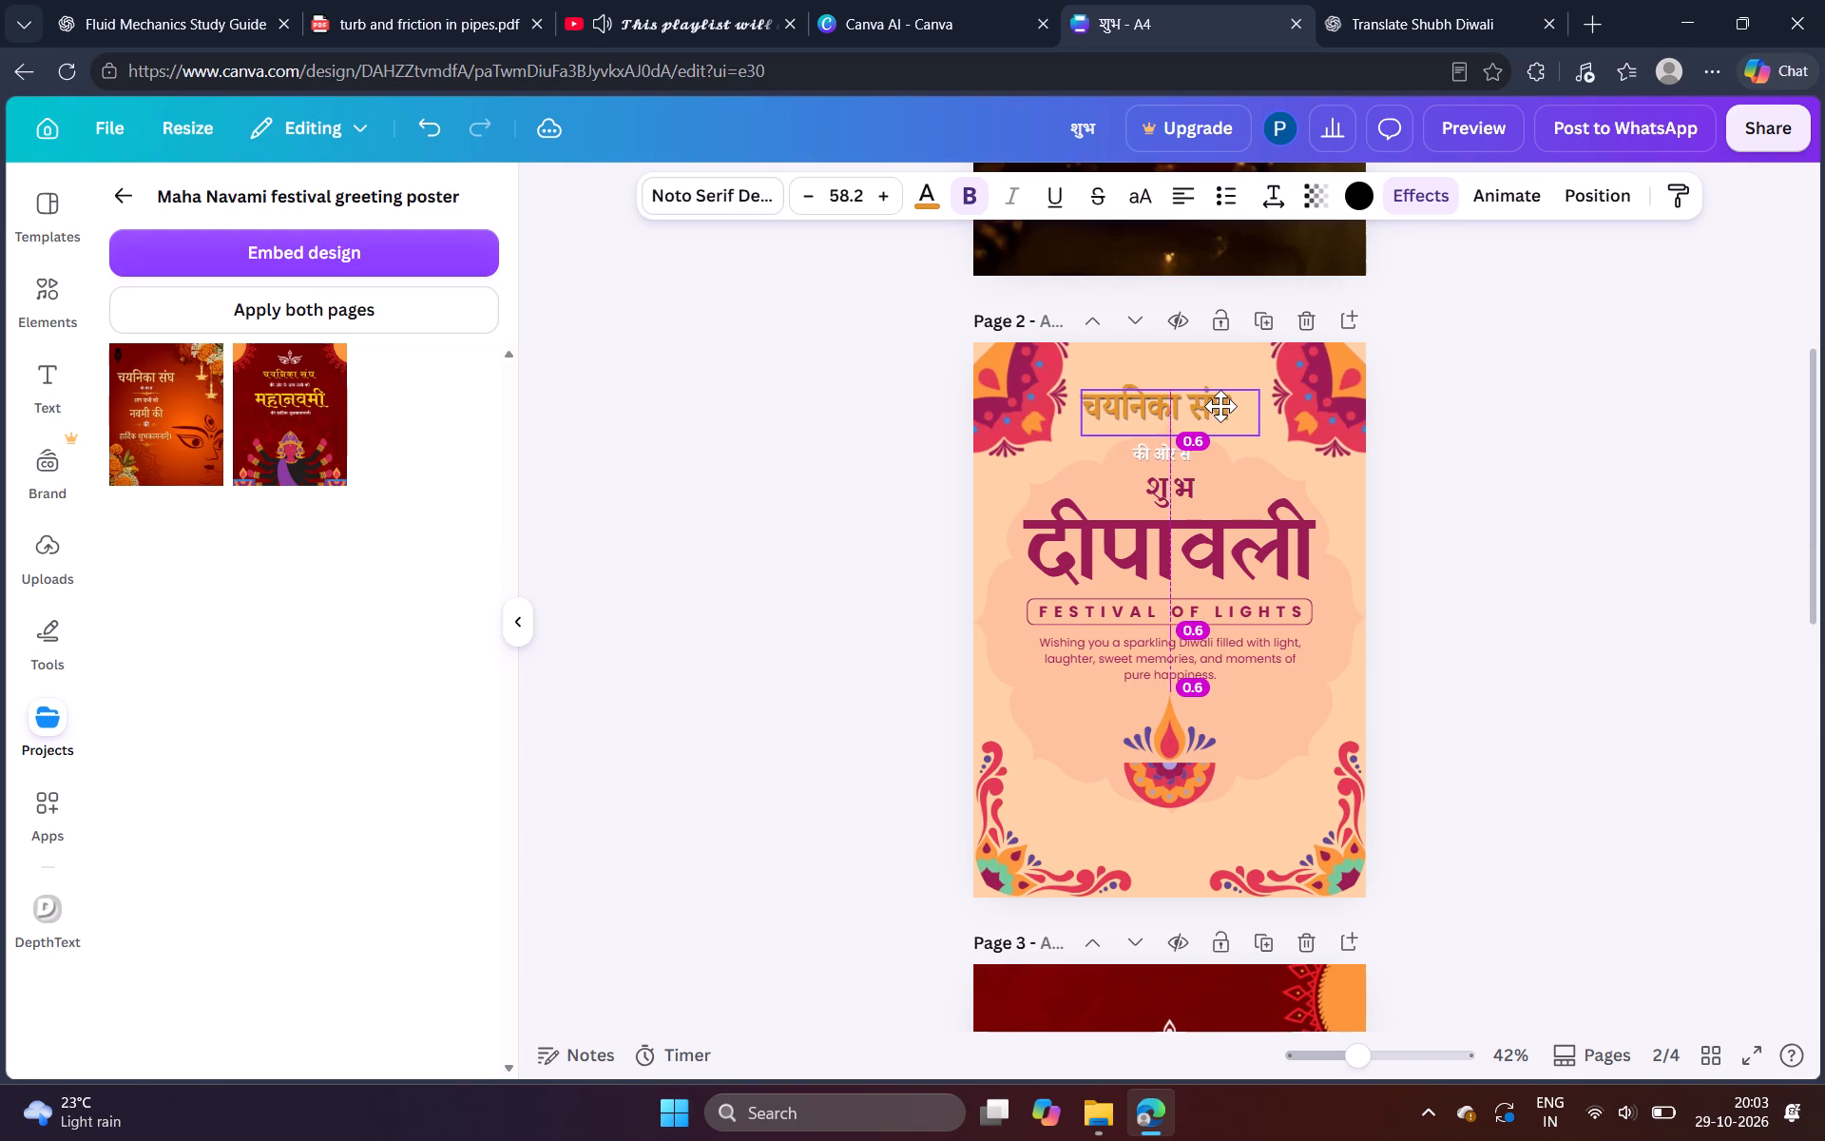
{"action": "left_click_drag", "start_coordinate": [1220, 406], "coordinate": [1220, 407]}
{"action": "left_click_drag", "start_coordinate": [1184, 446], "coordinate": [1190, 428]}
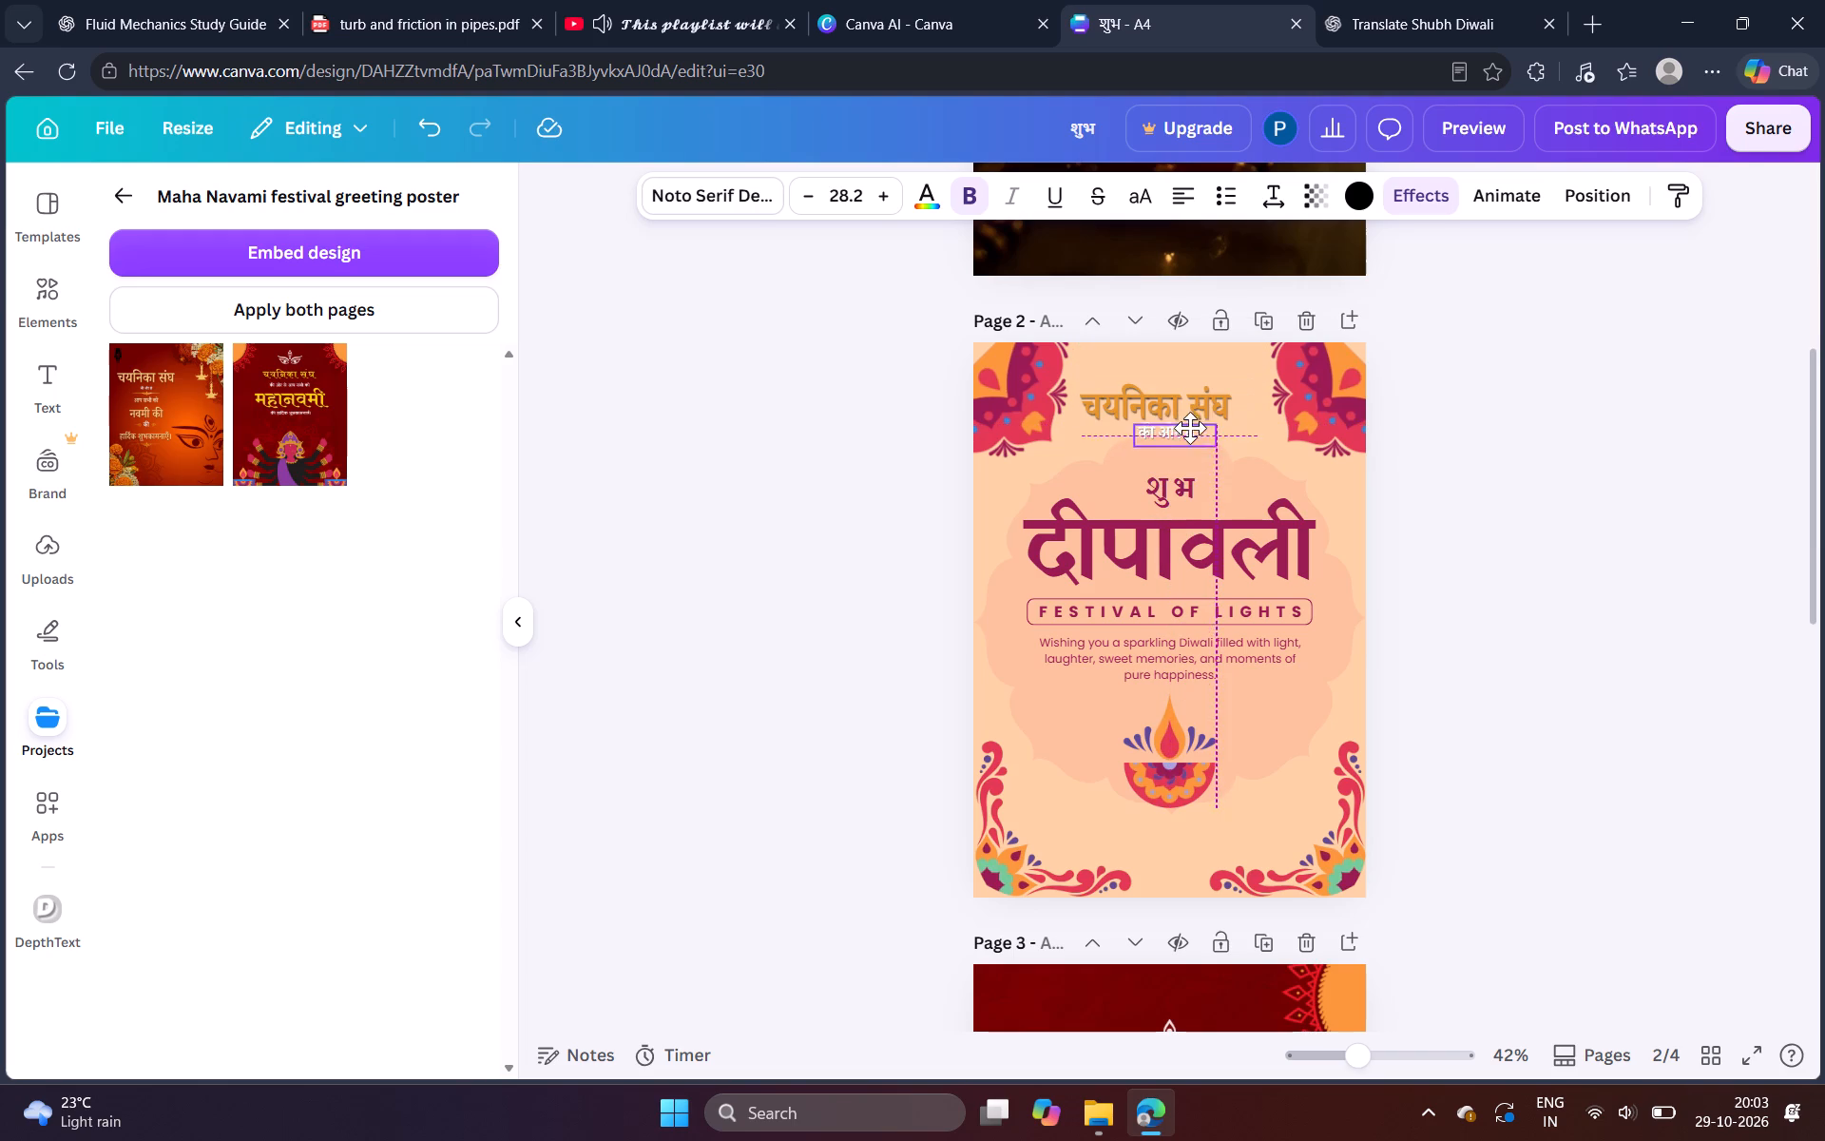
{"action": "left_click_drag", "start_coordinate": [1190, 428], "coordinate": [1187, 430]}
{"action": "left_click", "coordinate": [1603, 517]}
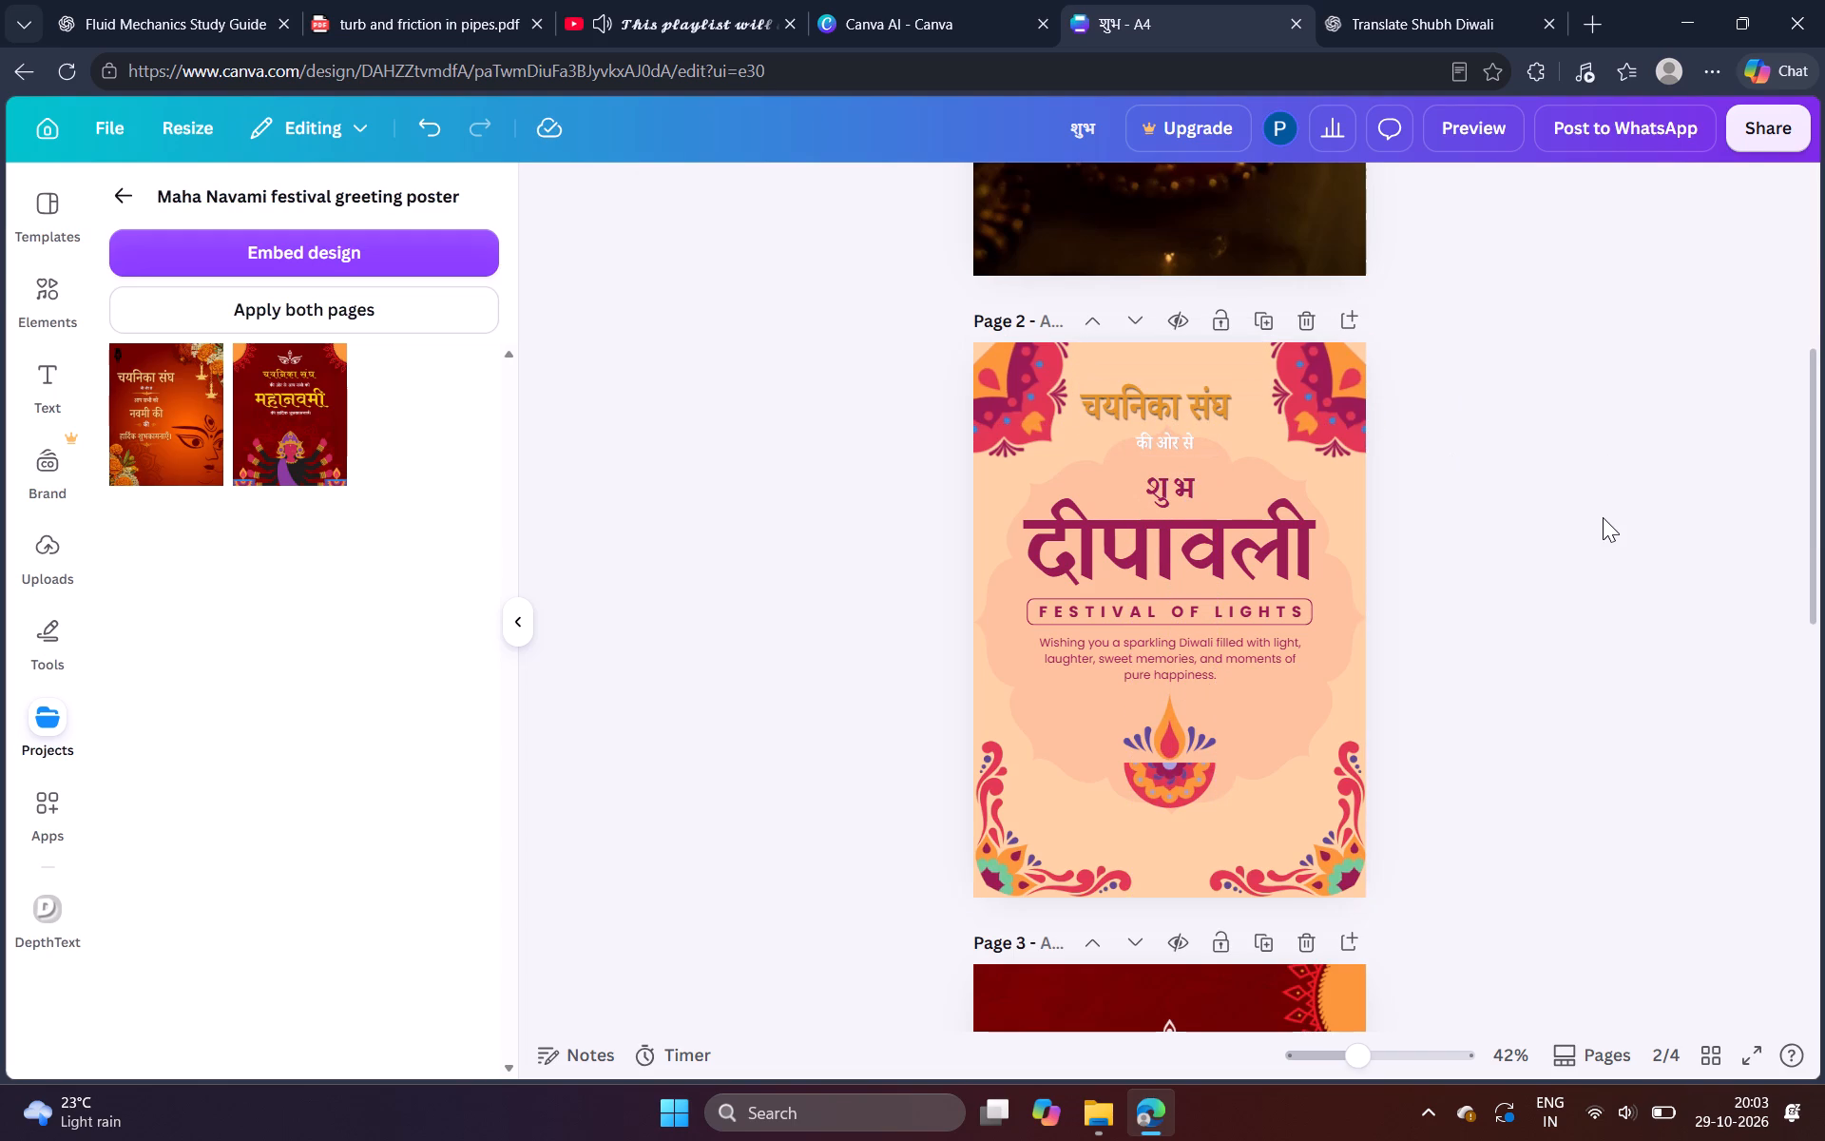
Shift the "चयनिका संघ" heading right to centre it above "की ओर से" and fine-tune the spacing between both lines.
{"action": "left_click", "coordinate": [1210, 395]}
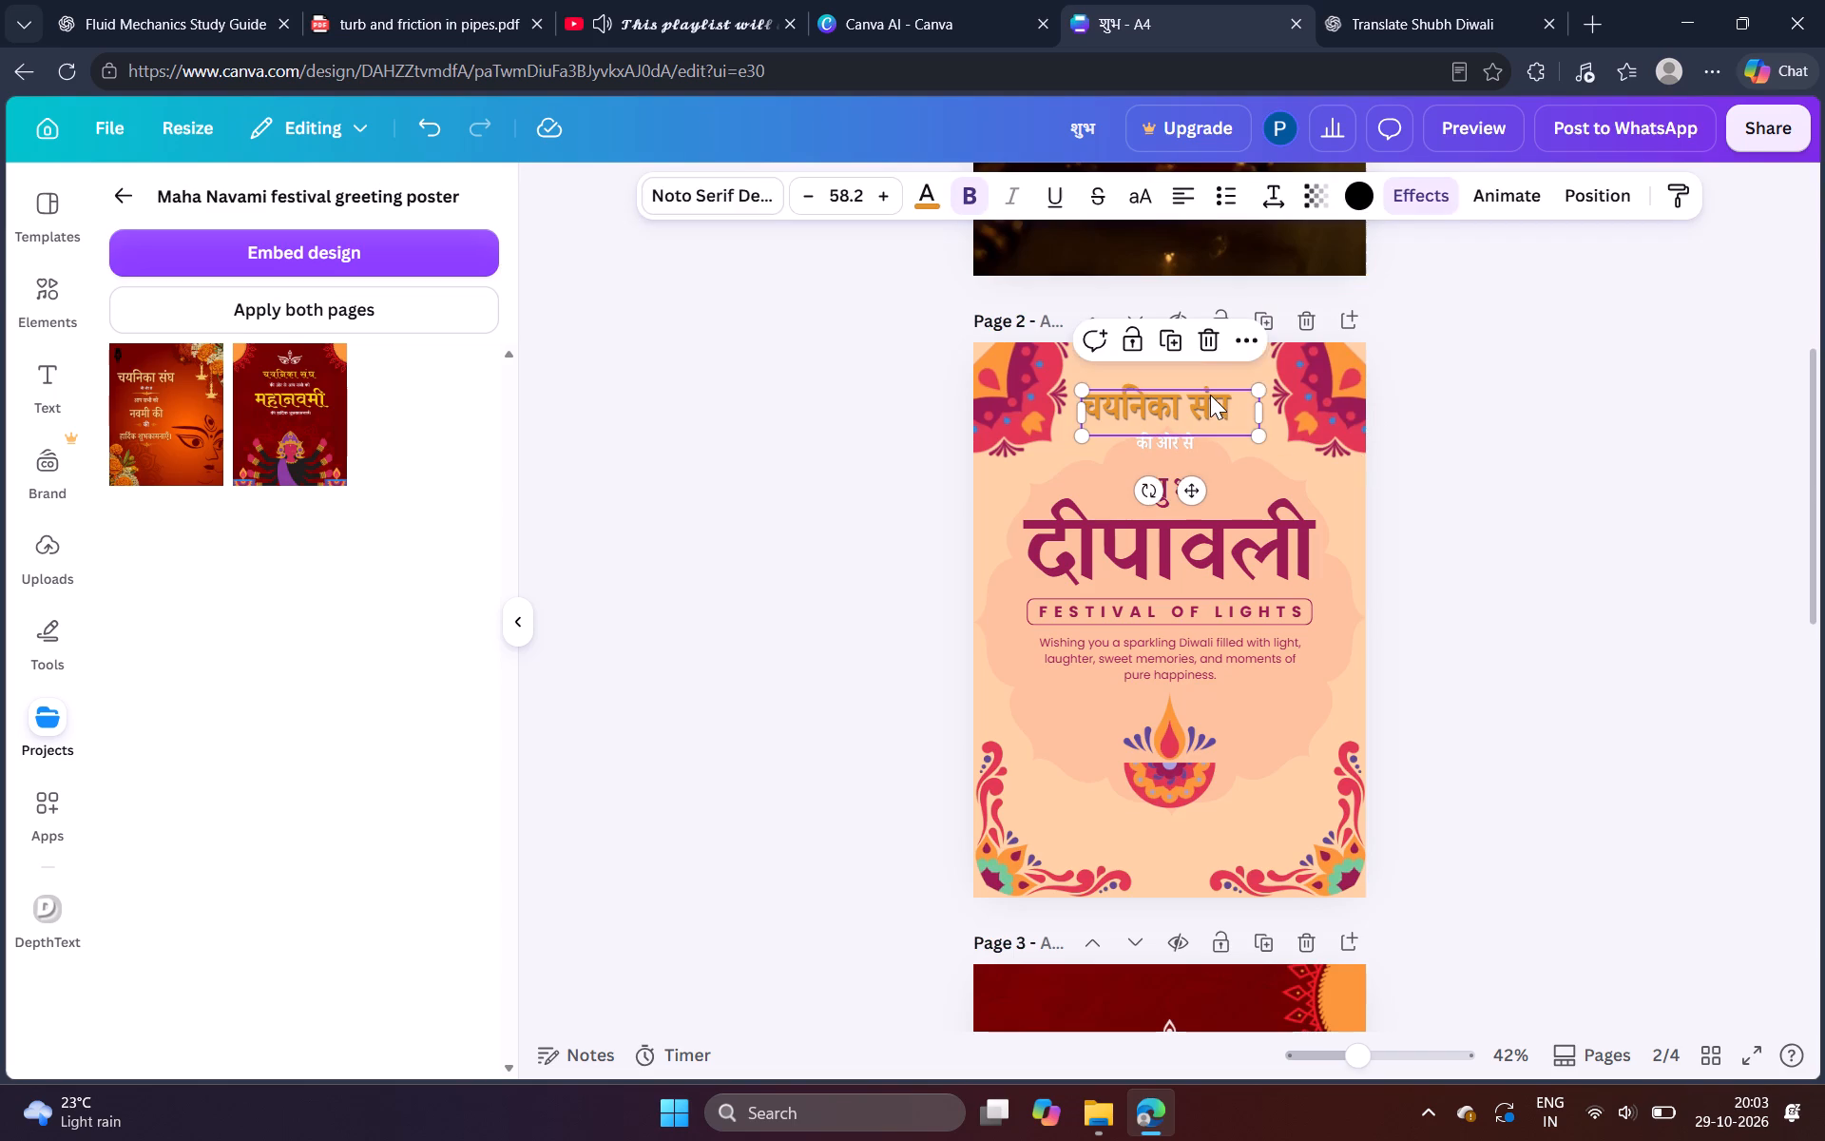
{"action": "left_click", "coordinate": [1588, 460]}
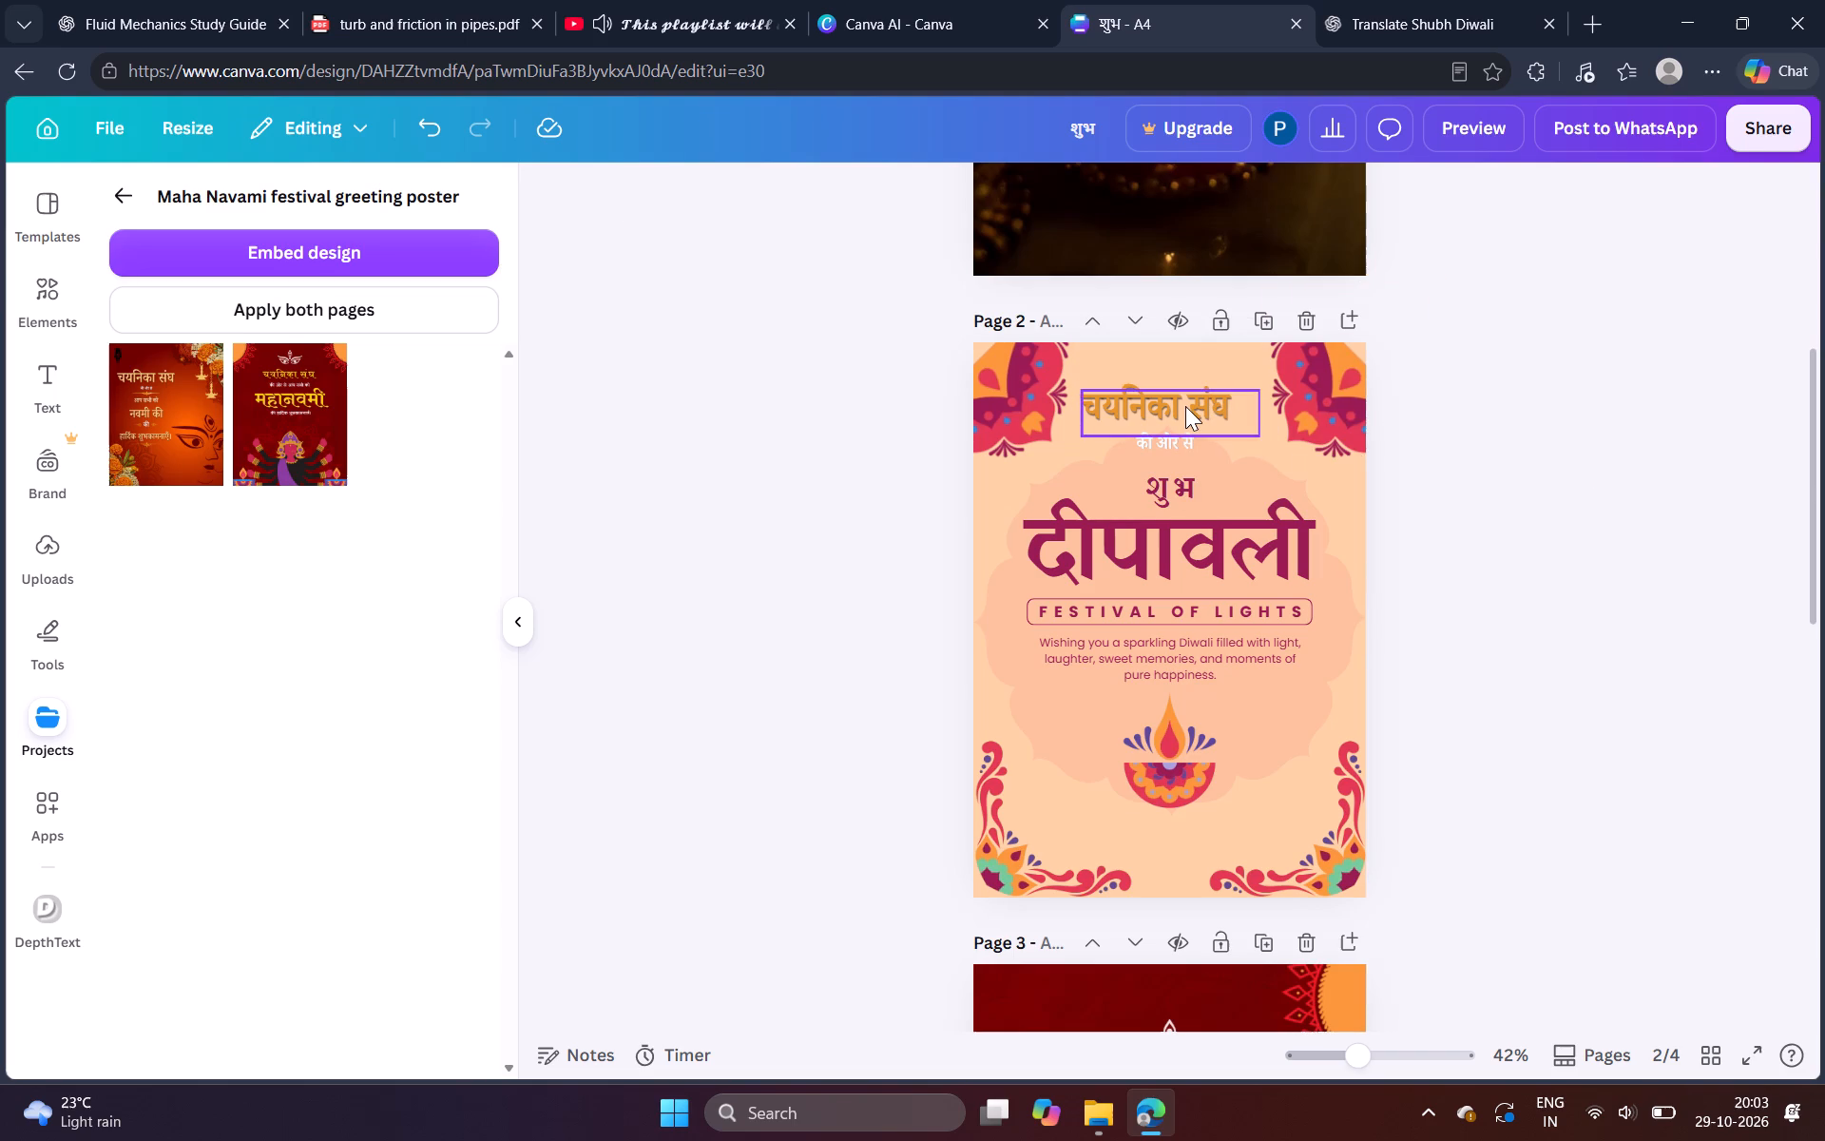
{"action": "left_click", "coordinate": [1185, 406]}
{"action": "key", "text": "Right"}
{"action": "key", "text": "Right"}
{"action": "key", "text": "Right"}
{"action": "key", "text": "Right"}
{"action": "key", "text": "Right"}
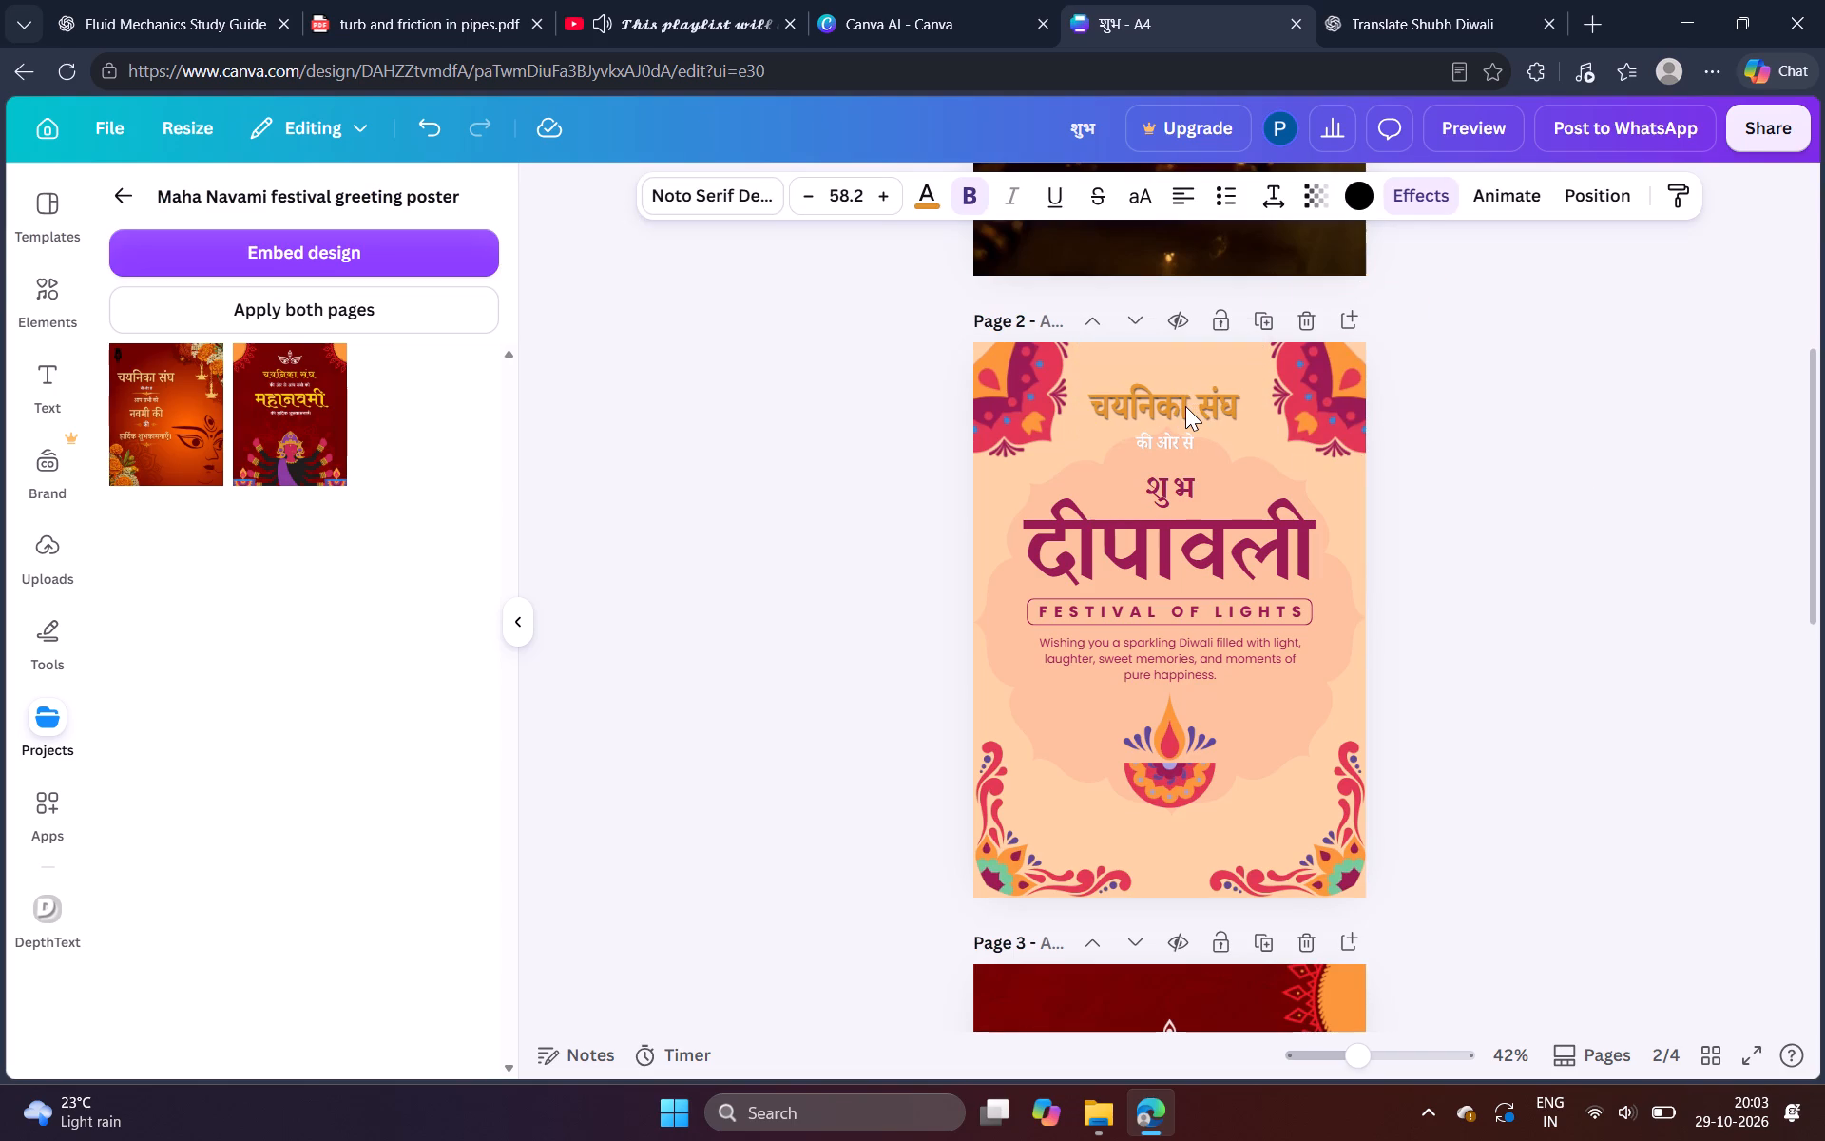
{"action": "key", "text": "Right"}
{"action": "key", "text": "Right"}
{"action": "key", "text": "Left"}
{"action": "key", "text": "Left"}
{"action": "left_click_drag", "start_coordinate": [1186, 410], "coordinate": [1185, 394]}
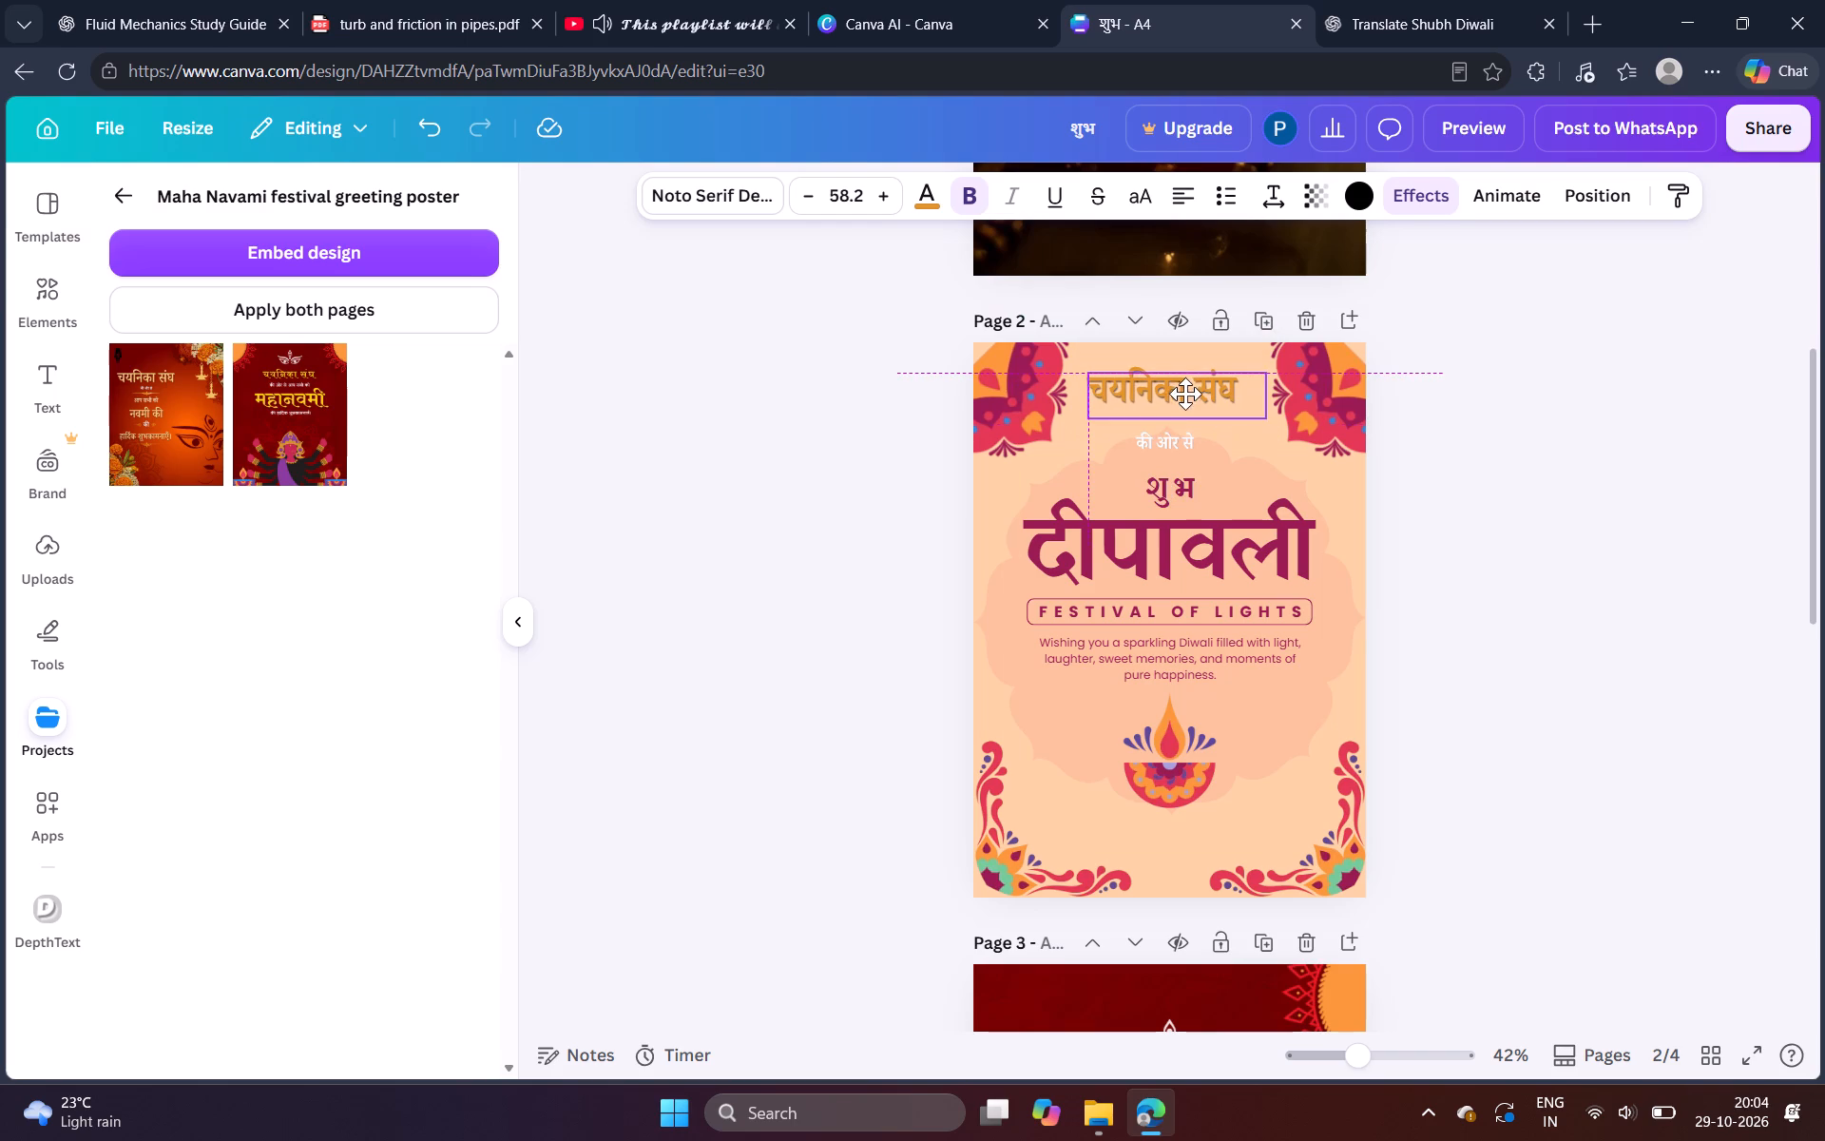
{"action": "left_click_drag", "start_coordinate": [1185, 394], "coordinate": [1186, 400]}
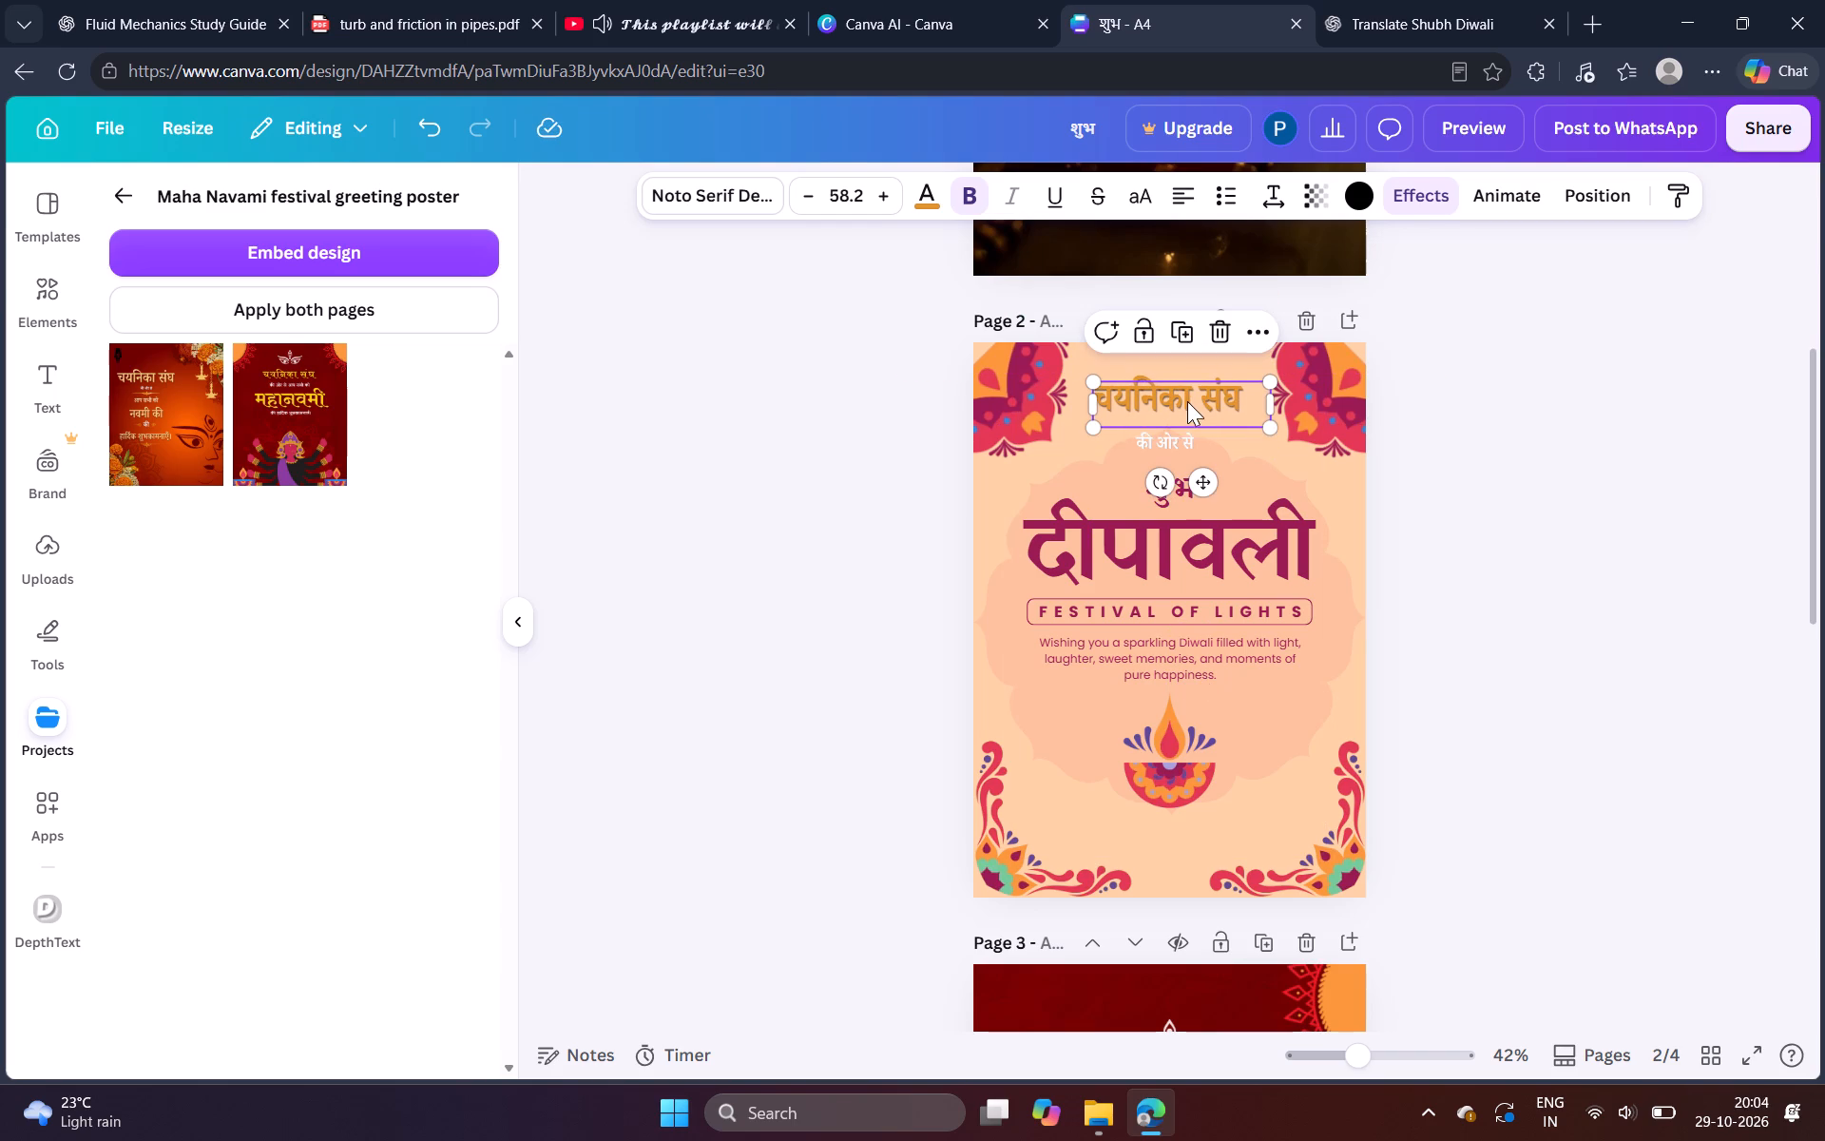
{"action": "left_click", "coordinate": [1542, 383]}
{"action": "left_click", "coordinate": [1211, 409]}
{"action": "left_click", "coordinate": [1172, 435]}
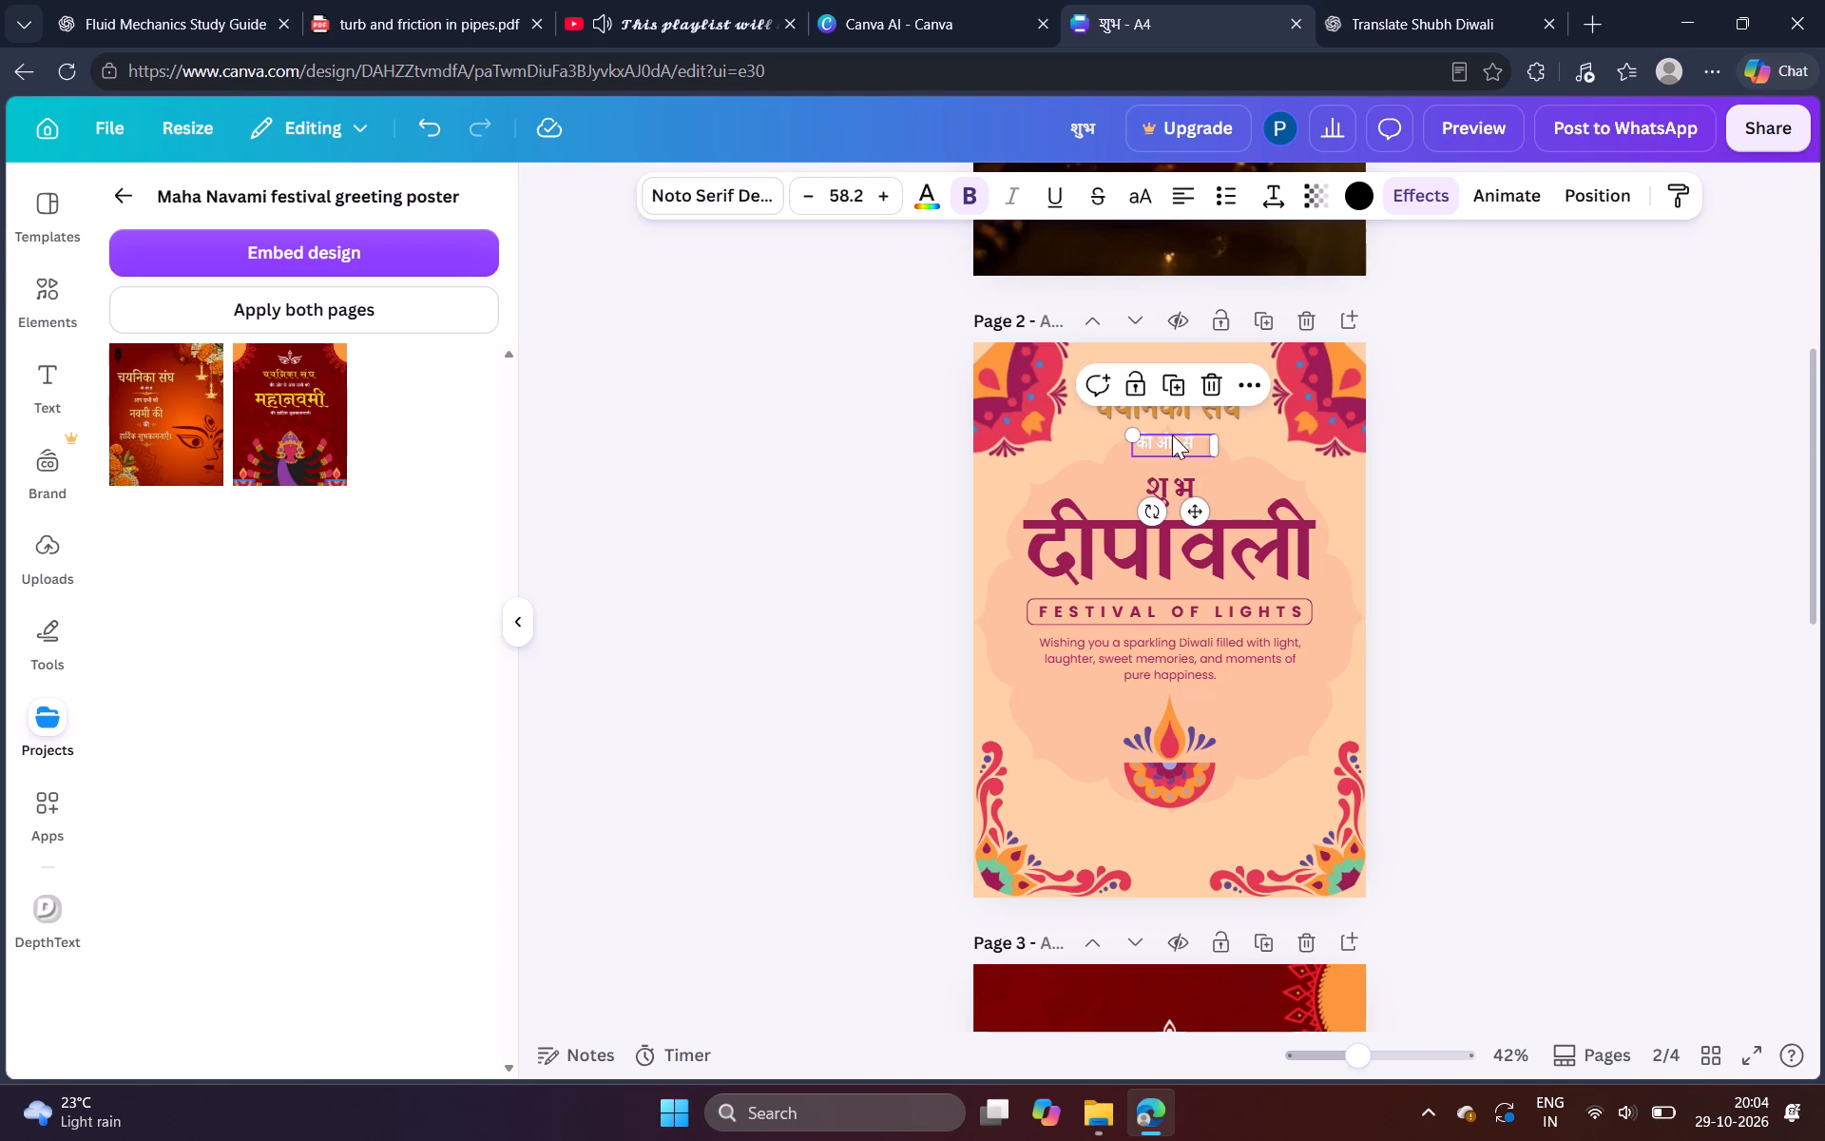
{"action": "left_click", "coordinate": [1172, 435]}
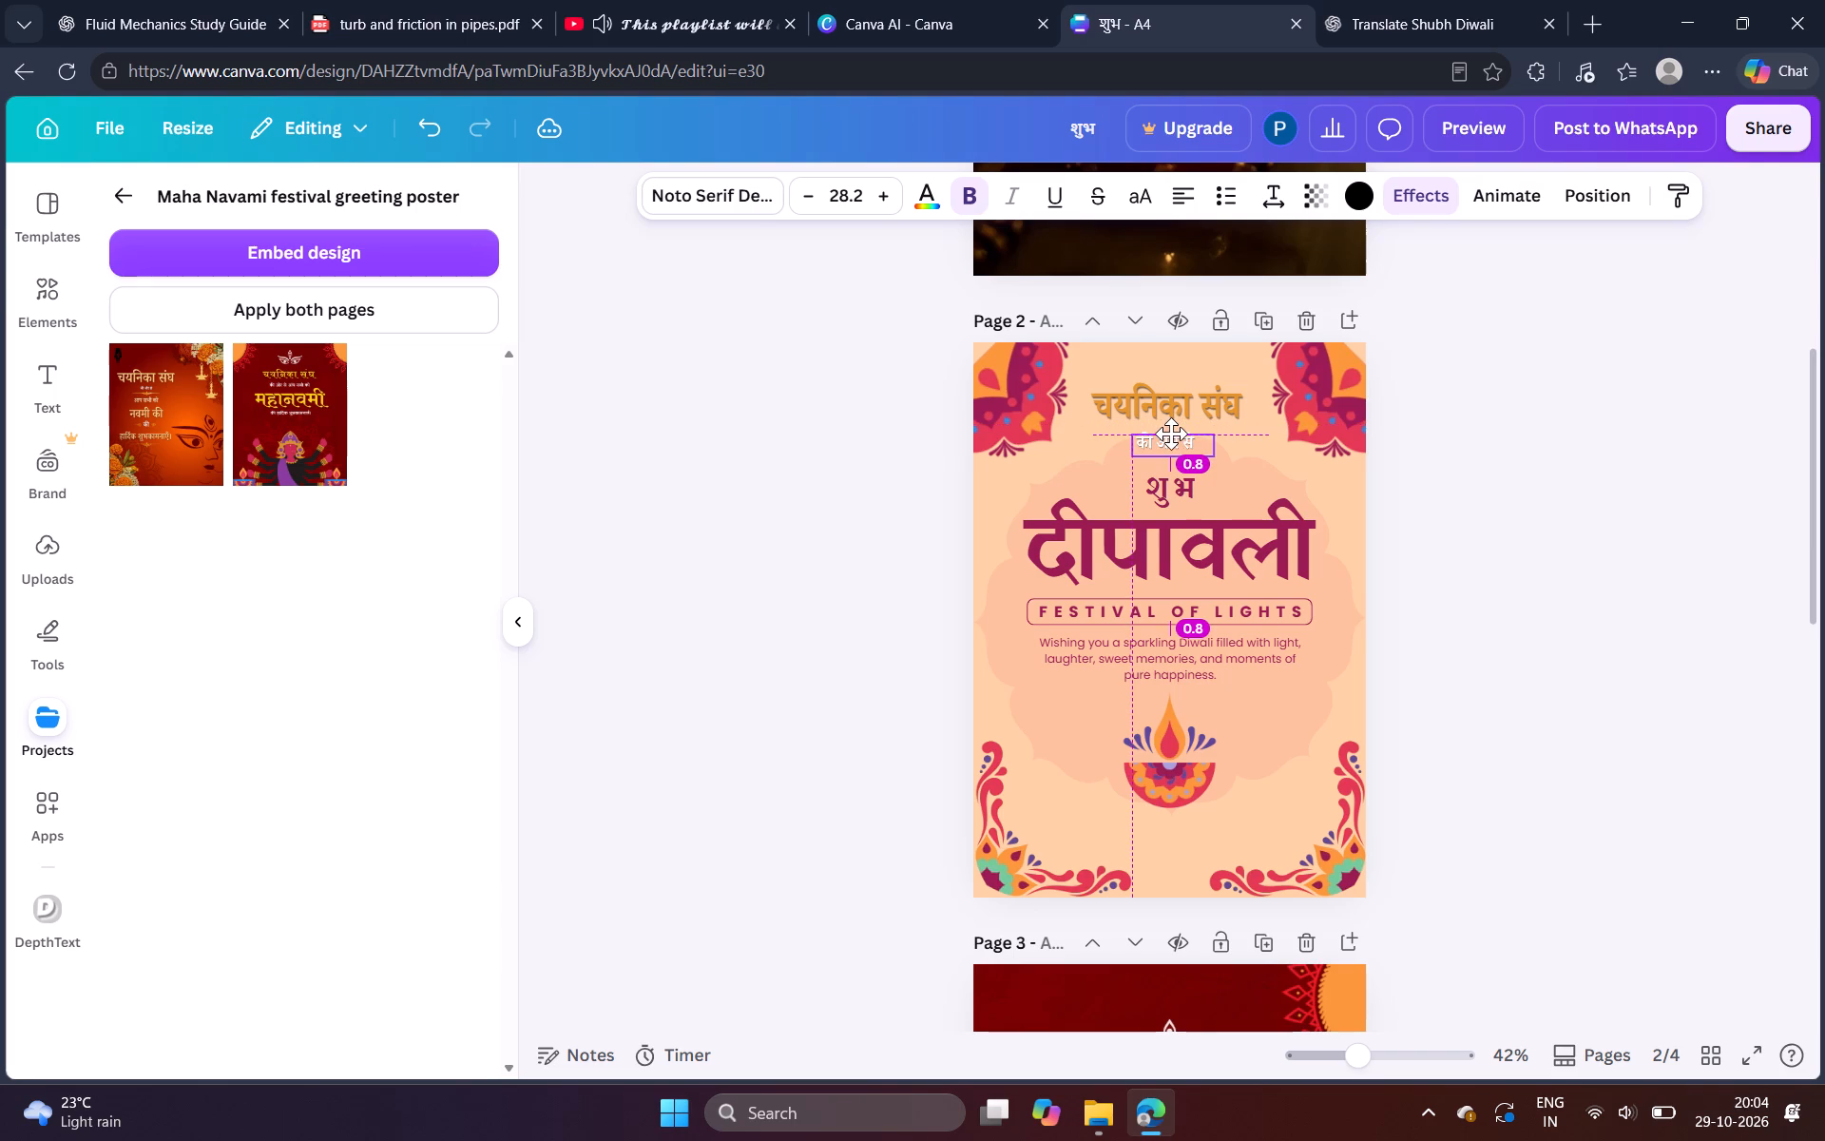
{"action": "left_click", "coordinate": [1599, 540]}
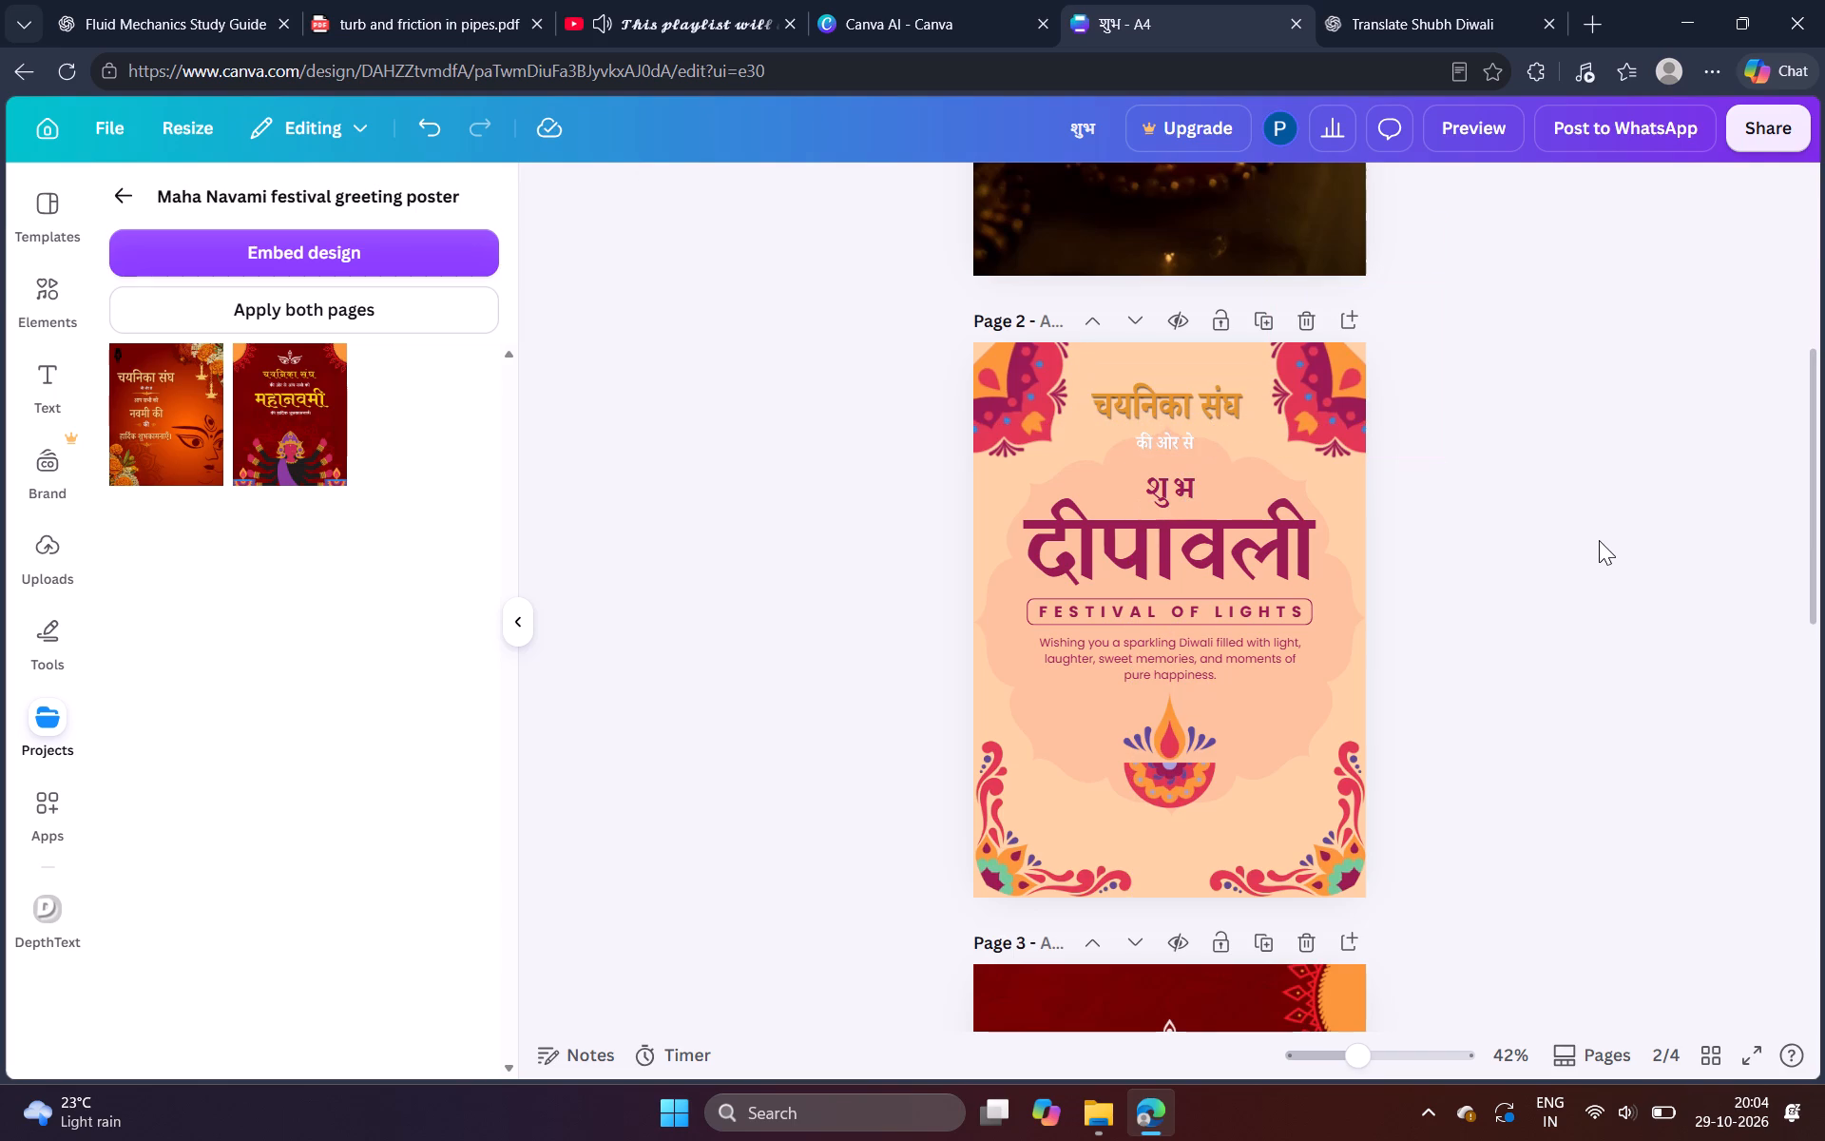
Adjust the vertical position of "शुभ" on page 2, nudging it slightly down towards "दीपावली".
{"action": "left_click", "coordinate": [1167, 479]}
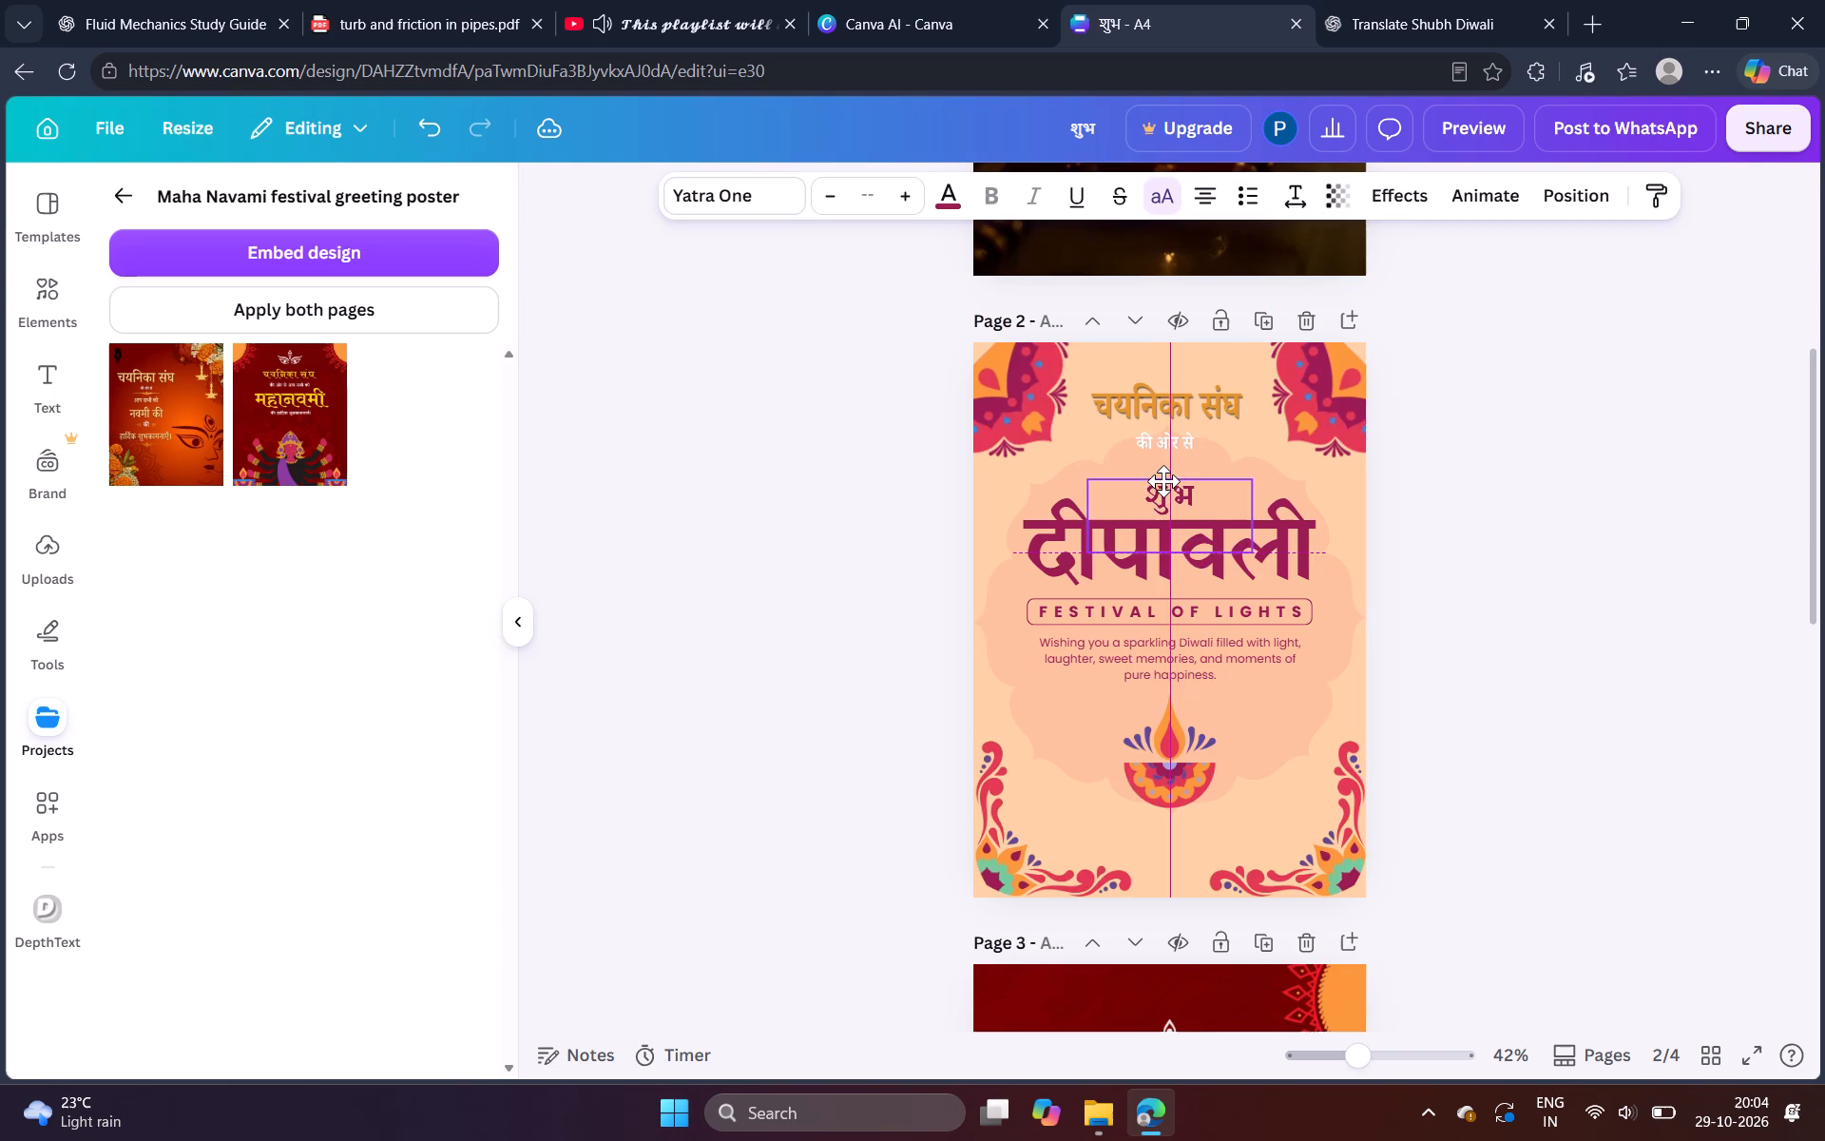
{"action": "left_click", "coordinate": [1527, 579]}
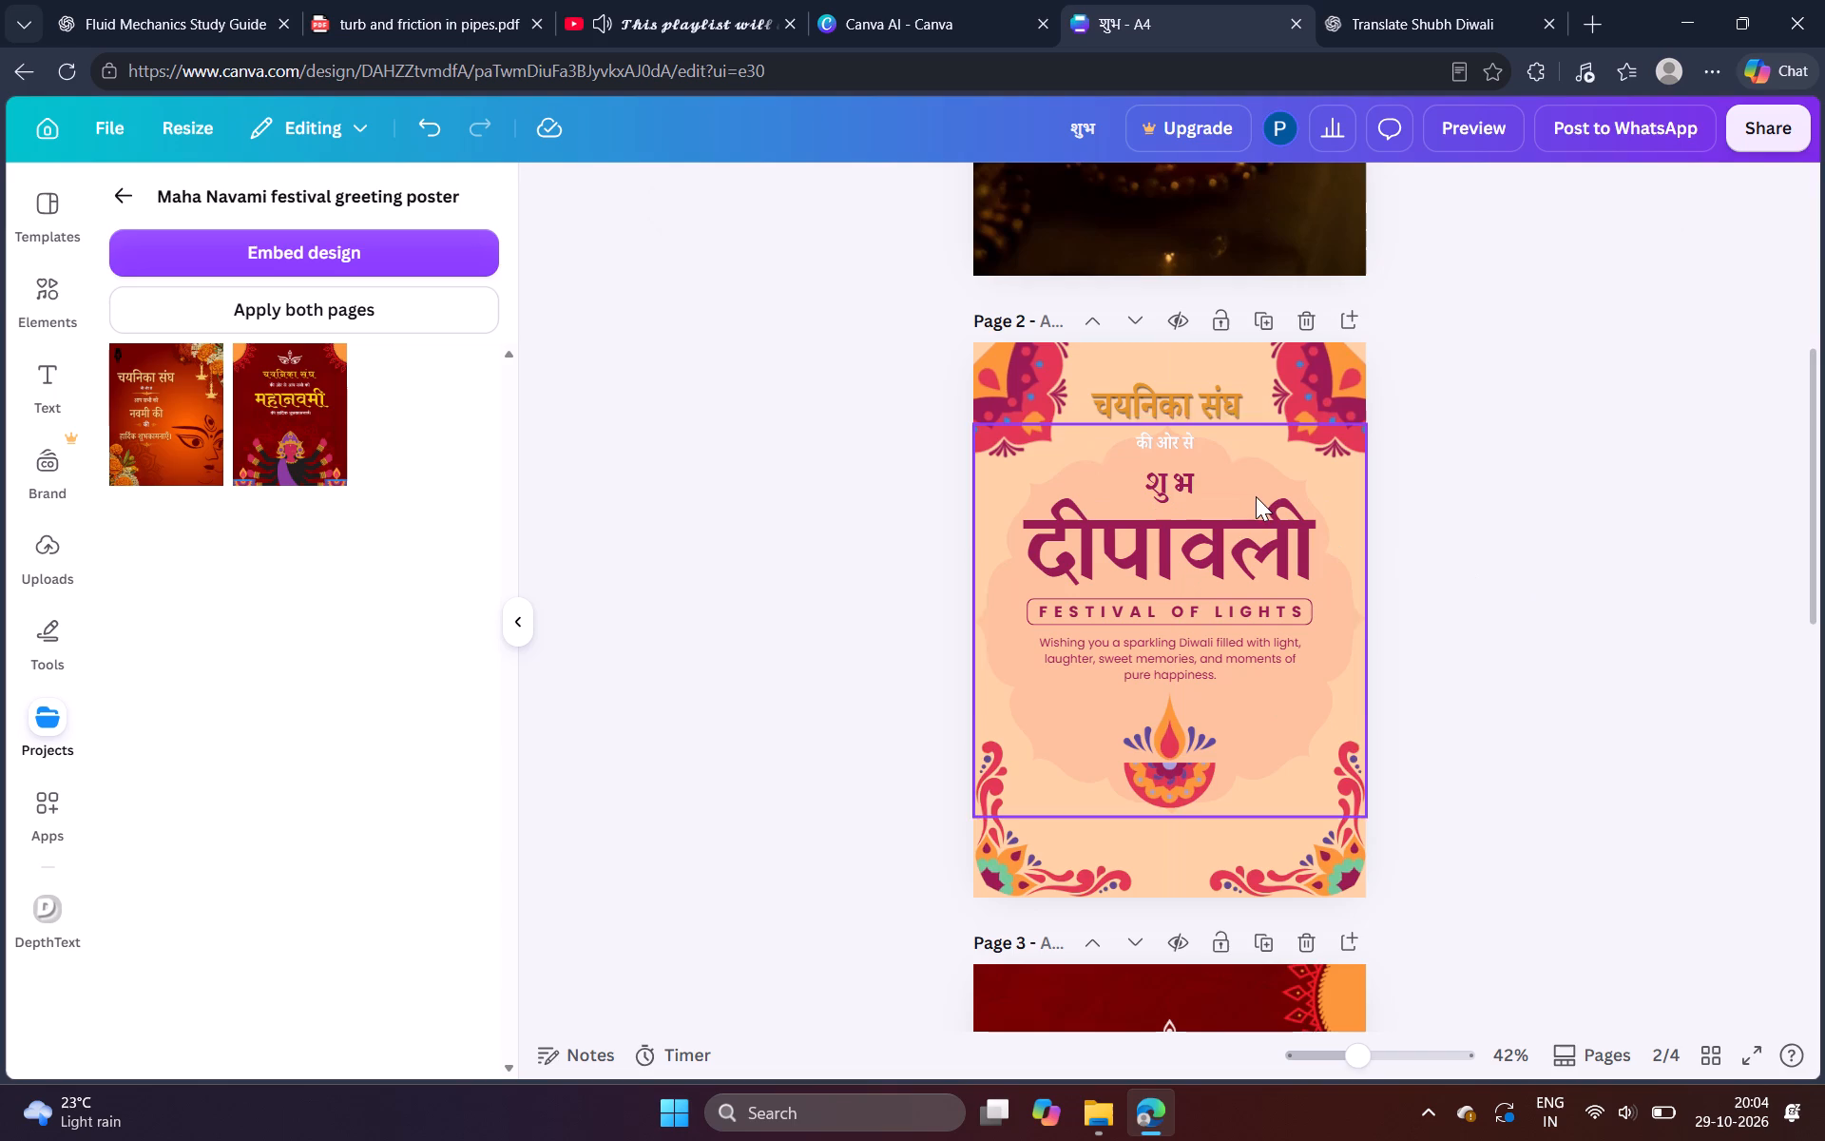
{"action": "left_click", "coordinate": [1171, 490]}
{"action": "key", "text": "Down"}
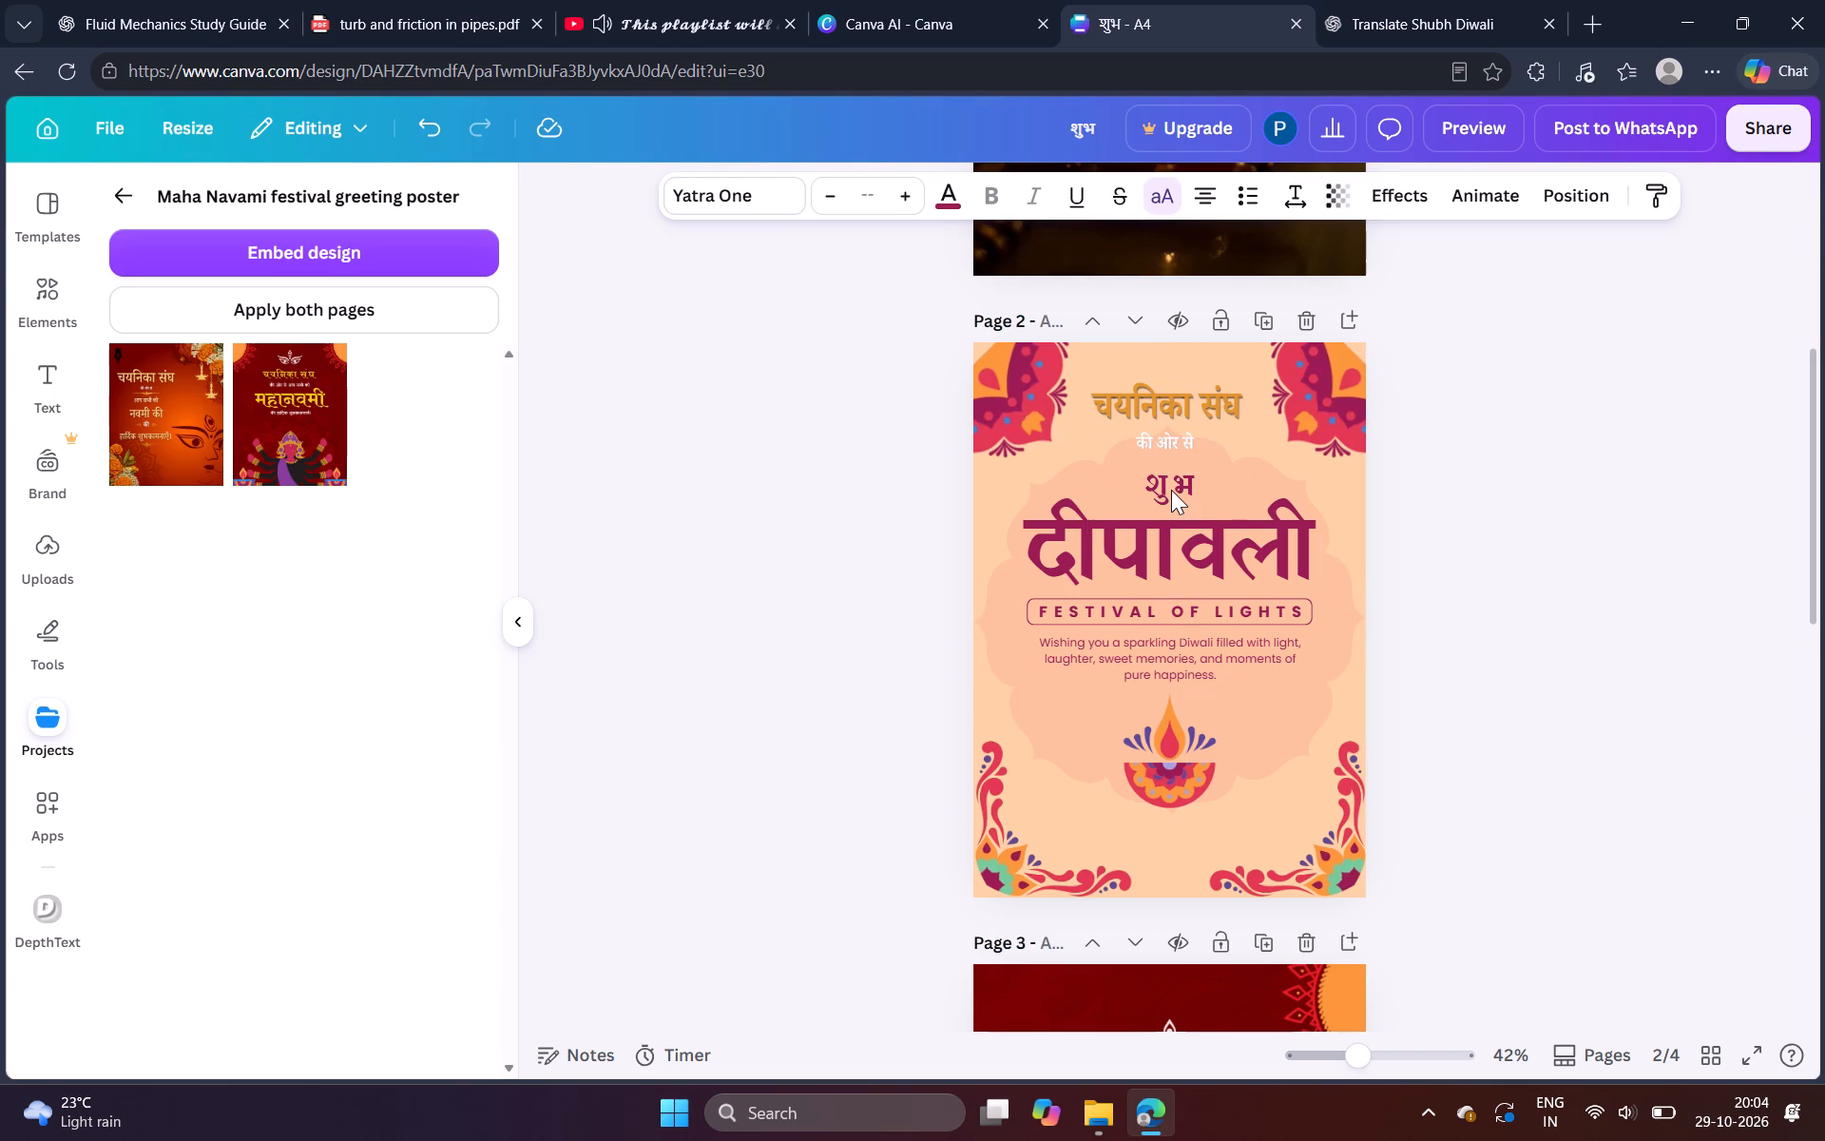
{"action": "key", "text": "Down"}
{"action": "key", "text": "Down"}
{"action": "left_click", "coordinate": [1566, 570]}
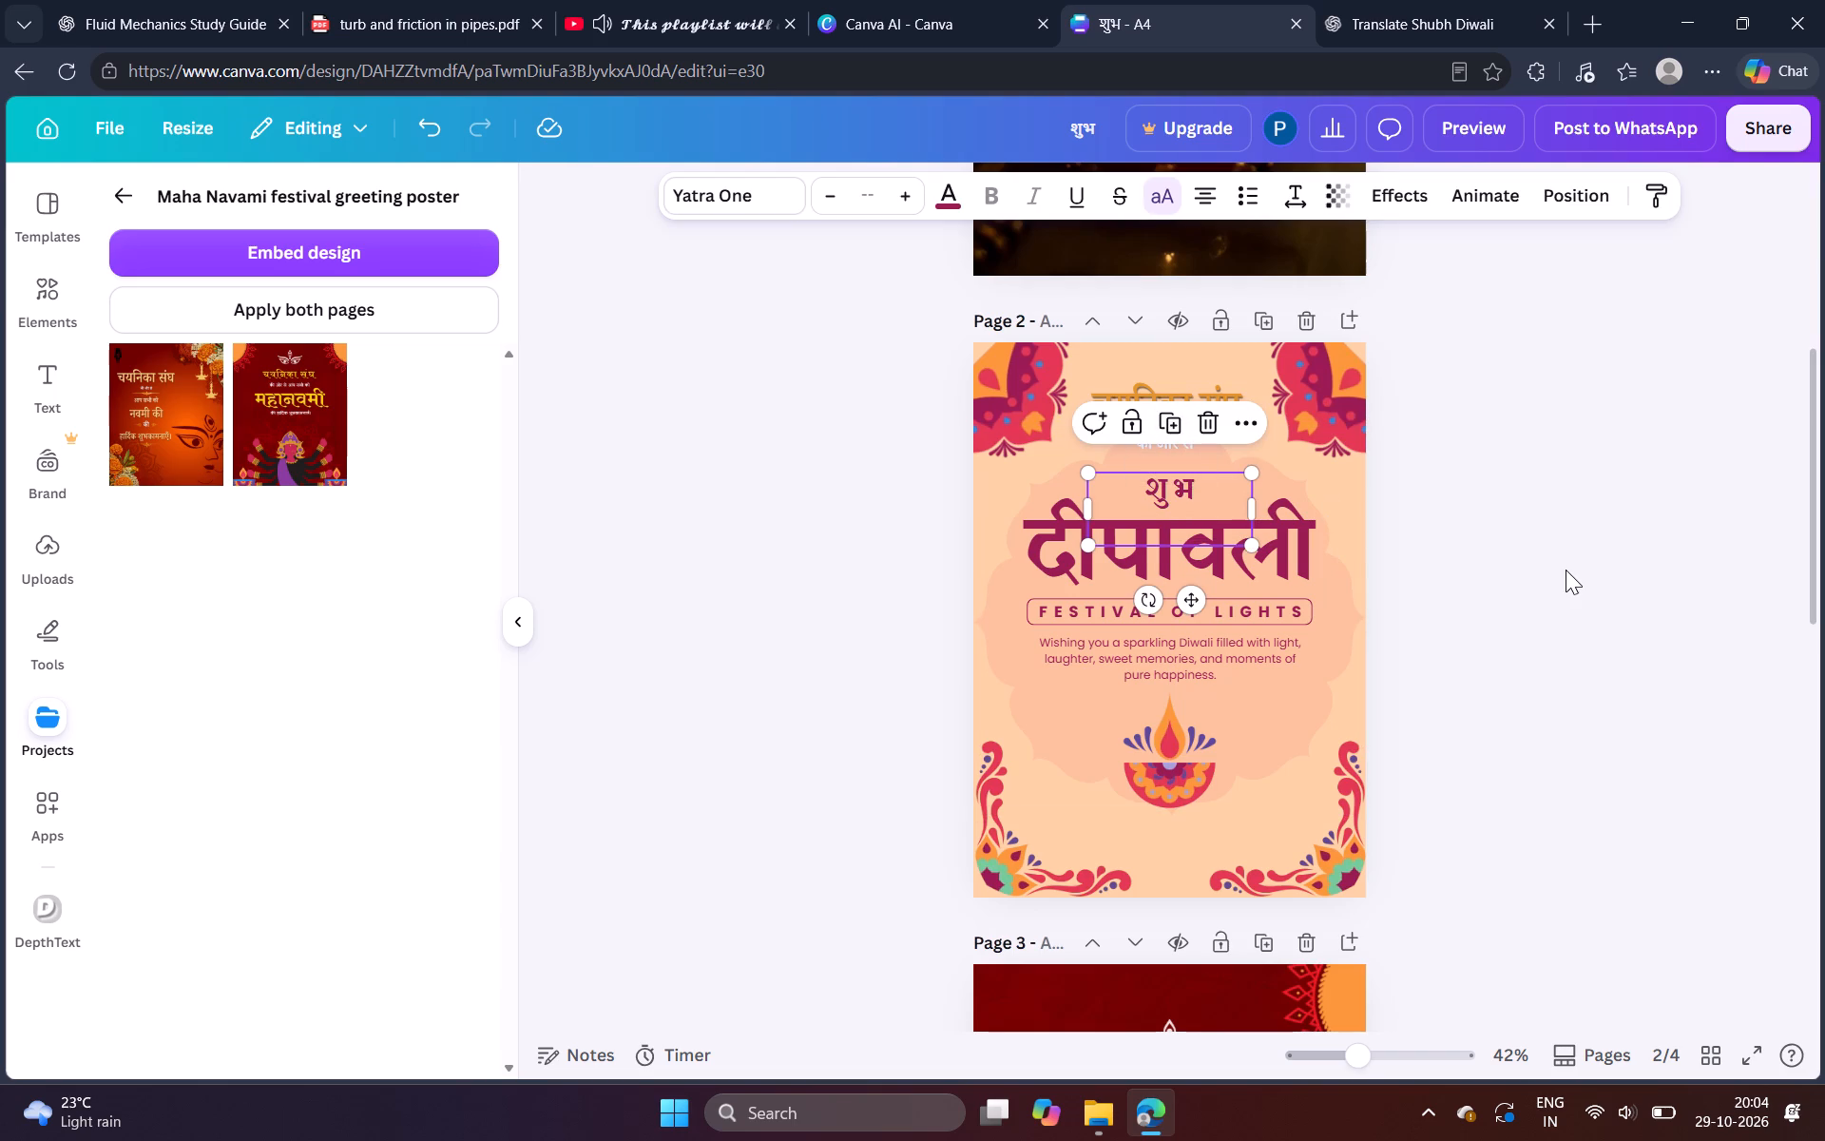
Set the letter spacing of the "शुभ" text on page 2 to 100.
{"action": "left_click", "coordinate": [1190, 488]}
{"action": "left_click", "coordinate": [1292, 195]}
{"action": "left_click", "coordinate": [1404, 291]}
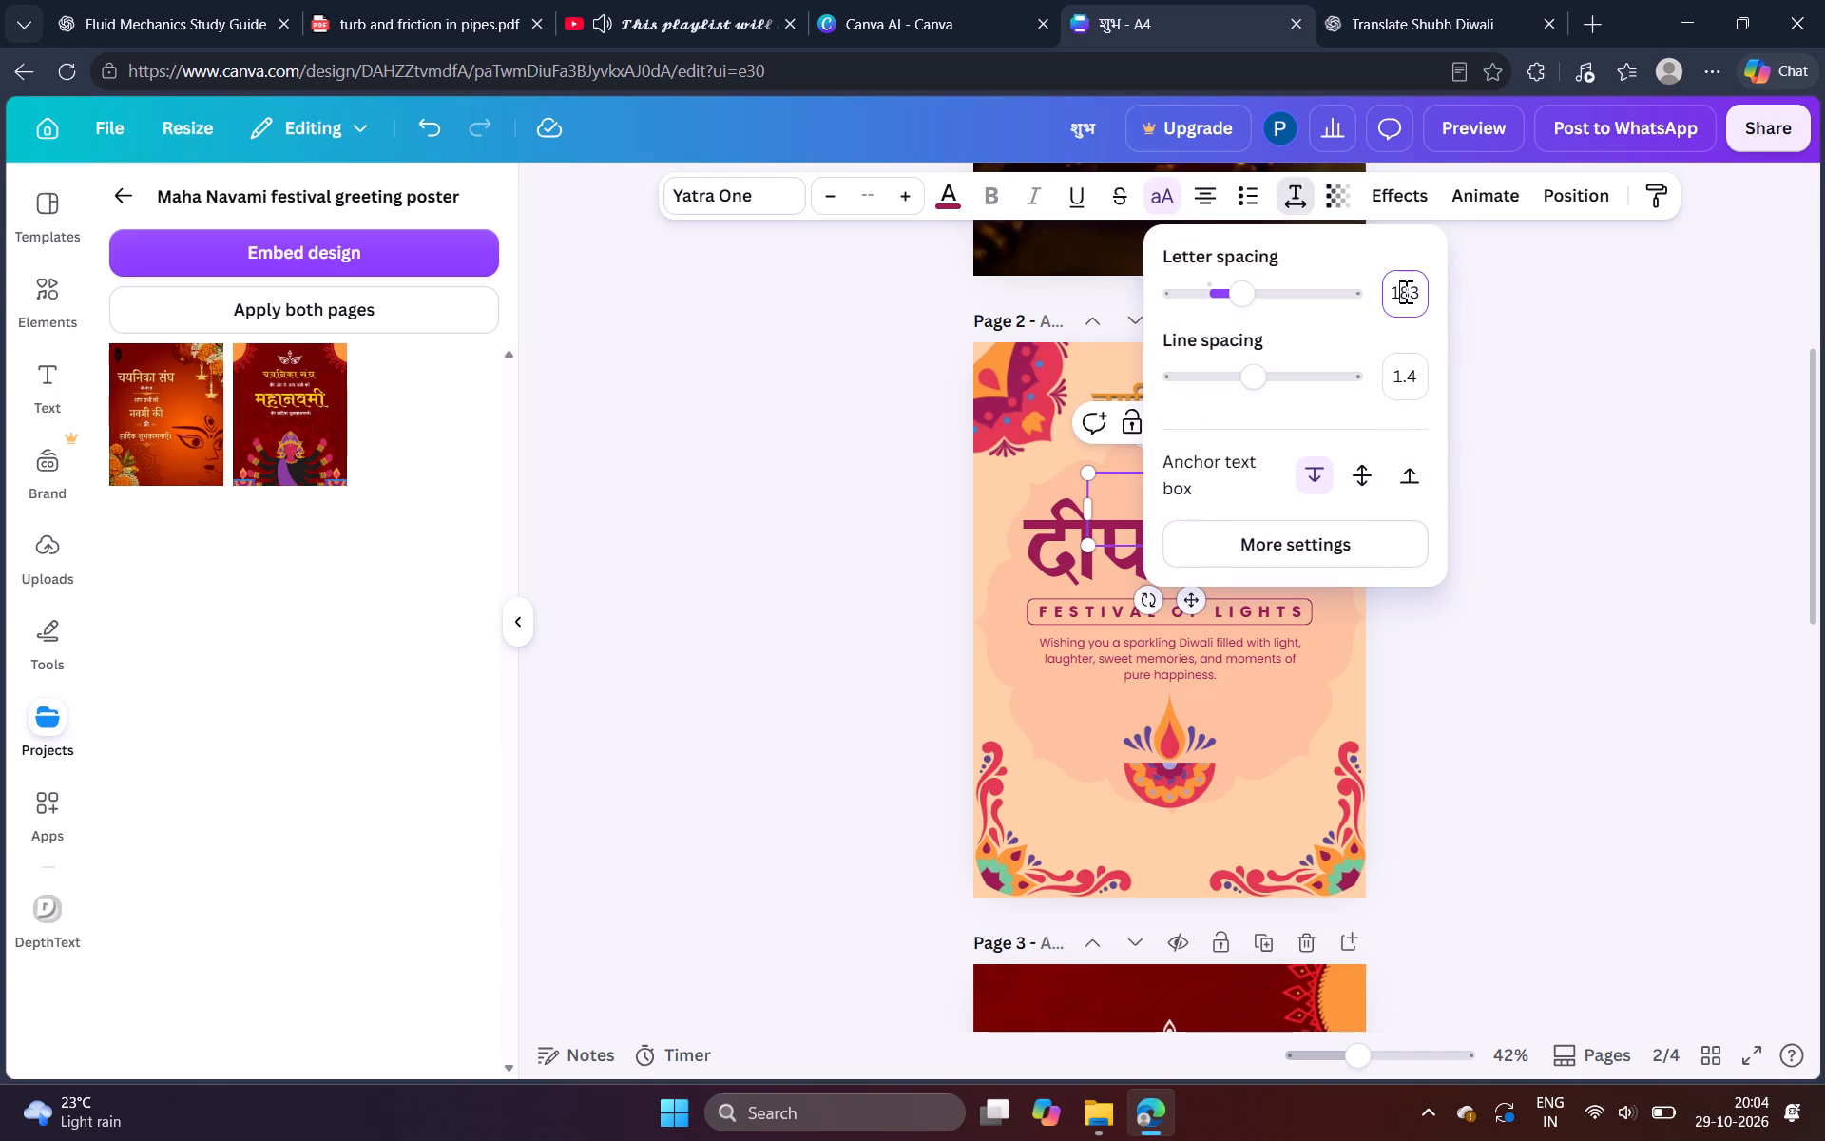
{"action": "type", "text": "100"}
{"action": "key", "text": "Return"}
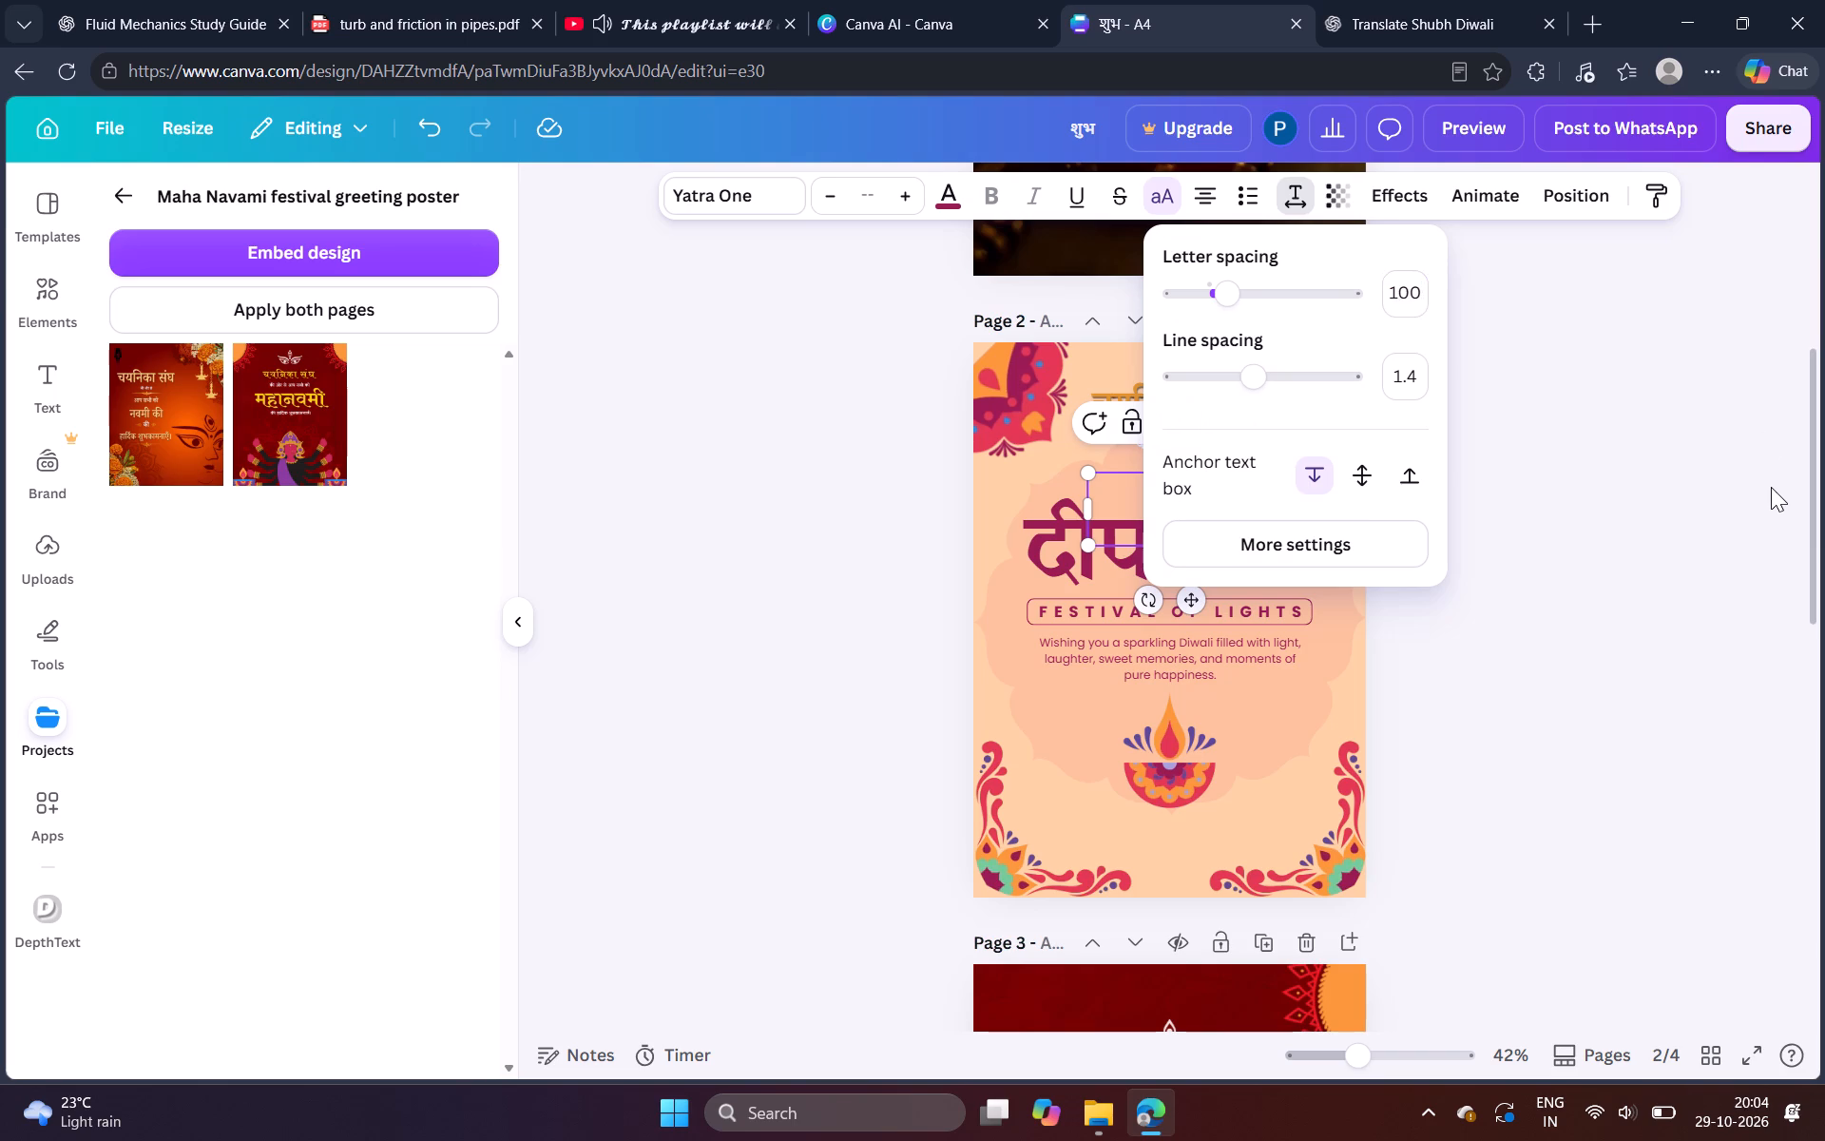
{"action": "left_click", "coordinate": [1770, 493]}
{"action": "left_click", "coordinate": [1510, 494]}
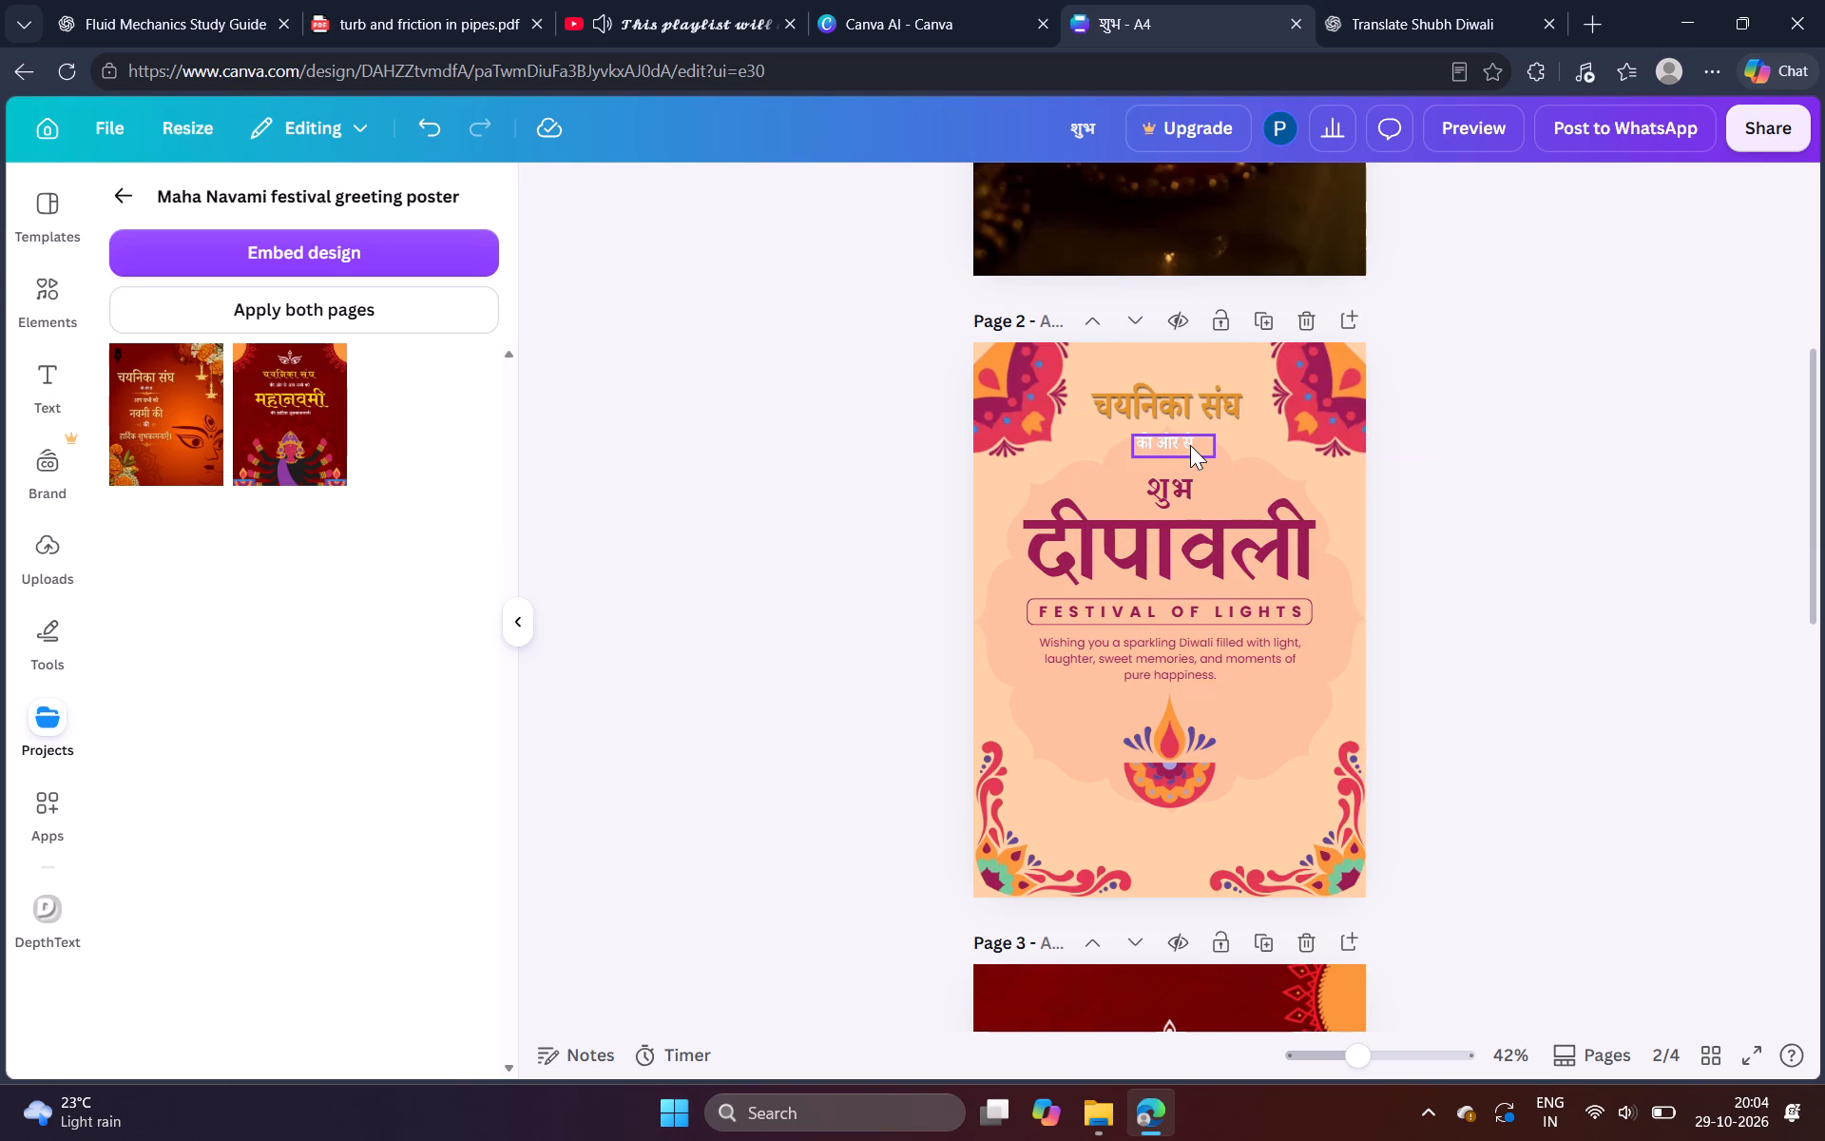
Move the "की ओर से" line up so it sits closely beneath the "चयनिका संघ" heading on page 2.
{"action": "left_click_drag", "start_coordinate": [1190, 445], "coordinate": [1190, 440]}
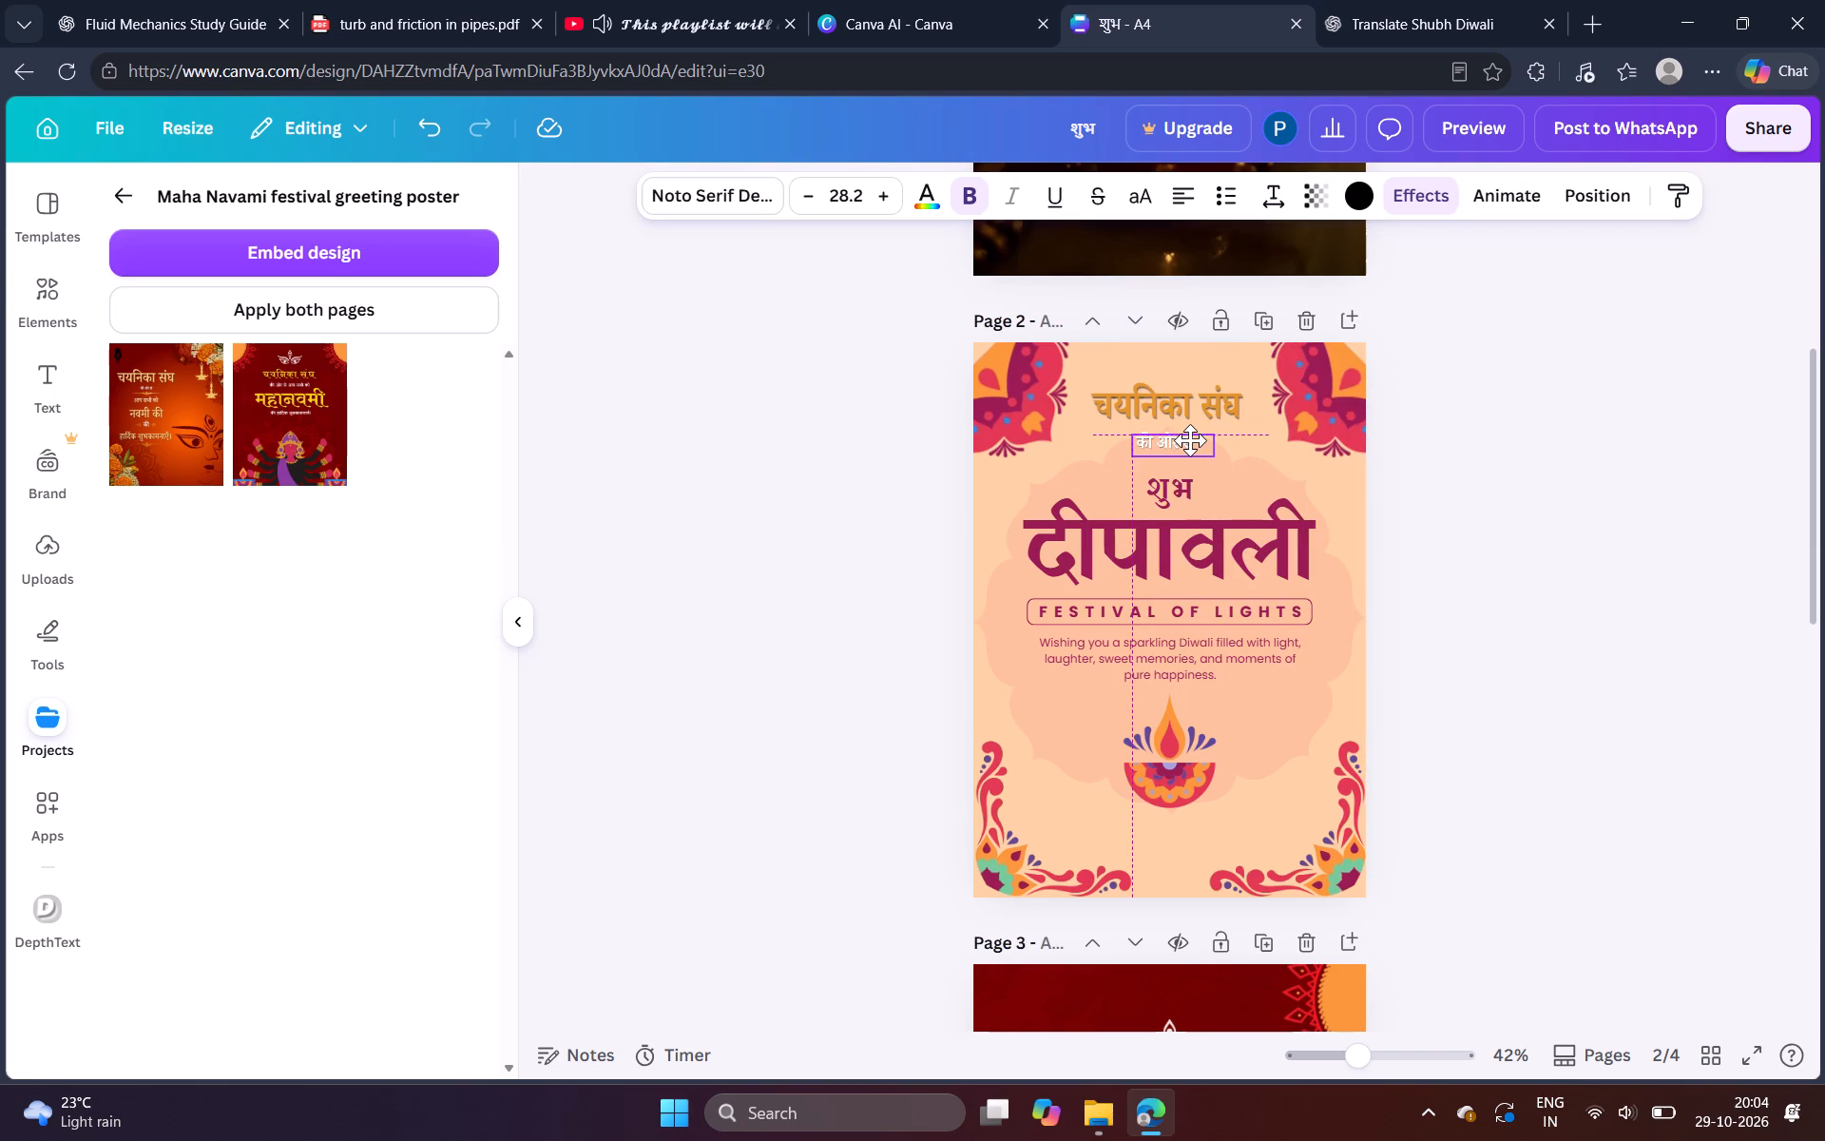
{"action": "left_click_drag", "start_coordinate": [1190, 440], "coordinate": [1190, 436]}
{"action": "left_click", "coordinate": [1499, 495]}
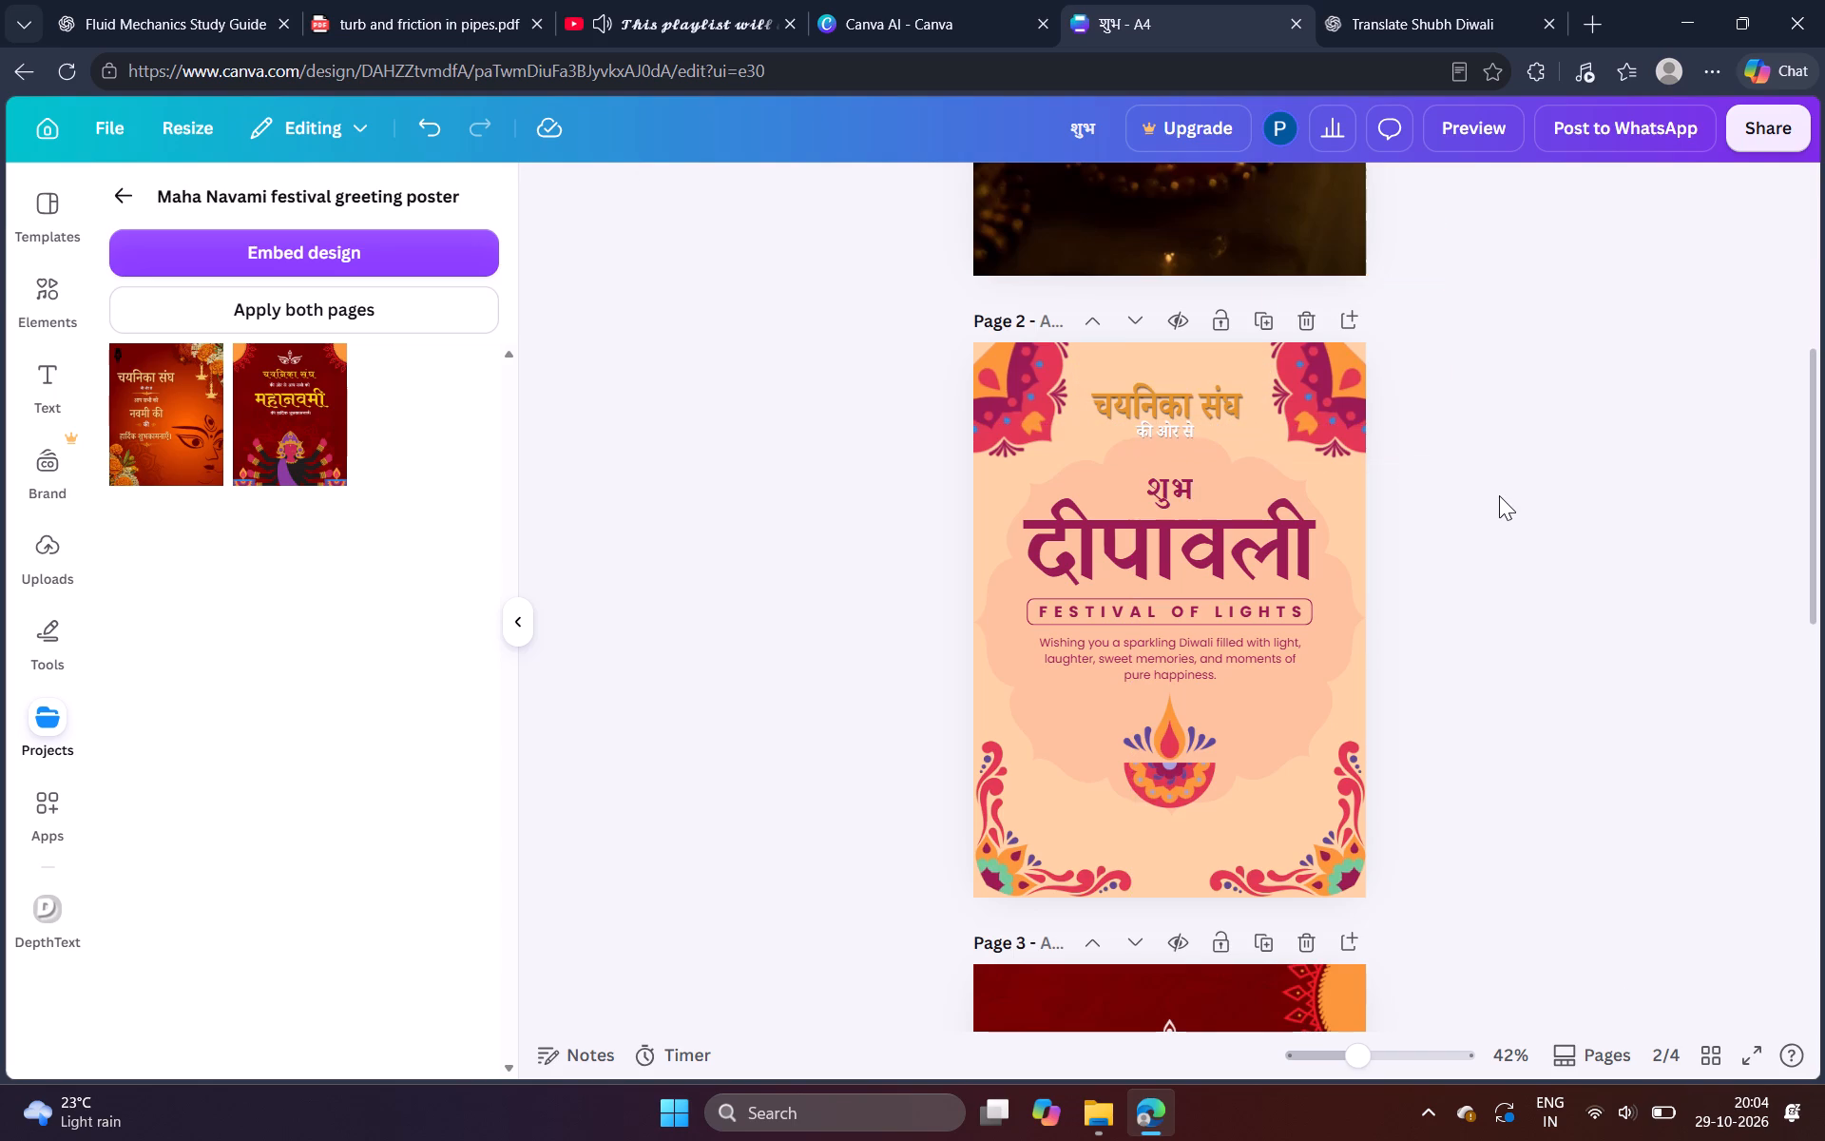
{"action": "left_click", "coordinate": [1182, 431]}
{"action": "key", "text": "Down"}
{"action": "key", "text": "Down"}
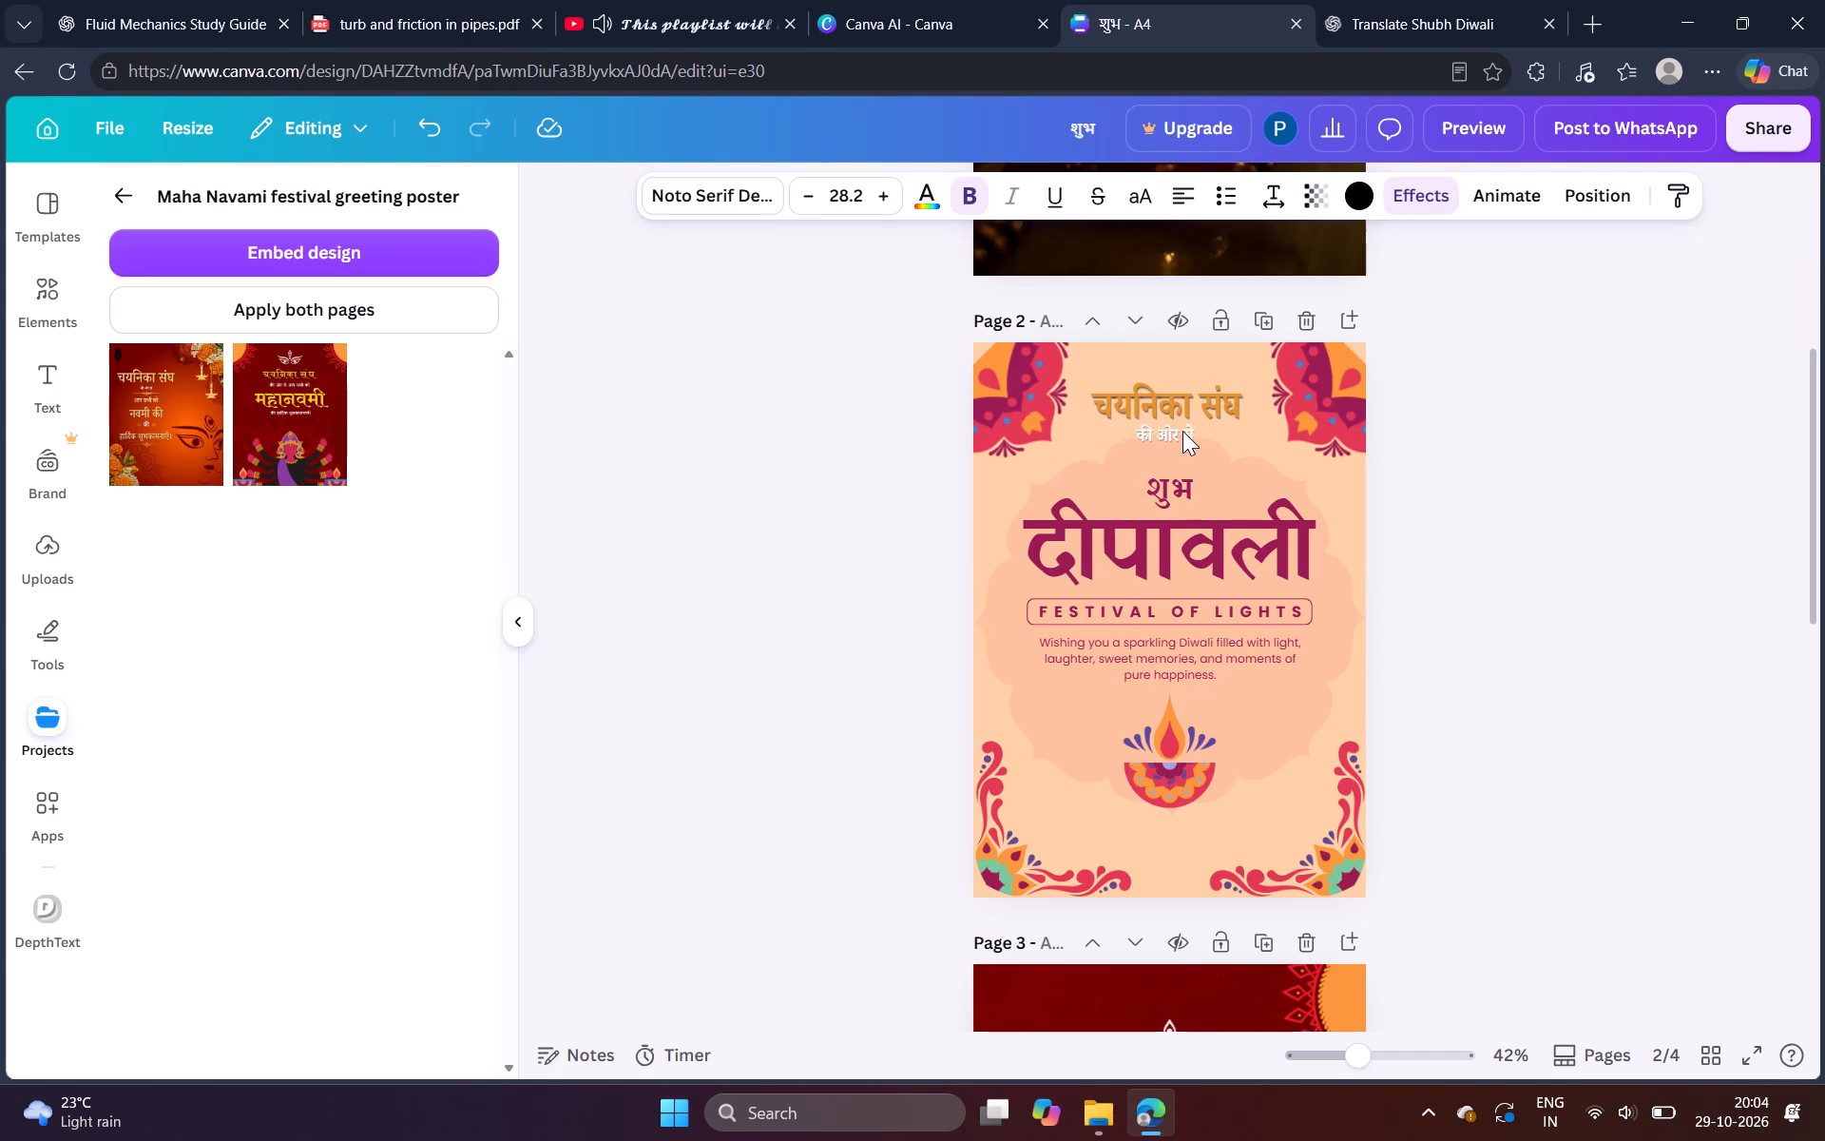
{"action": "left_click", "coordinate": [1598, 497]}
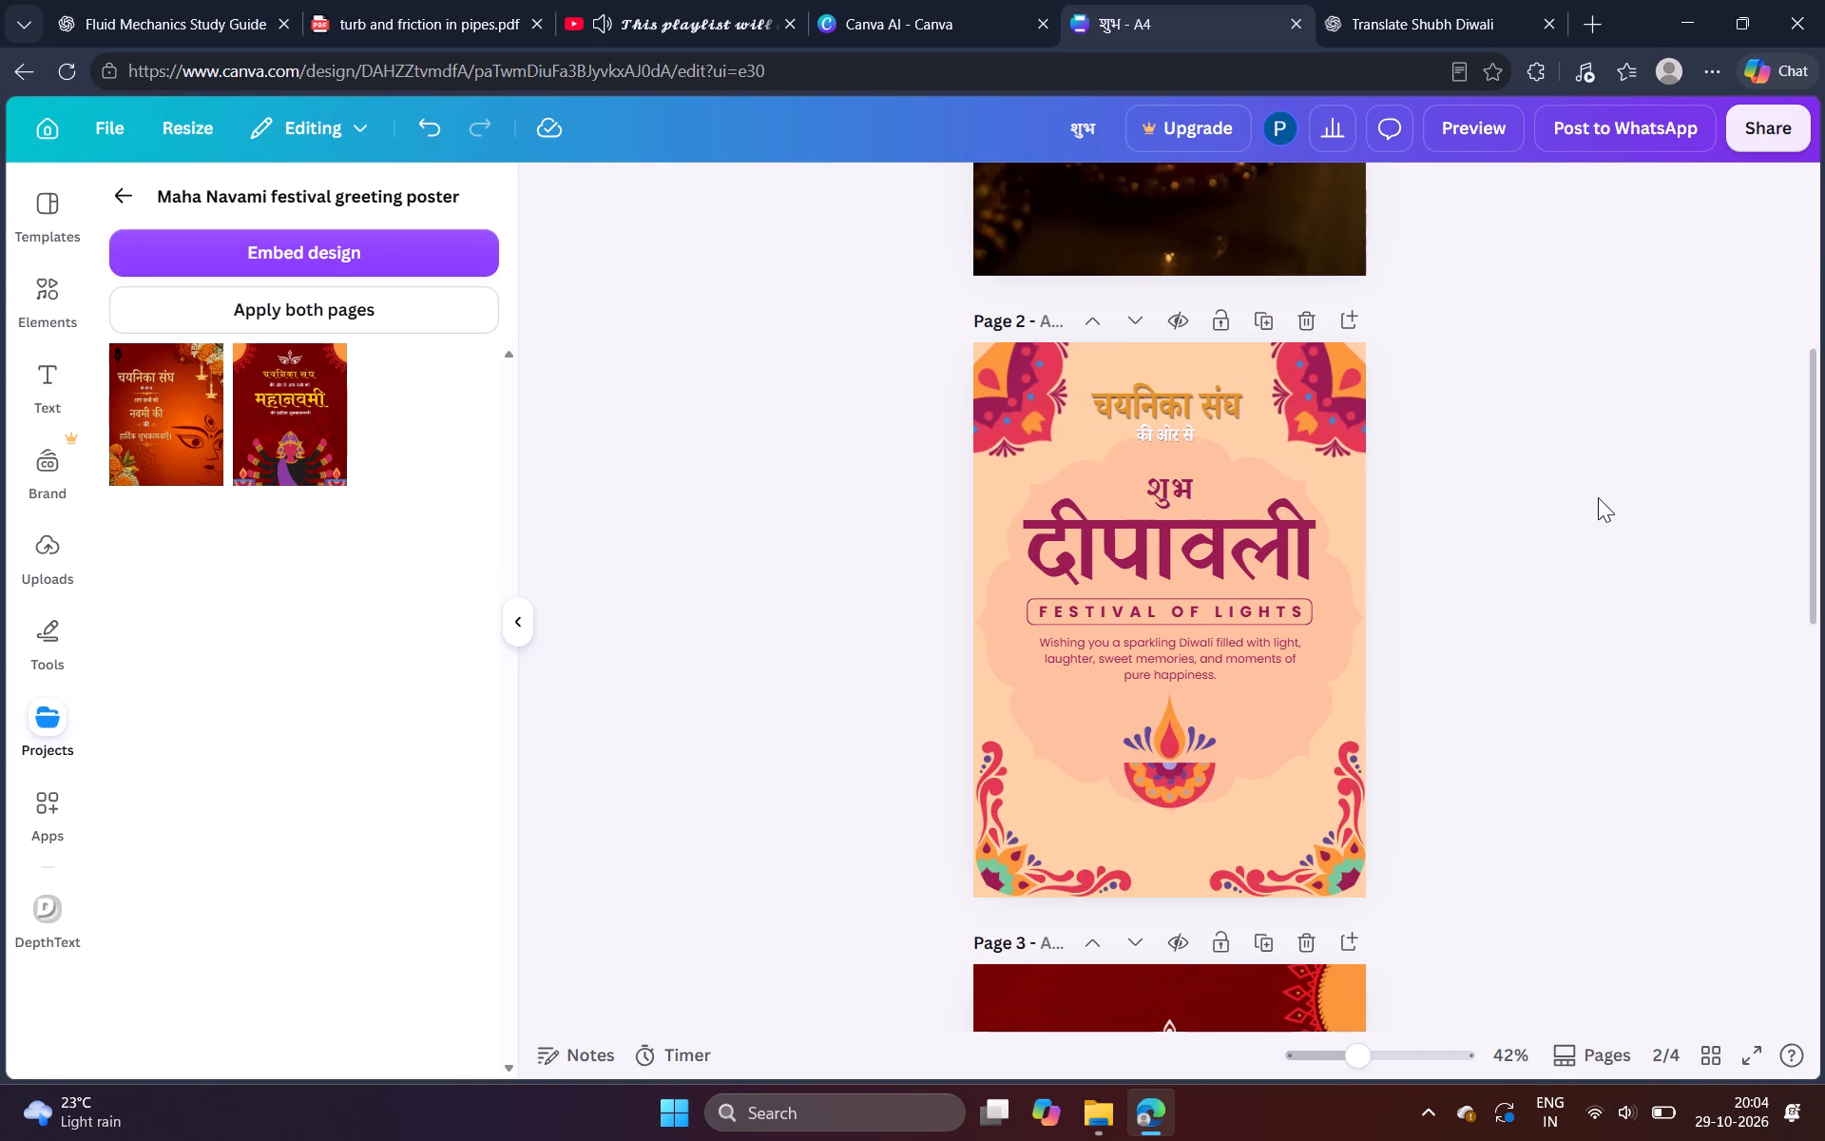
Copy the black pen-nib logo from page 4 to page 2, shrink it and centre it above the "चयनिका संघ" heading.
{"action": "scroll", "coordinate": [1598, 497], "scroll_direction": "down", "scroll_amount": 10}
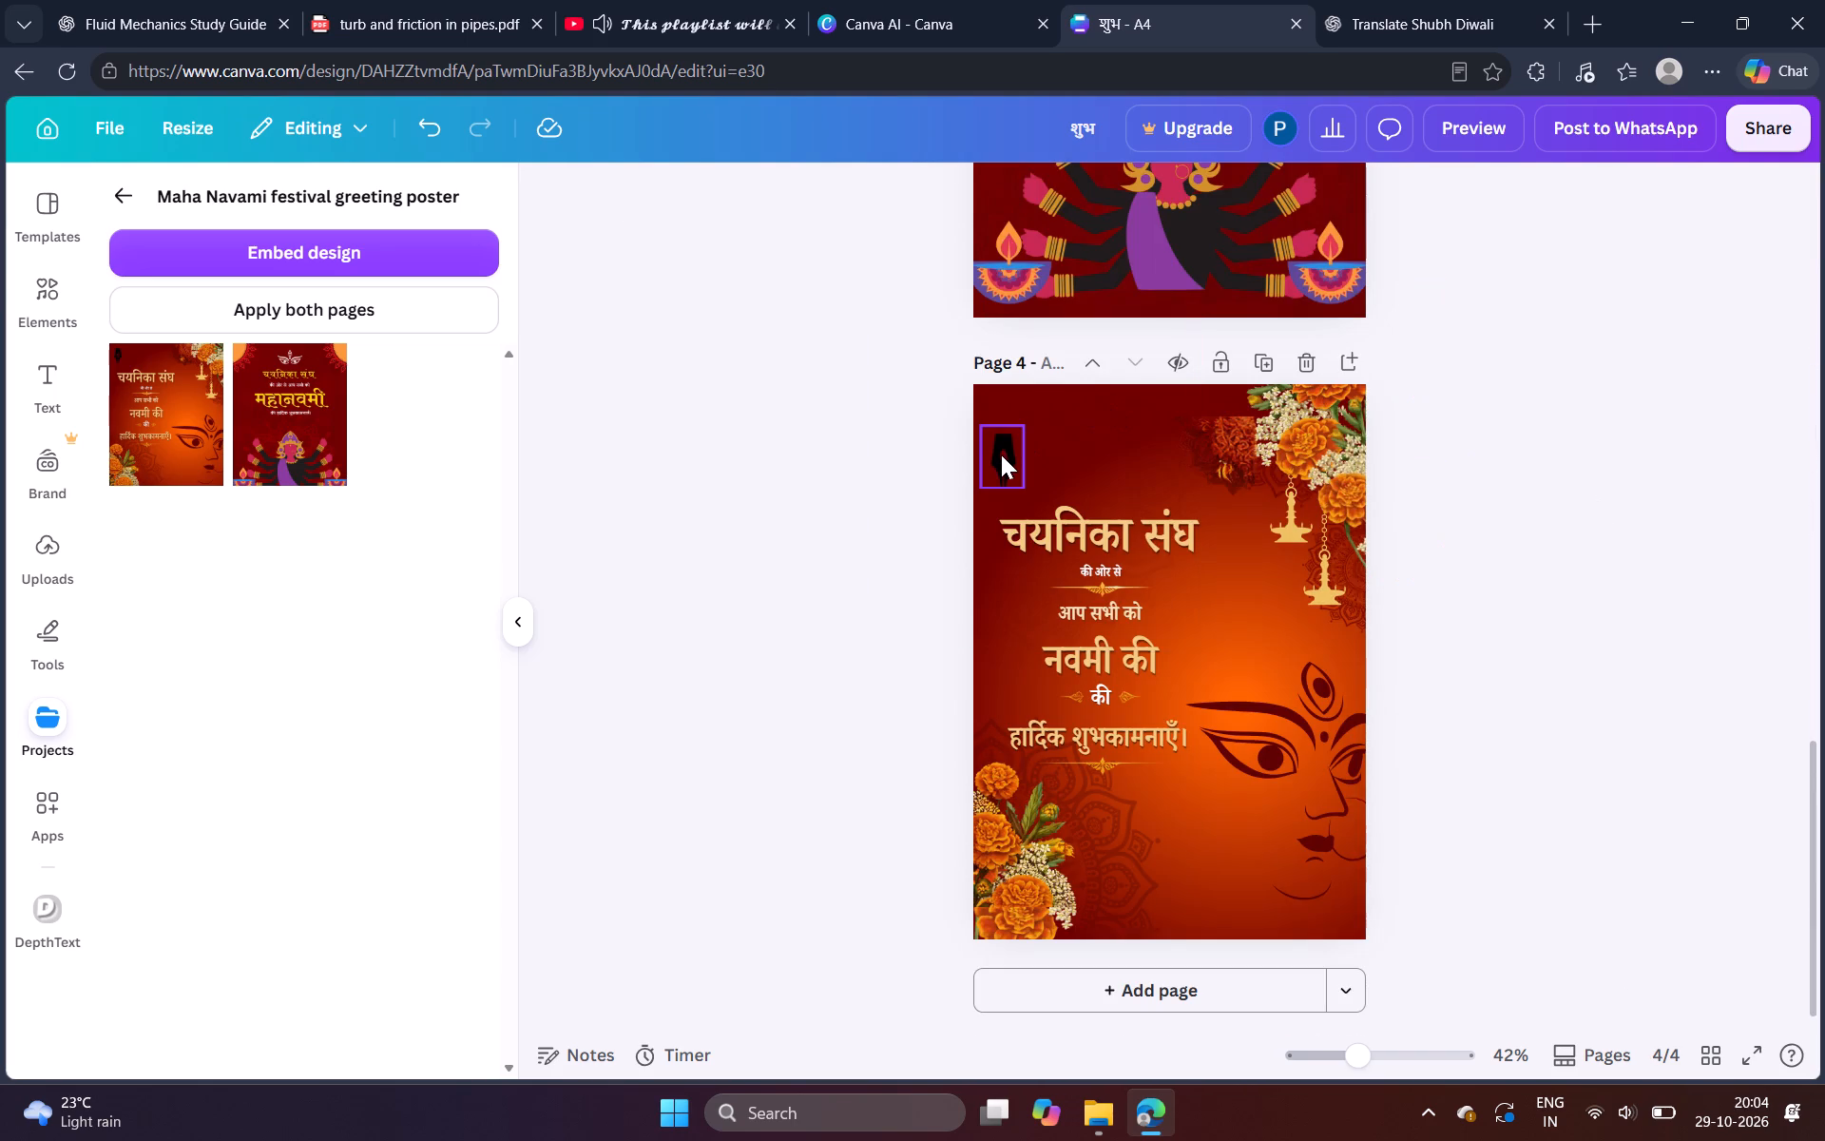
{"action": "left_click", "coordinate": [1001, 454]}
{"action": "key", "text": "ctrl+c"}
{"action": "scroll", "coordinate": [1001, 454], "scroll_direction": "up", "scroll_amount": 3}
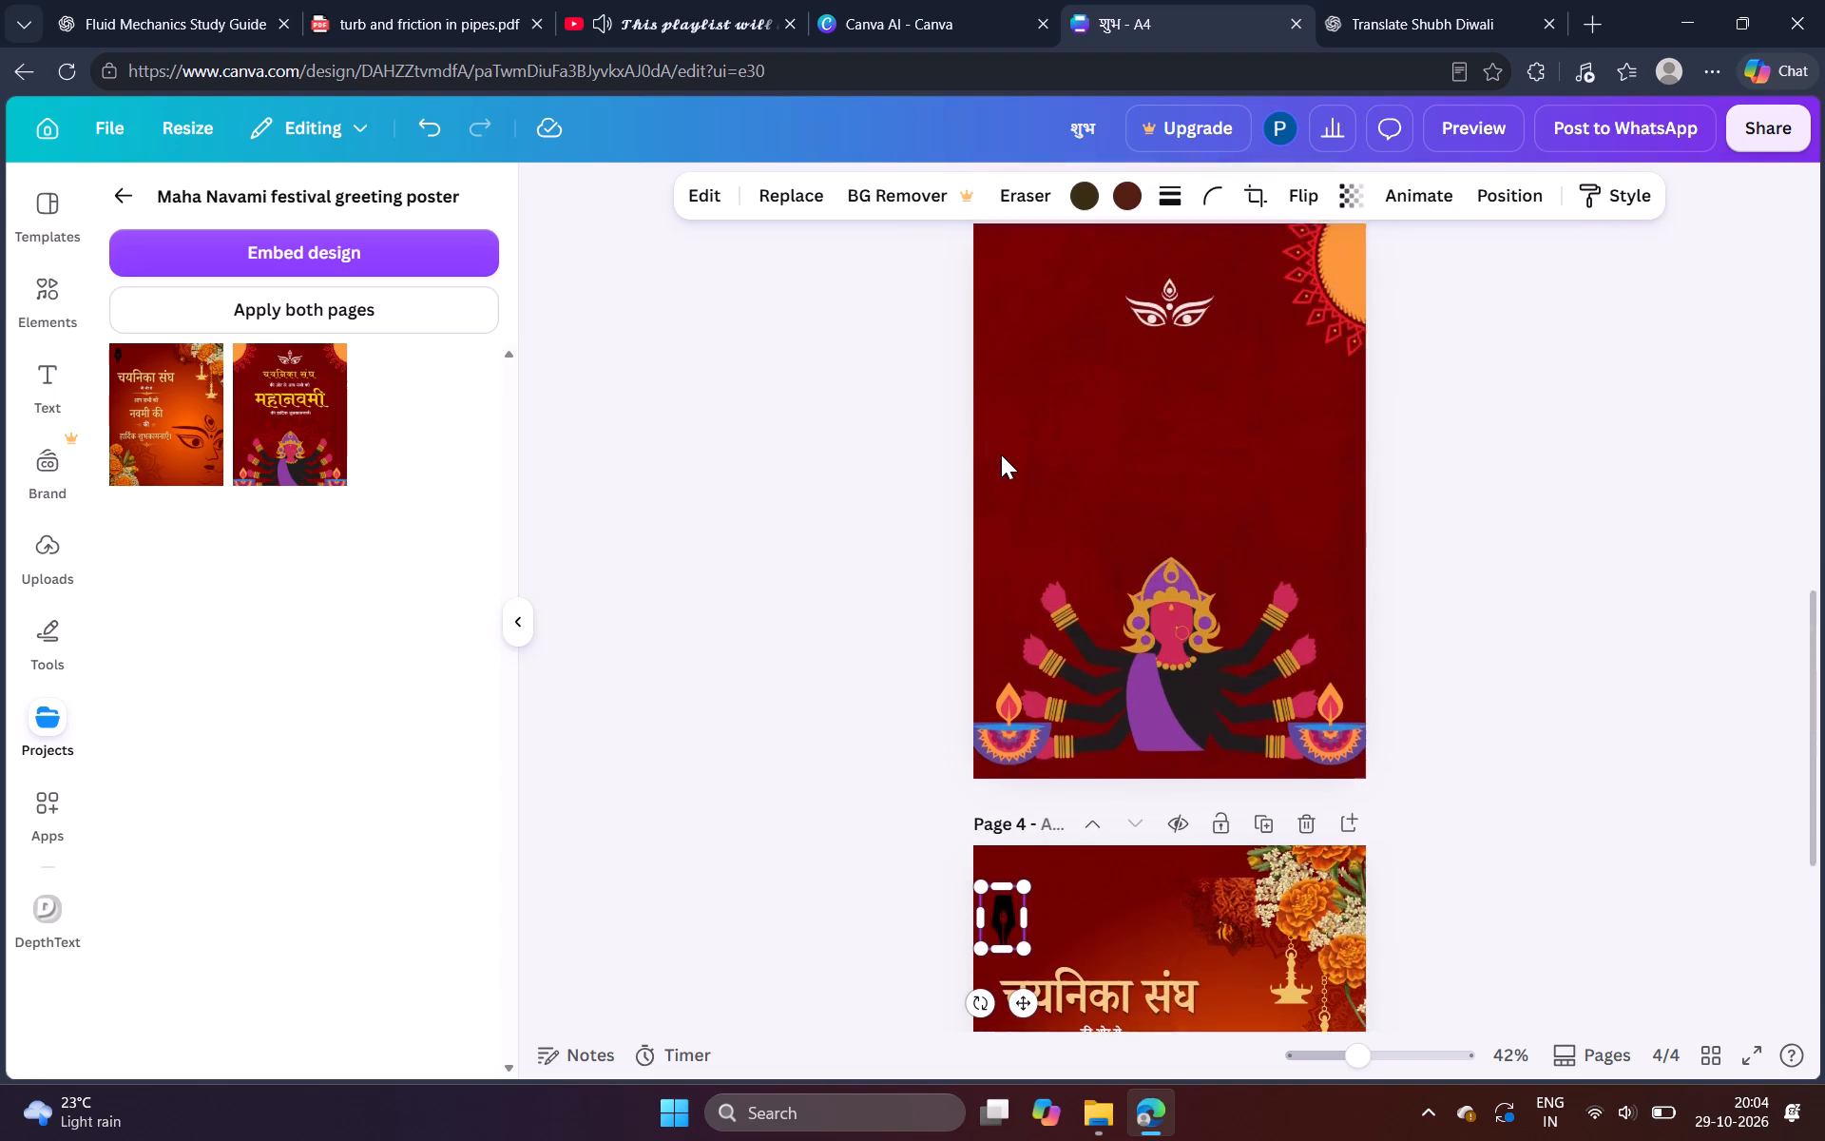
{"action": "scroll", "coordinate": [1001, 454], "scroll_direction": "up", "scroll_amount": 4}
{"action": "left_click", "coordinate": [1190, 770]}
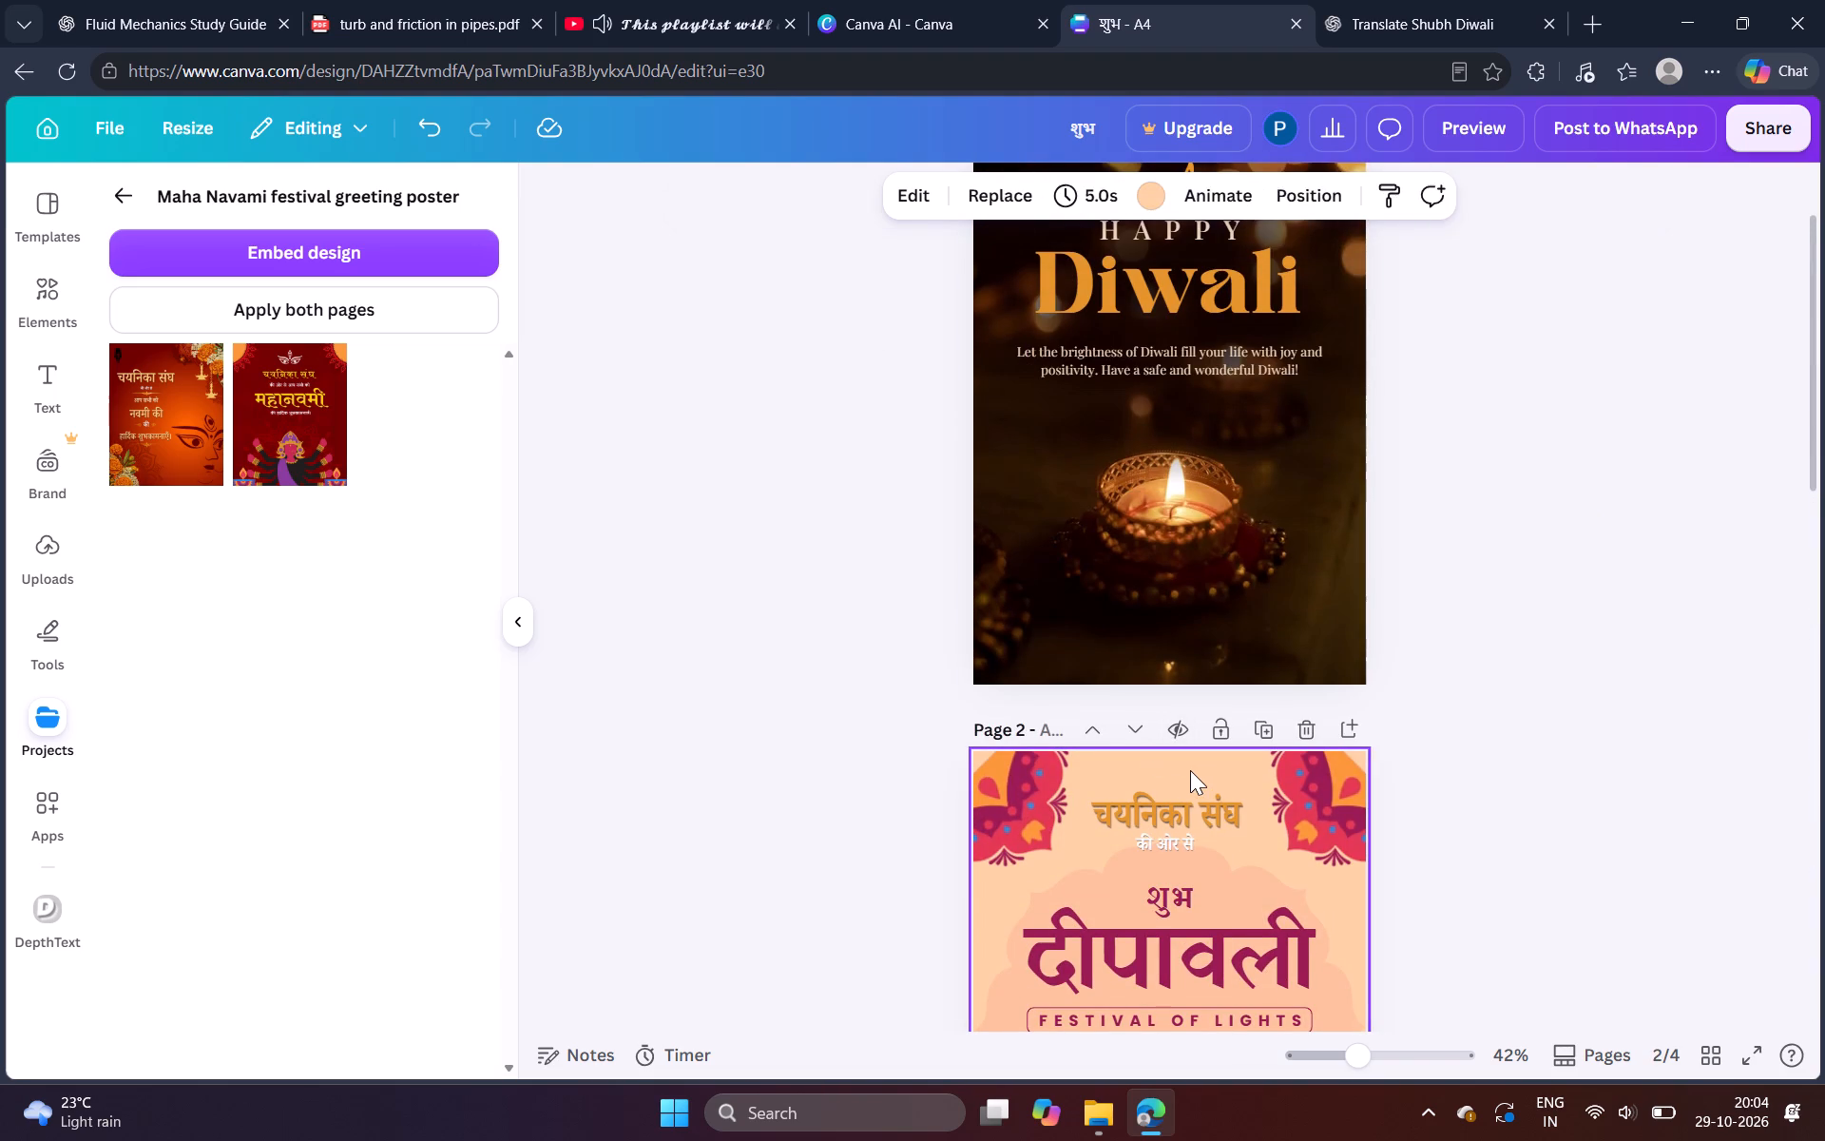
{"action": "key", "text": "ctrl+v"}
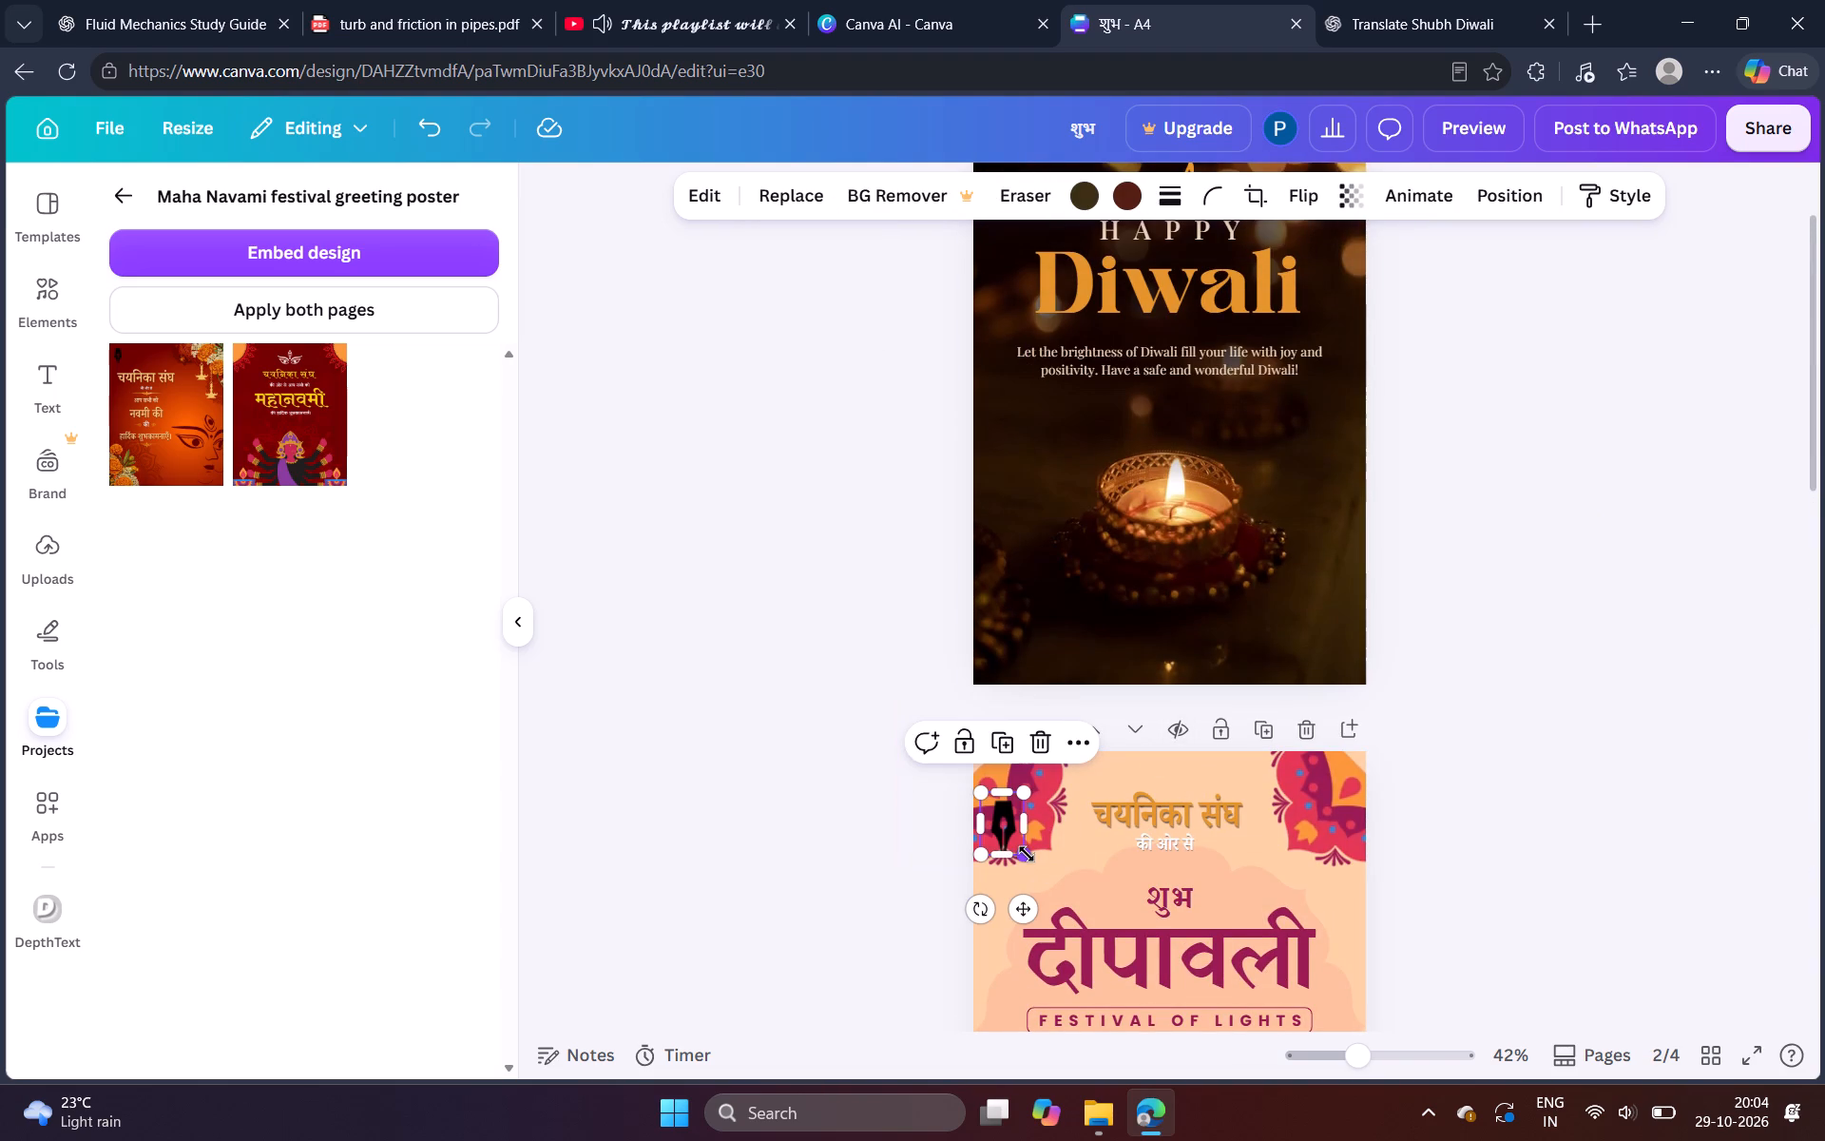
{"action": "left_click_drag", "start_coordinate": [1027, 854], "coordinate": [1010, 827]}
{"action": "left_click_drag", "start_coordinate": [1020, 888], "coordinate": [1193, 849]}
{"action": "left_click", "coordinate": [1459, 801]}
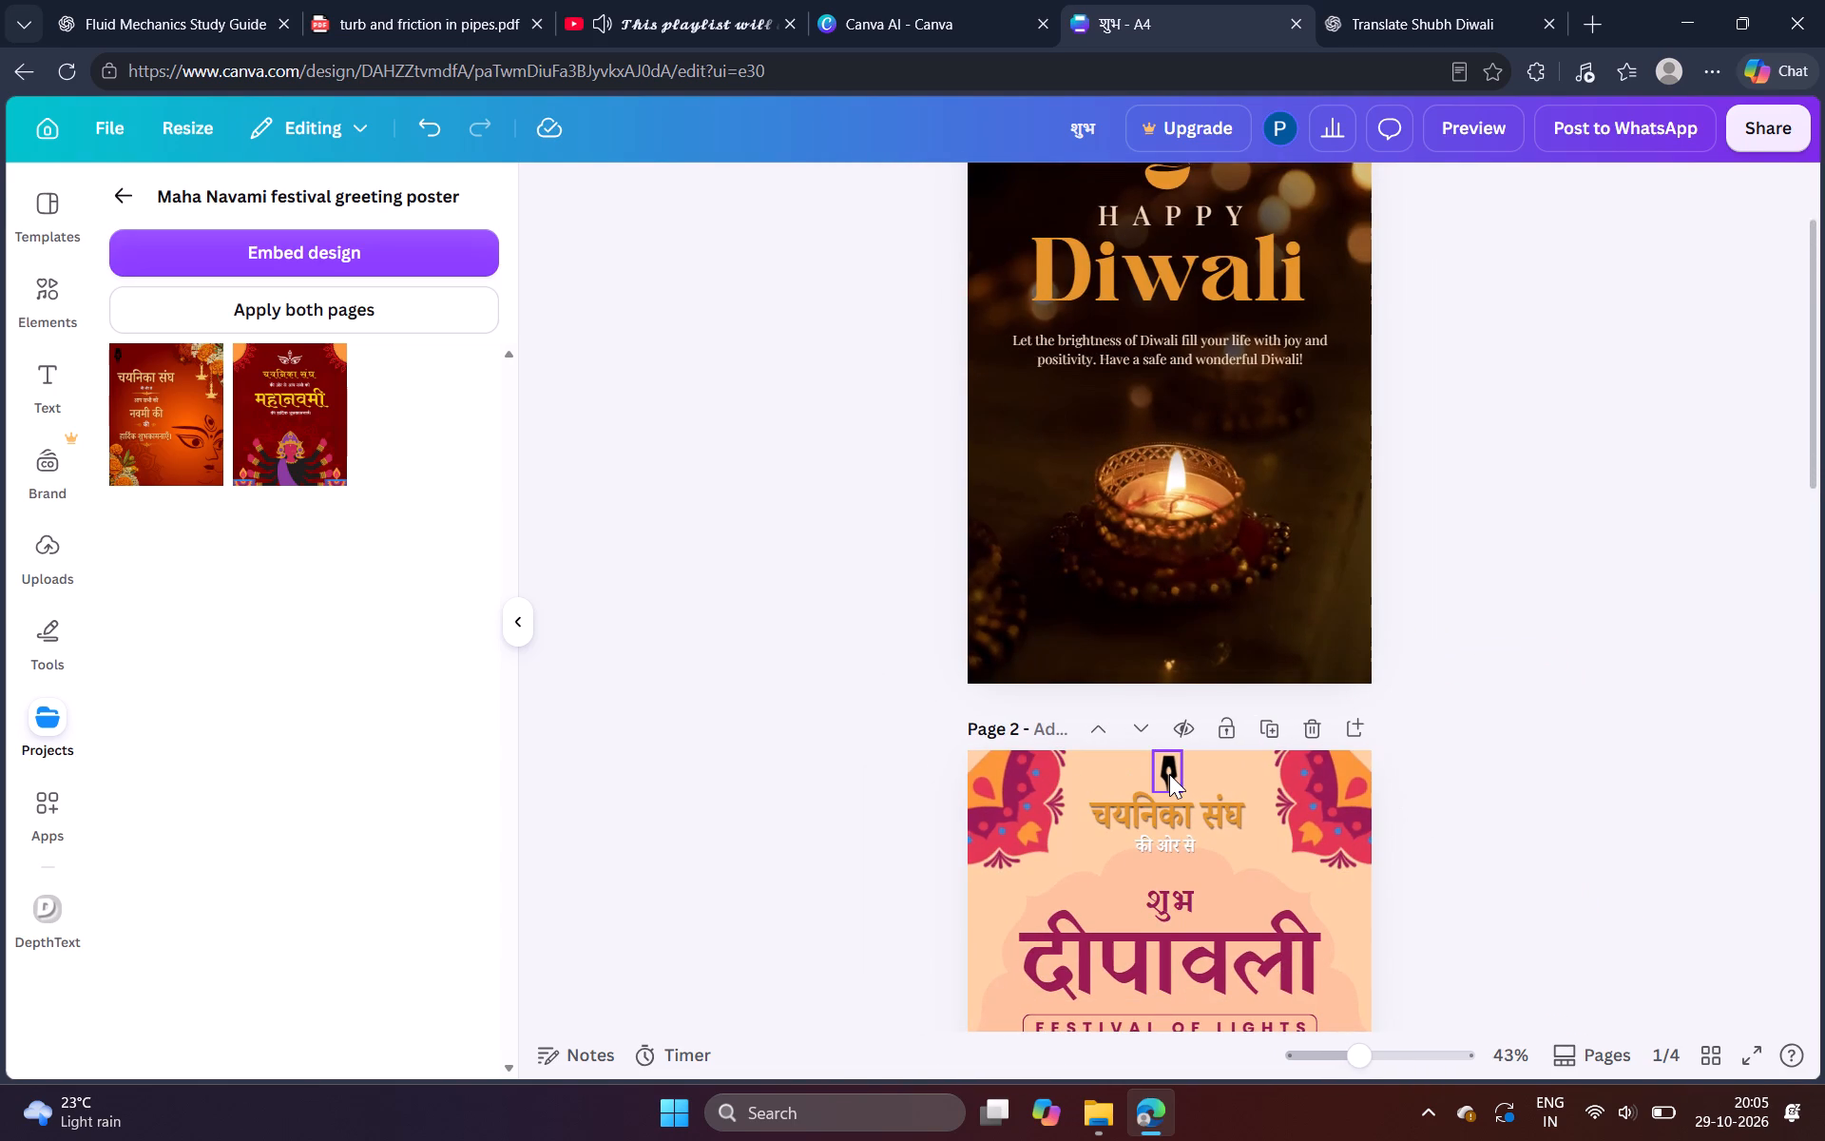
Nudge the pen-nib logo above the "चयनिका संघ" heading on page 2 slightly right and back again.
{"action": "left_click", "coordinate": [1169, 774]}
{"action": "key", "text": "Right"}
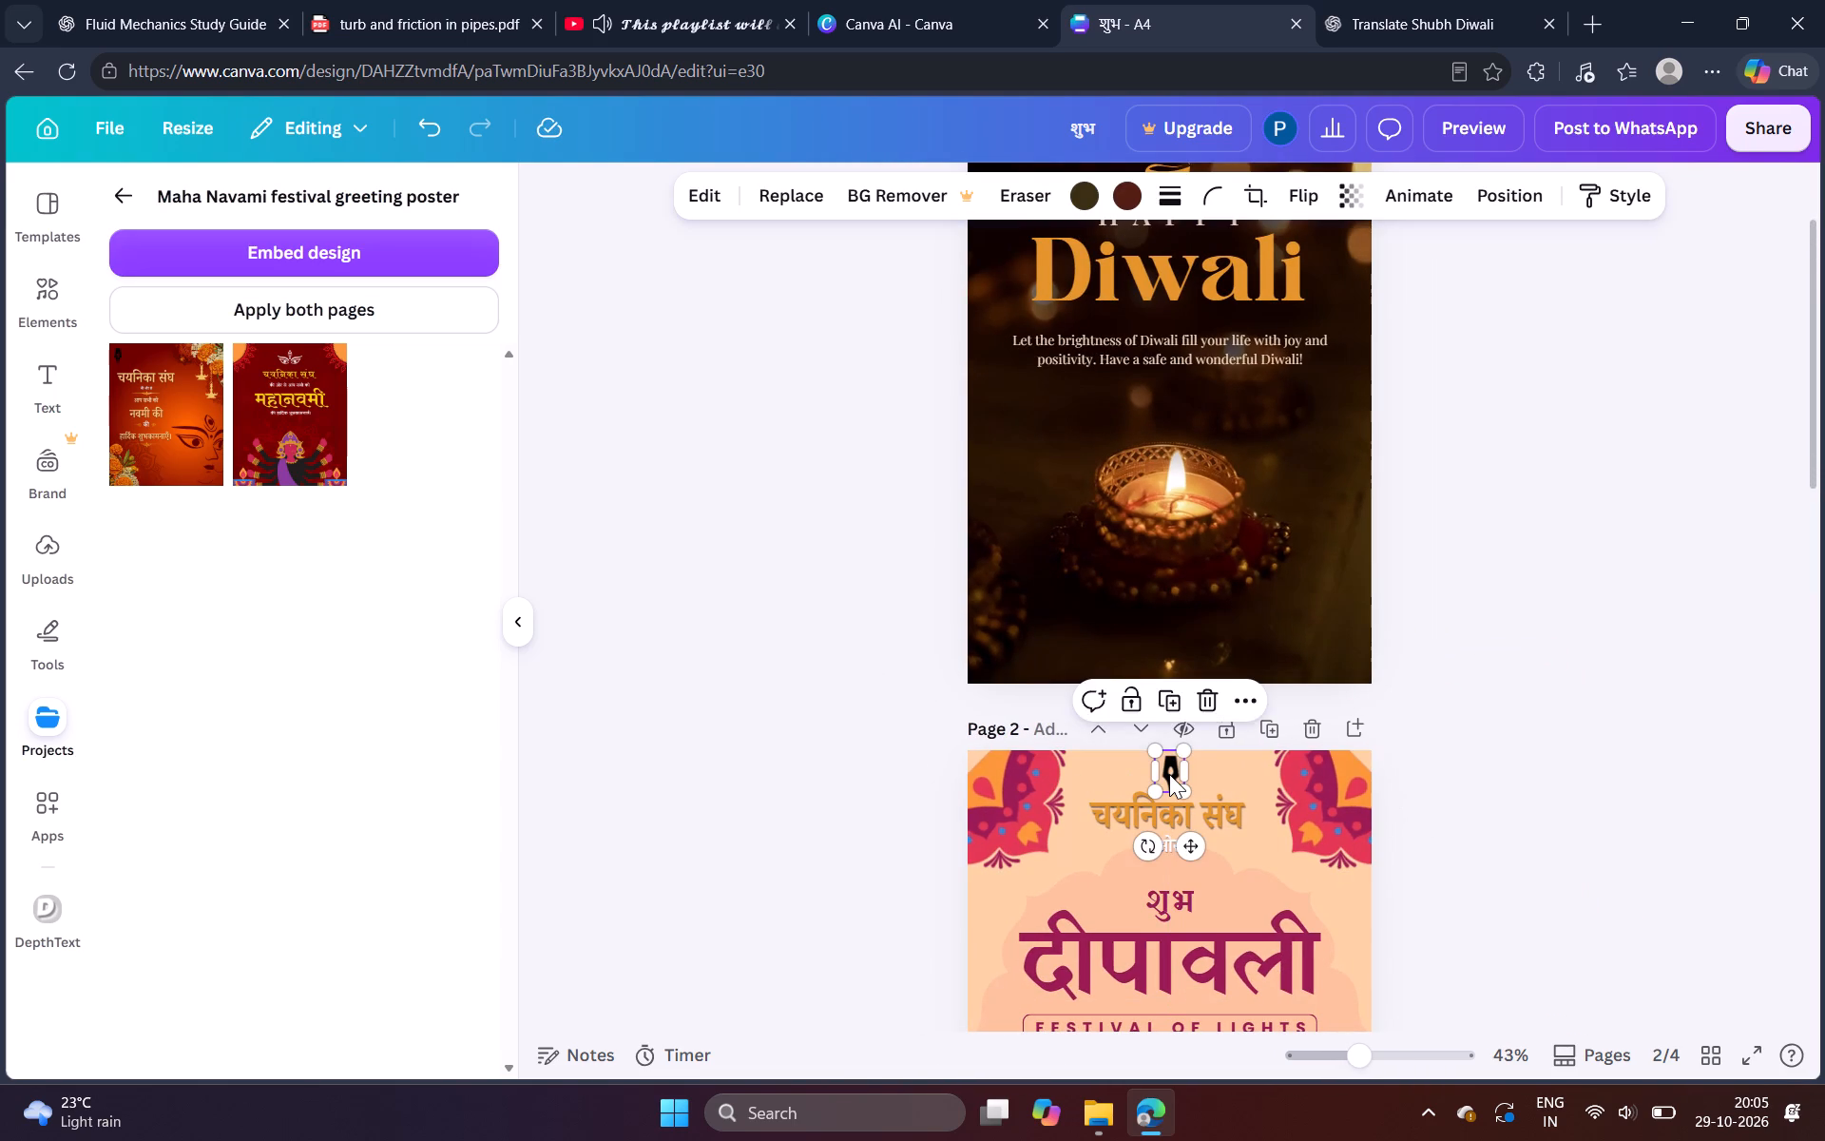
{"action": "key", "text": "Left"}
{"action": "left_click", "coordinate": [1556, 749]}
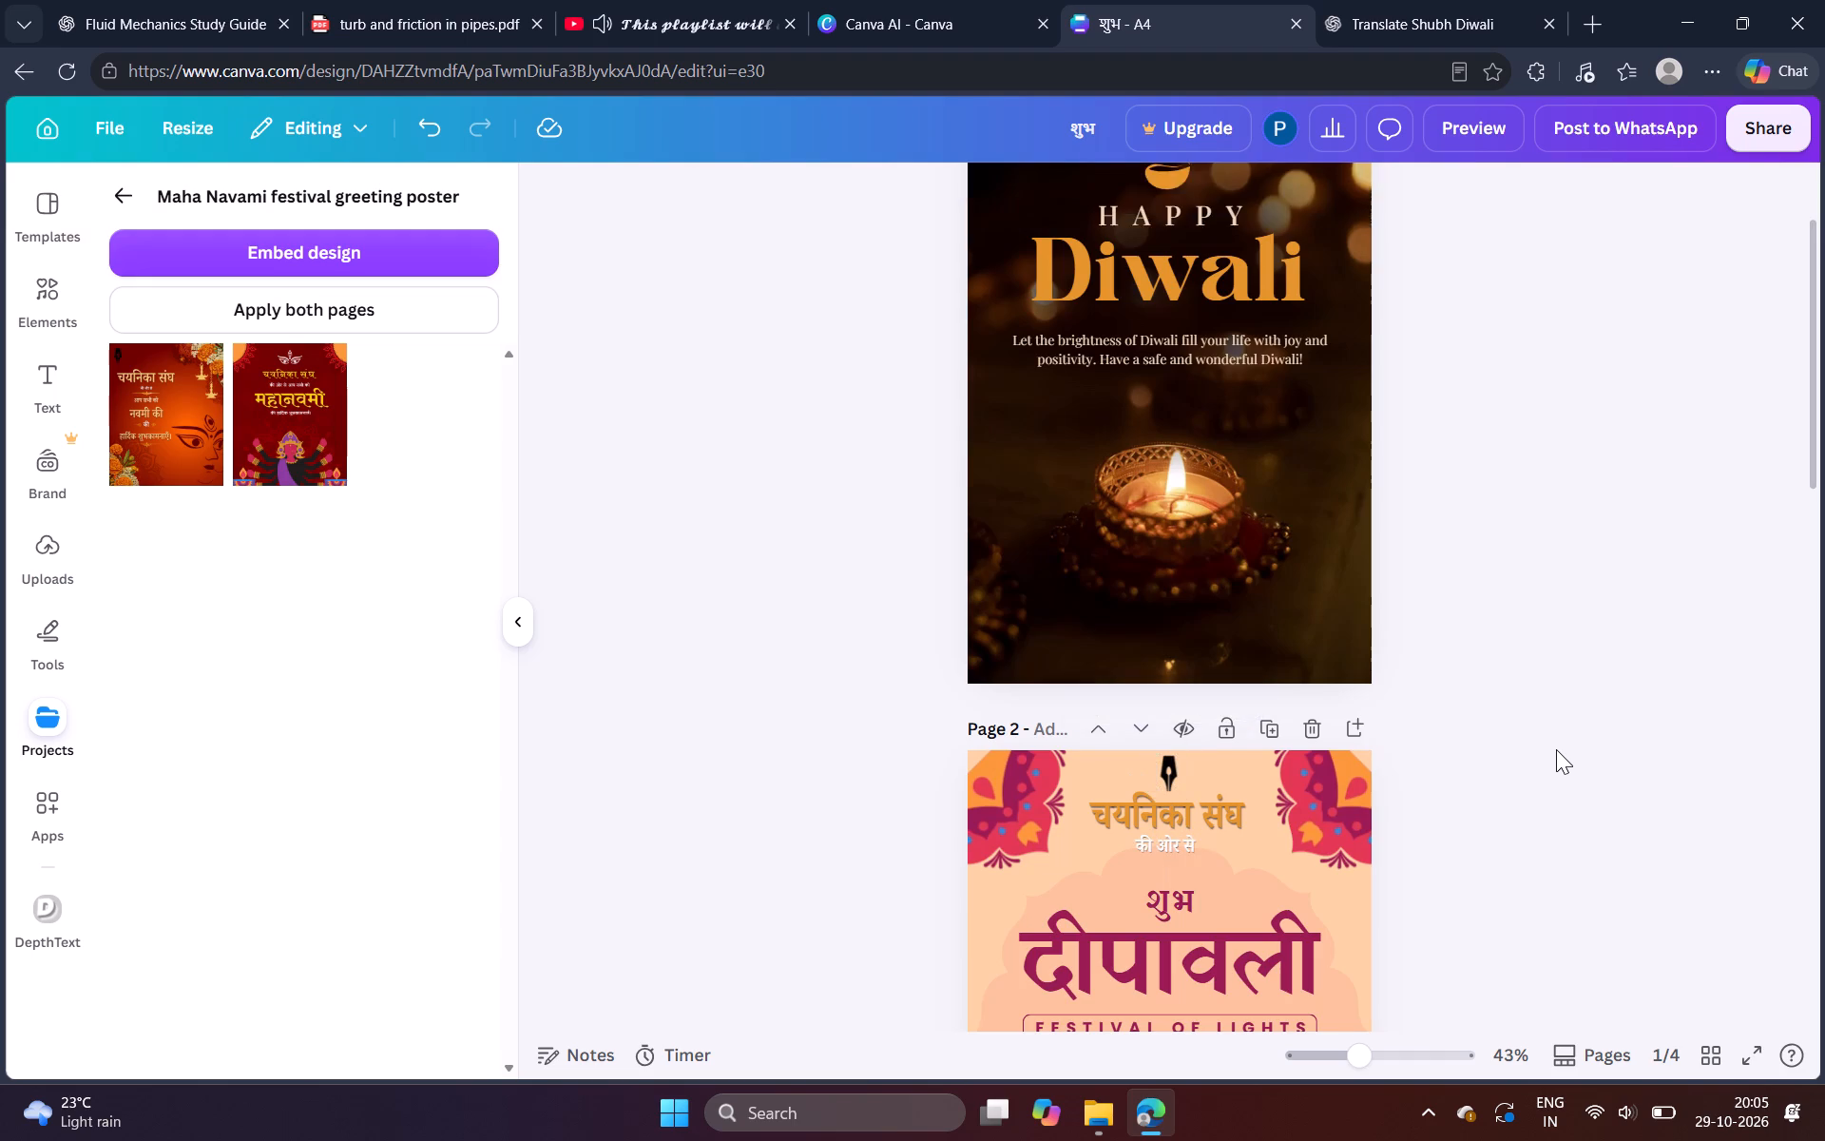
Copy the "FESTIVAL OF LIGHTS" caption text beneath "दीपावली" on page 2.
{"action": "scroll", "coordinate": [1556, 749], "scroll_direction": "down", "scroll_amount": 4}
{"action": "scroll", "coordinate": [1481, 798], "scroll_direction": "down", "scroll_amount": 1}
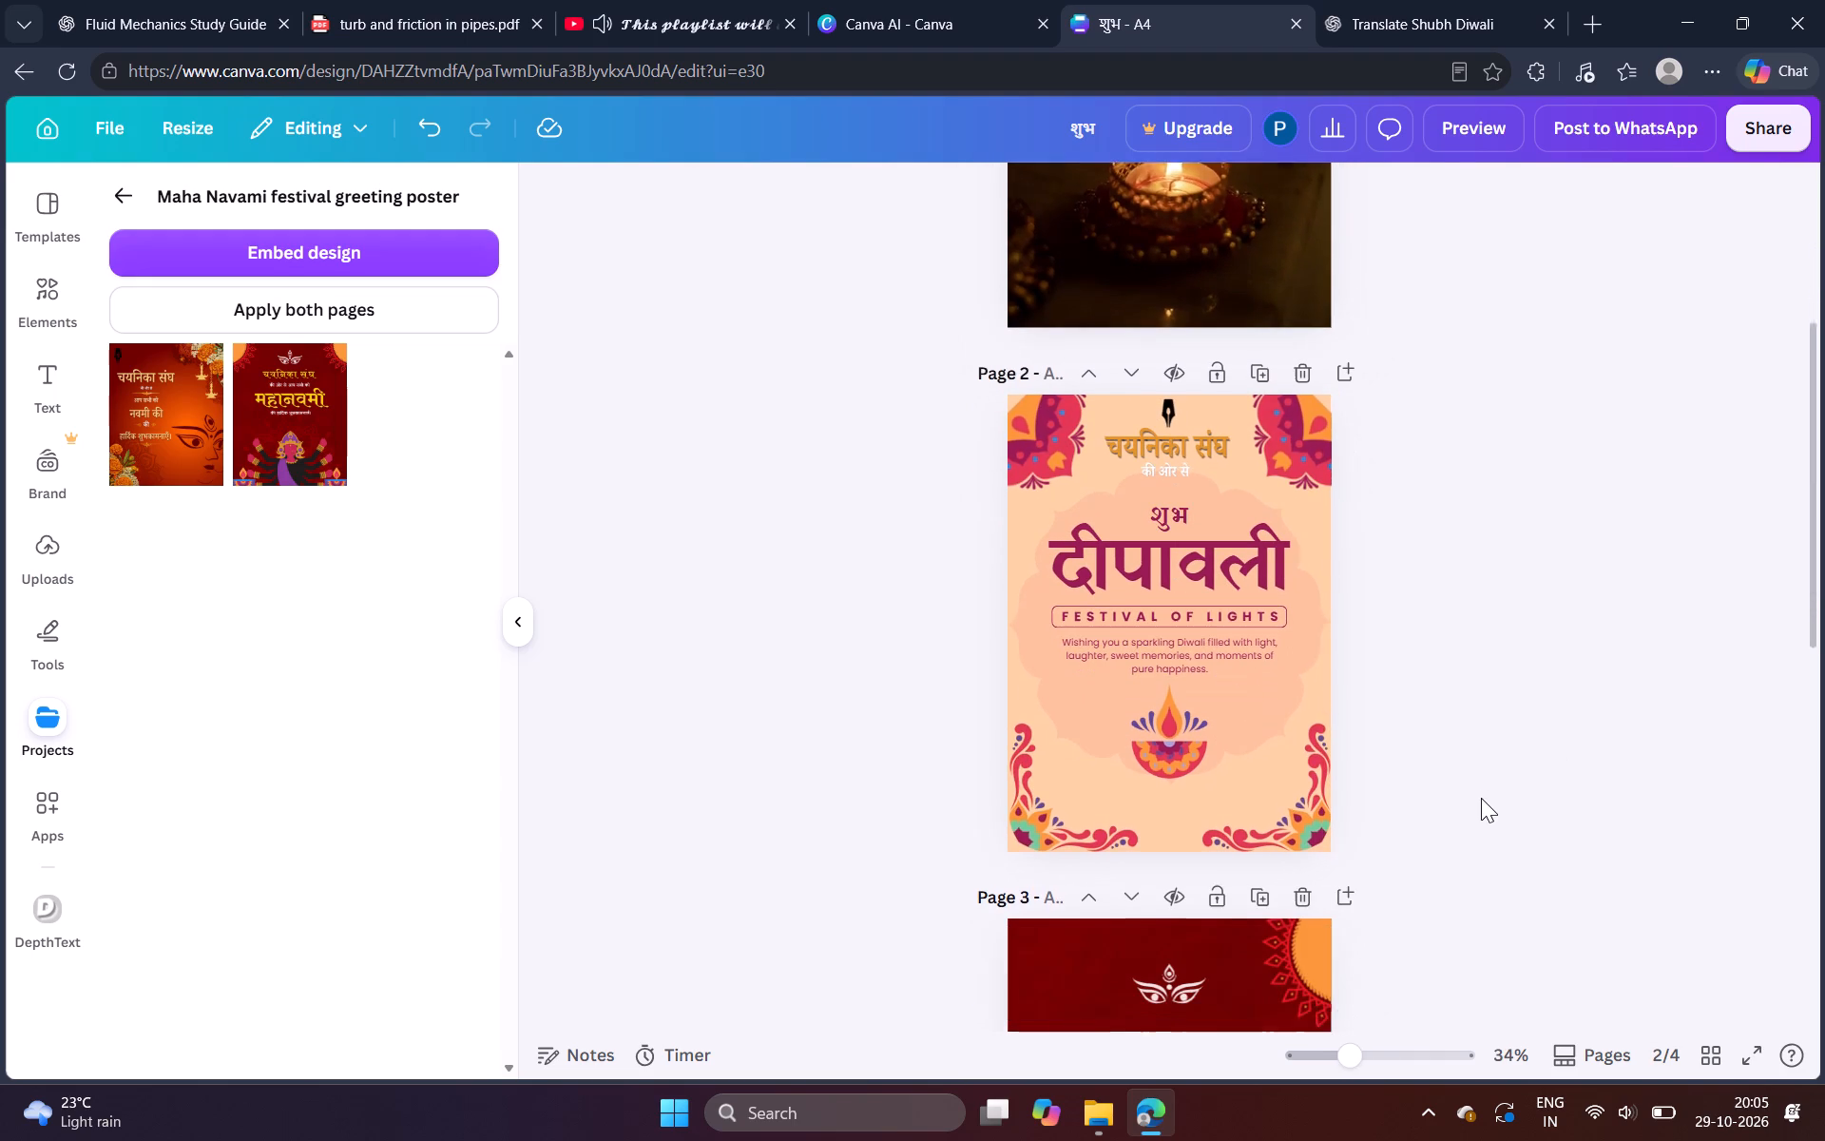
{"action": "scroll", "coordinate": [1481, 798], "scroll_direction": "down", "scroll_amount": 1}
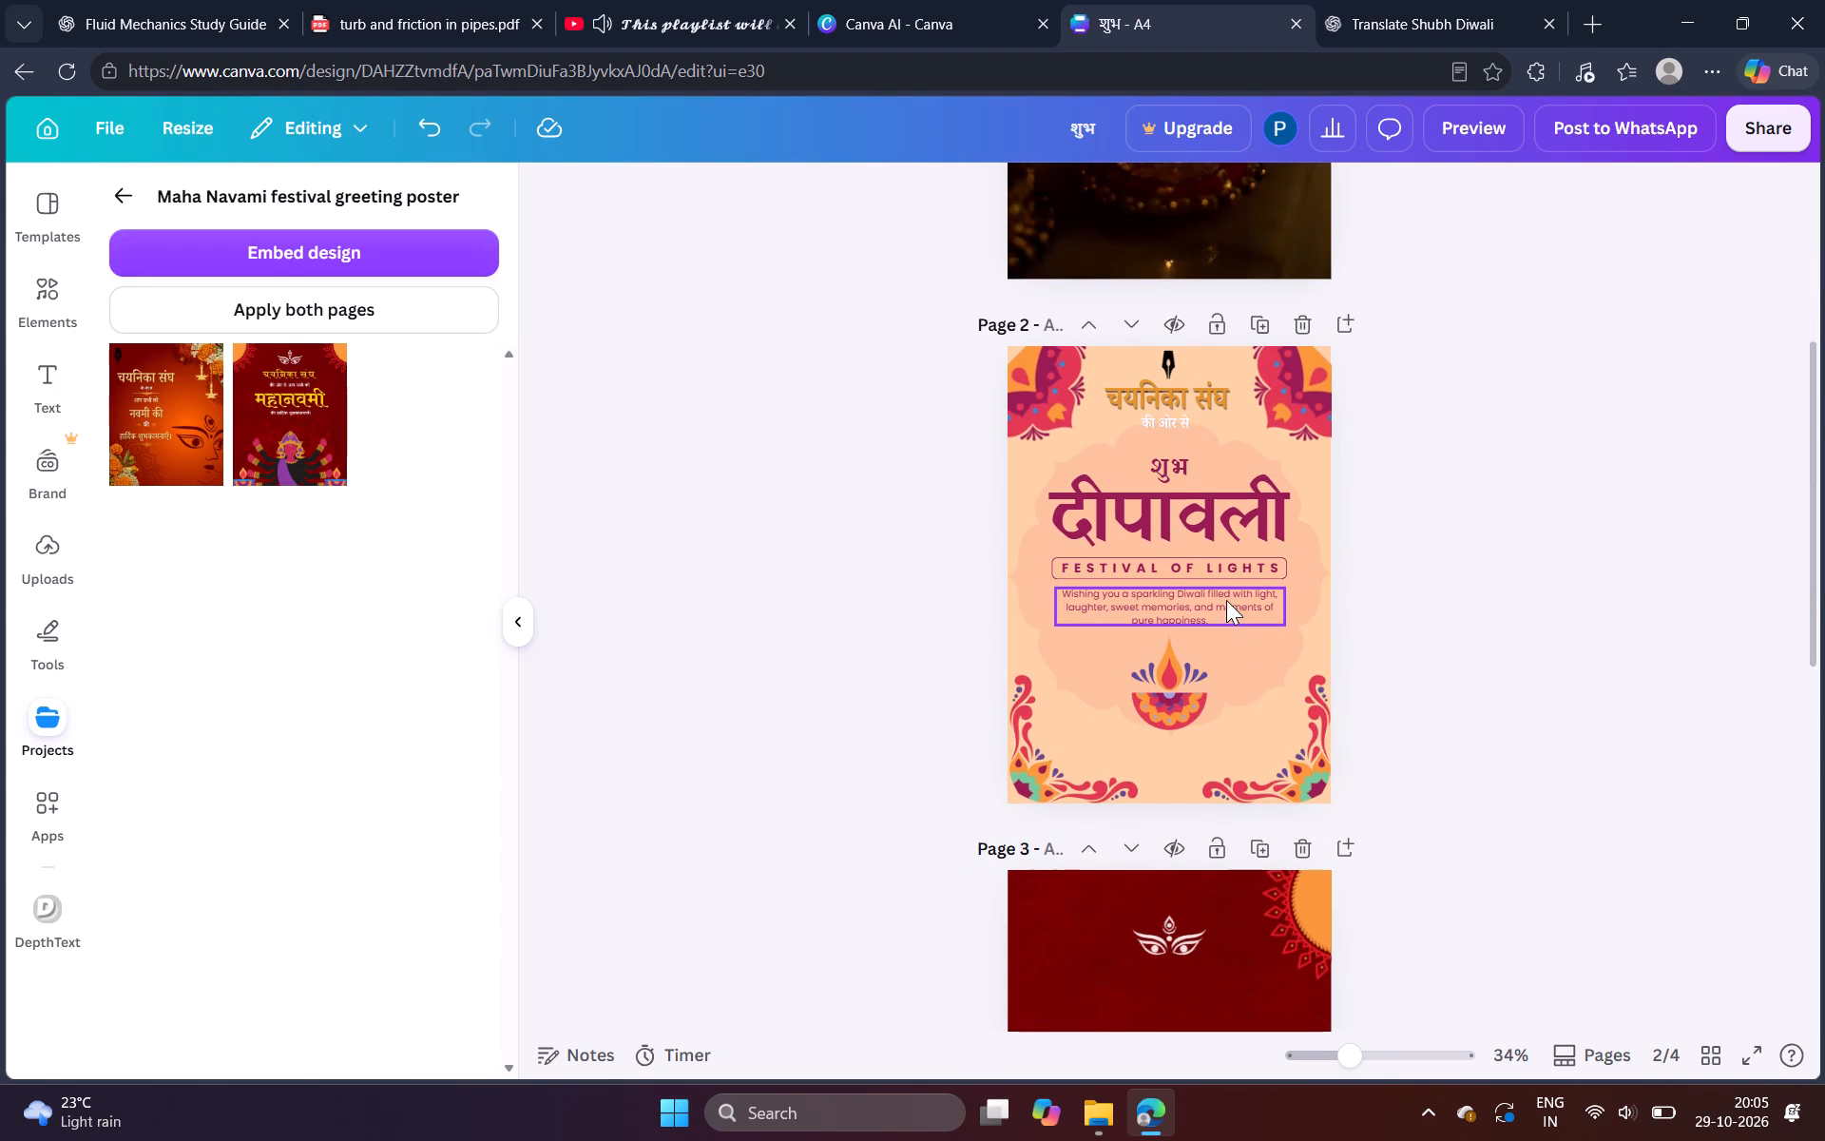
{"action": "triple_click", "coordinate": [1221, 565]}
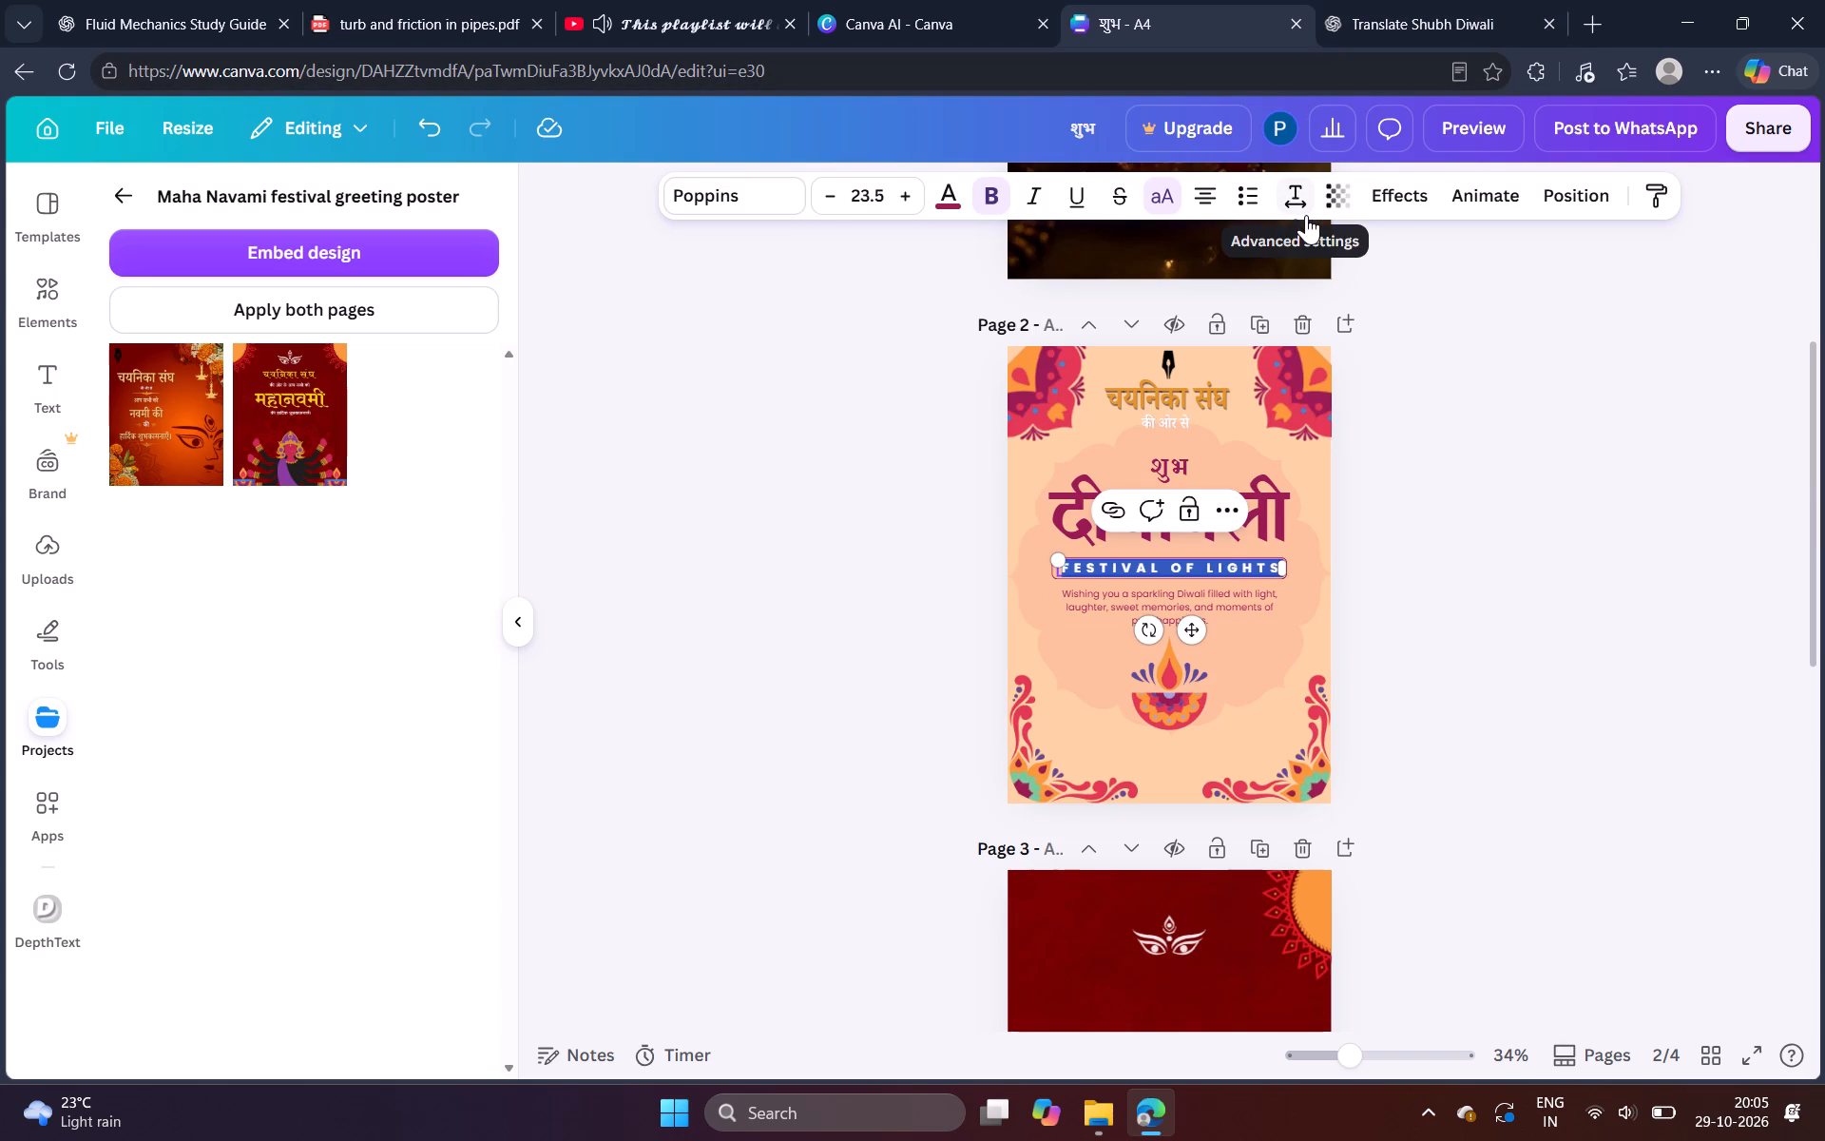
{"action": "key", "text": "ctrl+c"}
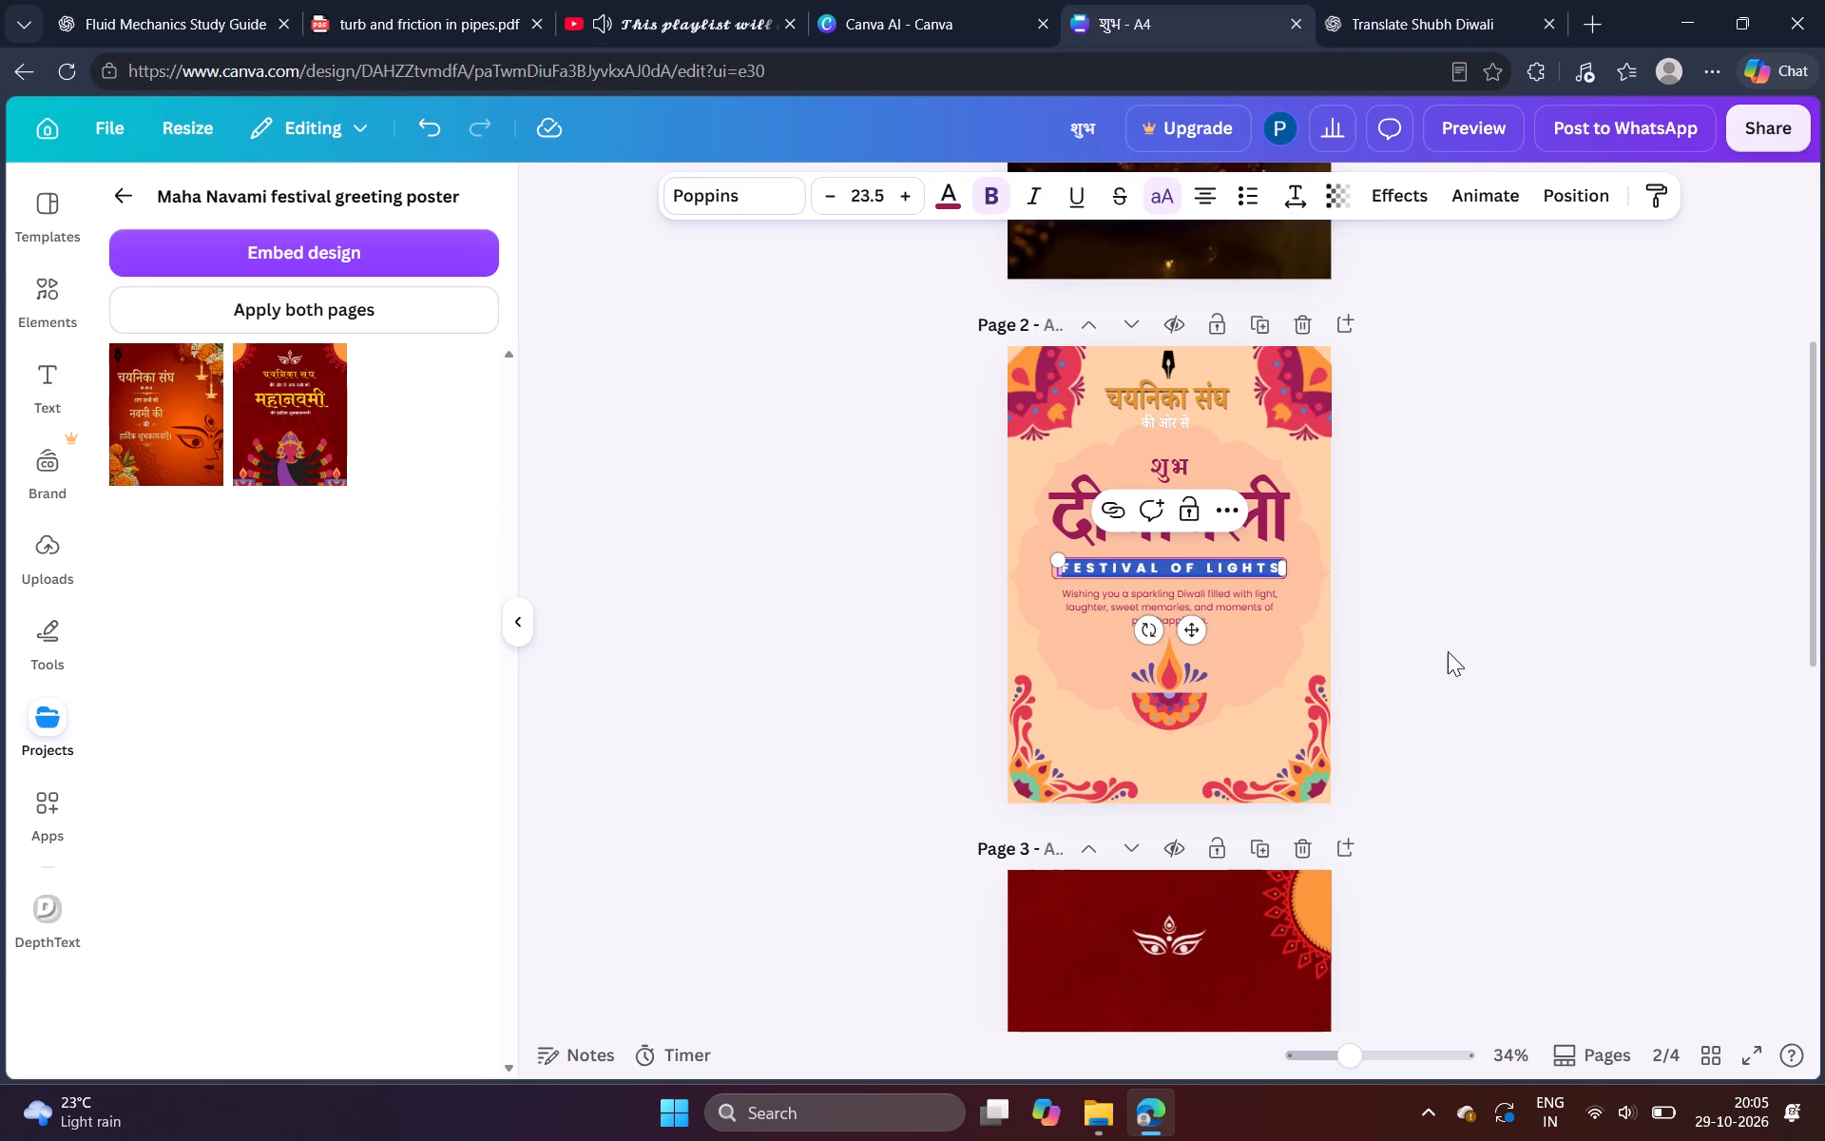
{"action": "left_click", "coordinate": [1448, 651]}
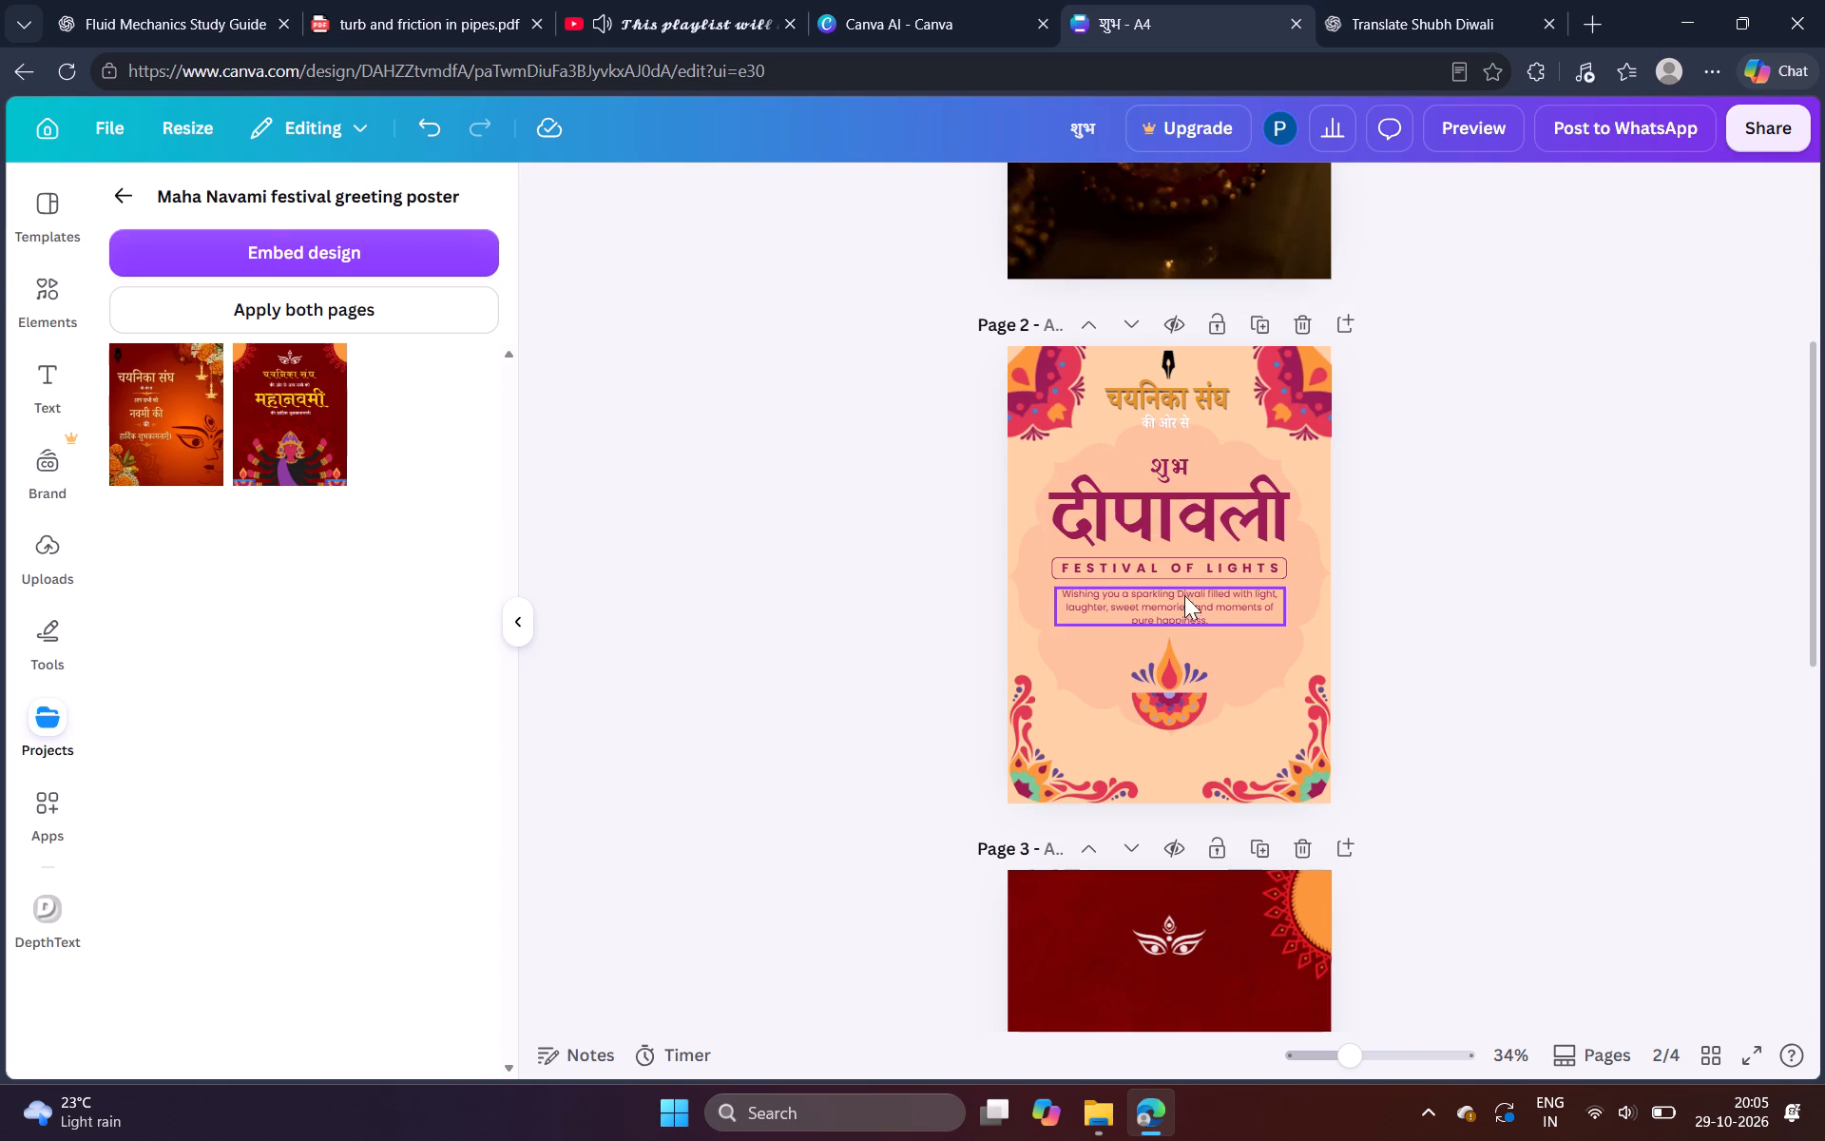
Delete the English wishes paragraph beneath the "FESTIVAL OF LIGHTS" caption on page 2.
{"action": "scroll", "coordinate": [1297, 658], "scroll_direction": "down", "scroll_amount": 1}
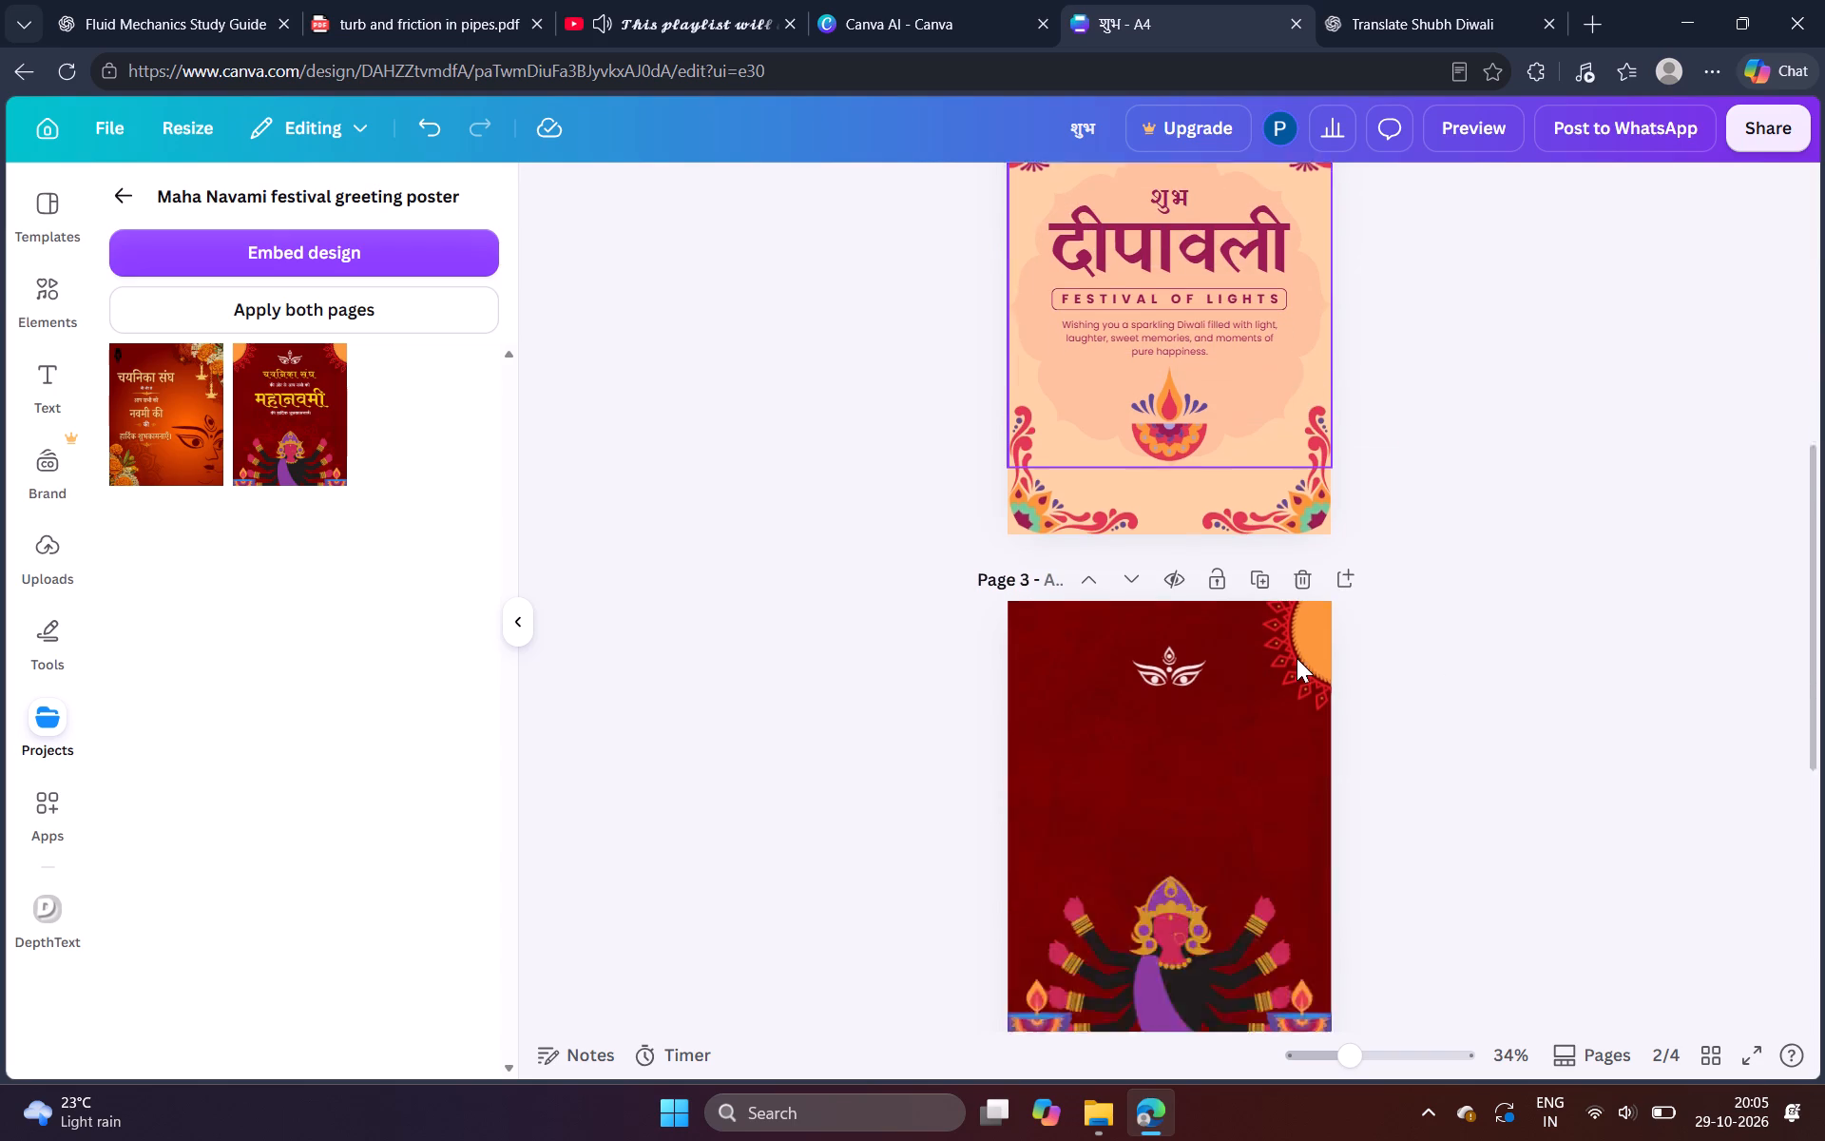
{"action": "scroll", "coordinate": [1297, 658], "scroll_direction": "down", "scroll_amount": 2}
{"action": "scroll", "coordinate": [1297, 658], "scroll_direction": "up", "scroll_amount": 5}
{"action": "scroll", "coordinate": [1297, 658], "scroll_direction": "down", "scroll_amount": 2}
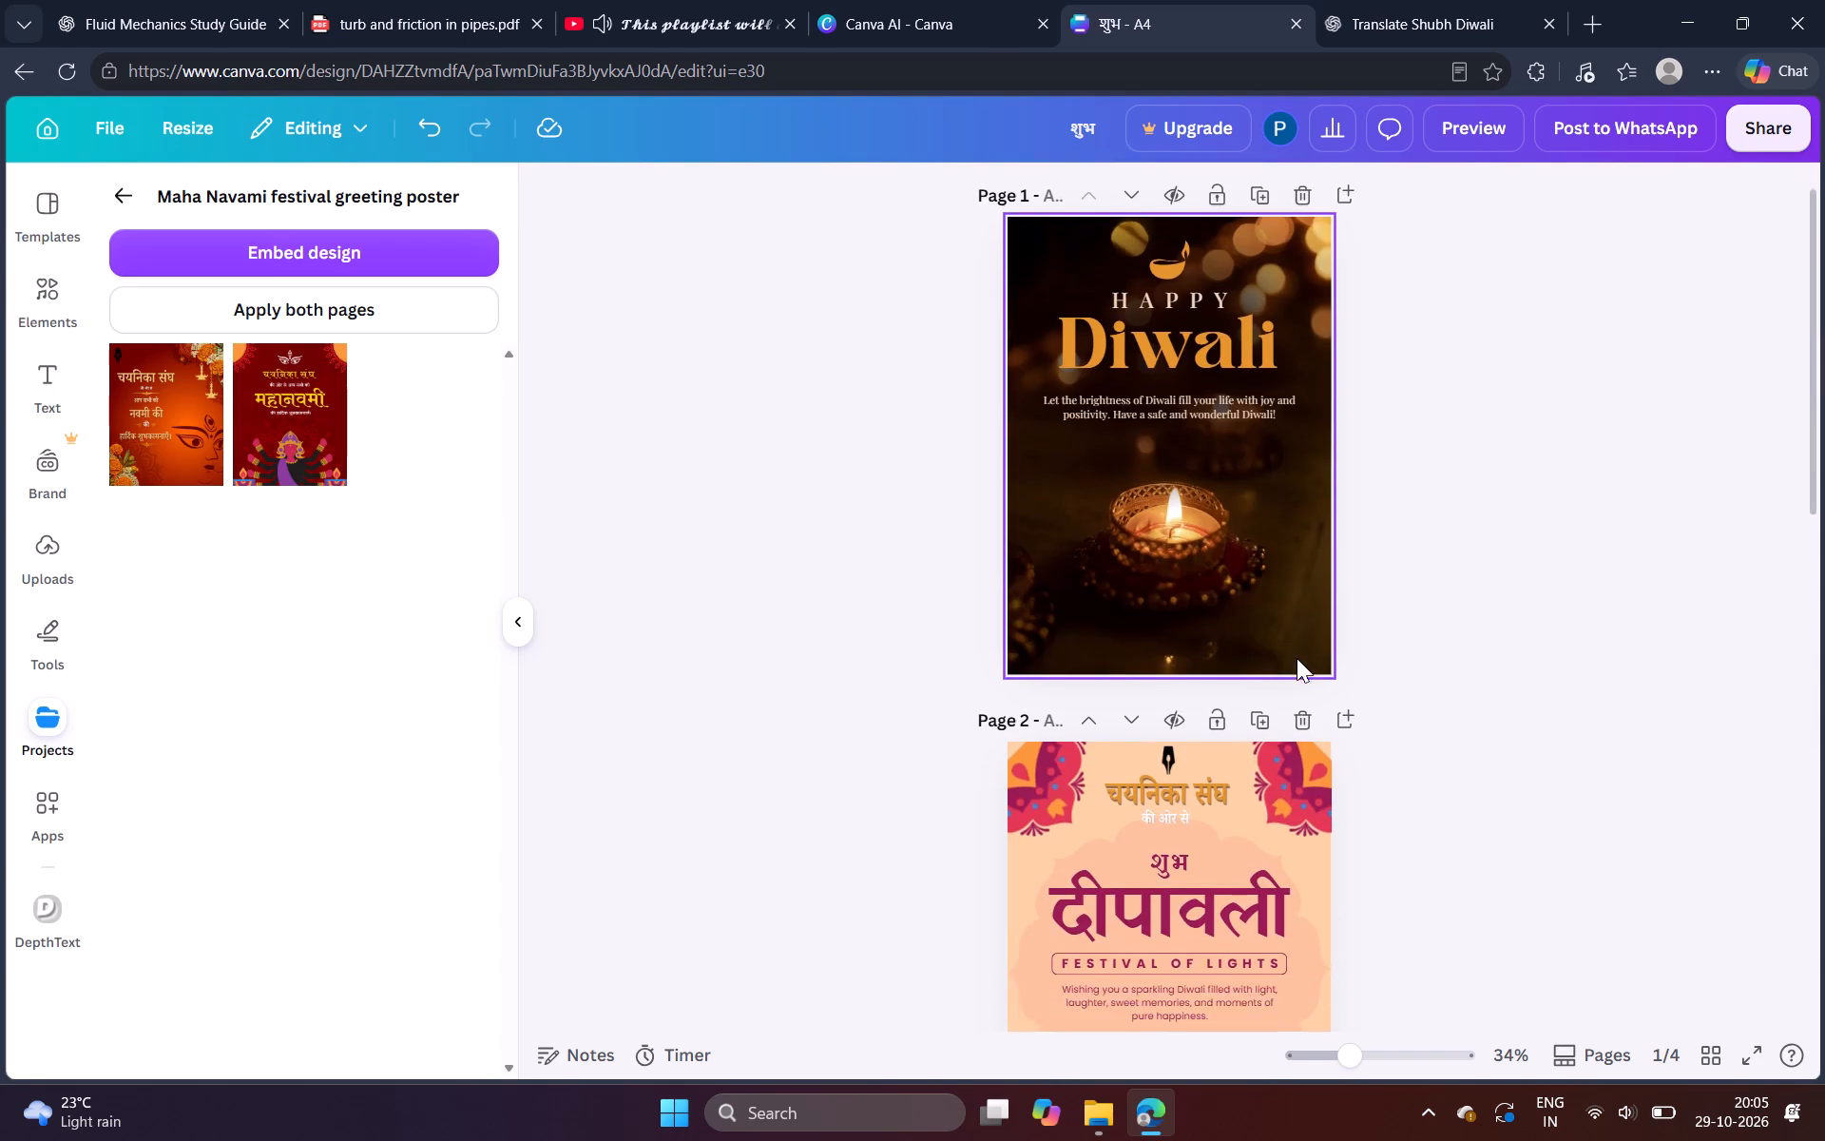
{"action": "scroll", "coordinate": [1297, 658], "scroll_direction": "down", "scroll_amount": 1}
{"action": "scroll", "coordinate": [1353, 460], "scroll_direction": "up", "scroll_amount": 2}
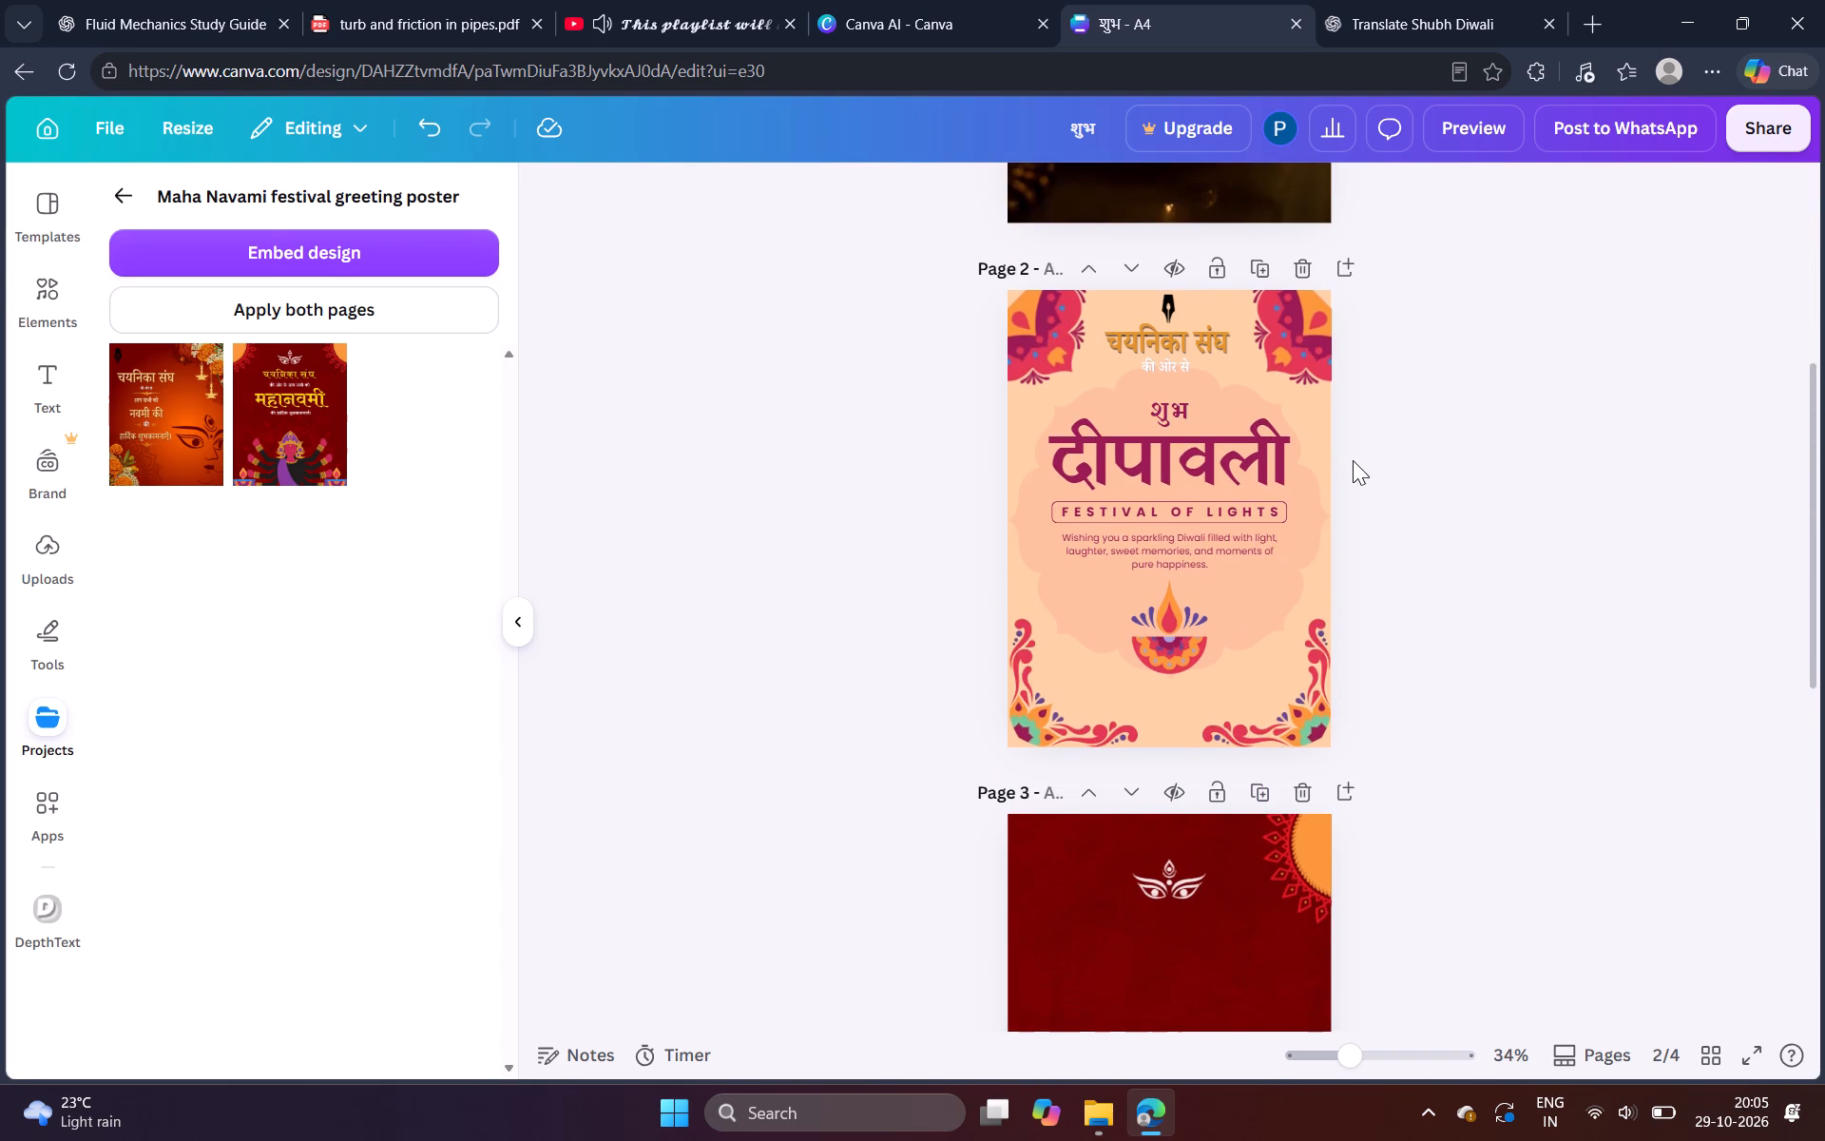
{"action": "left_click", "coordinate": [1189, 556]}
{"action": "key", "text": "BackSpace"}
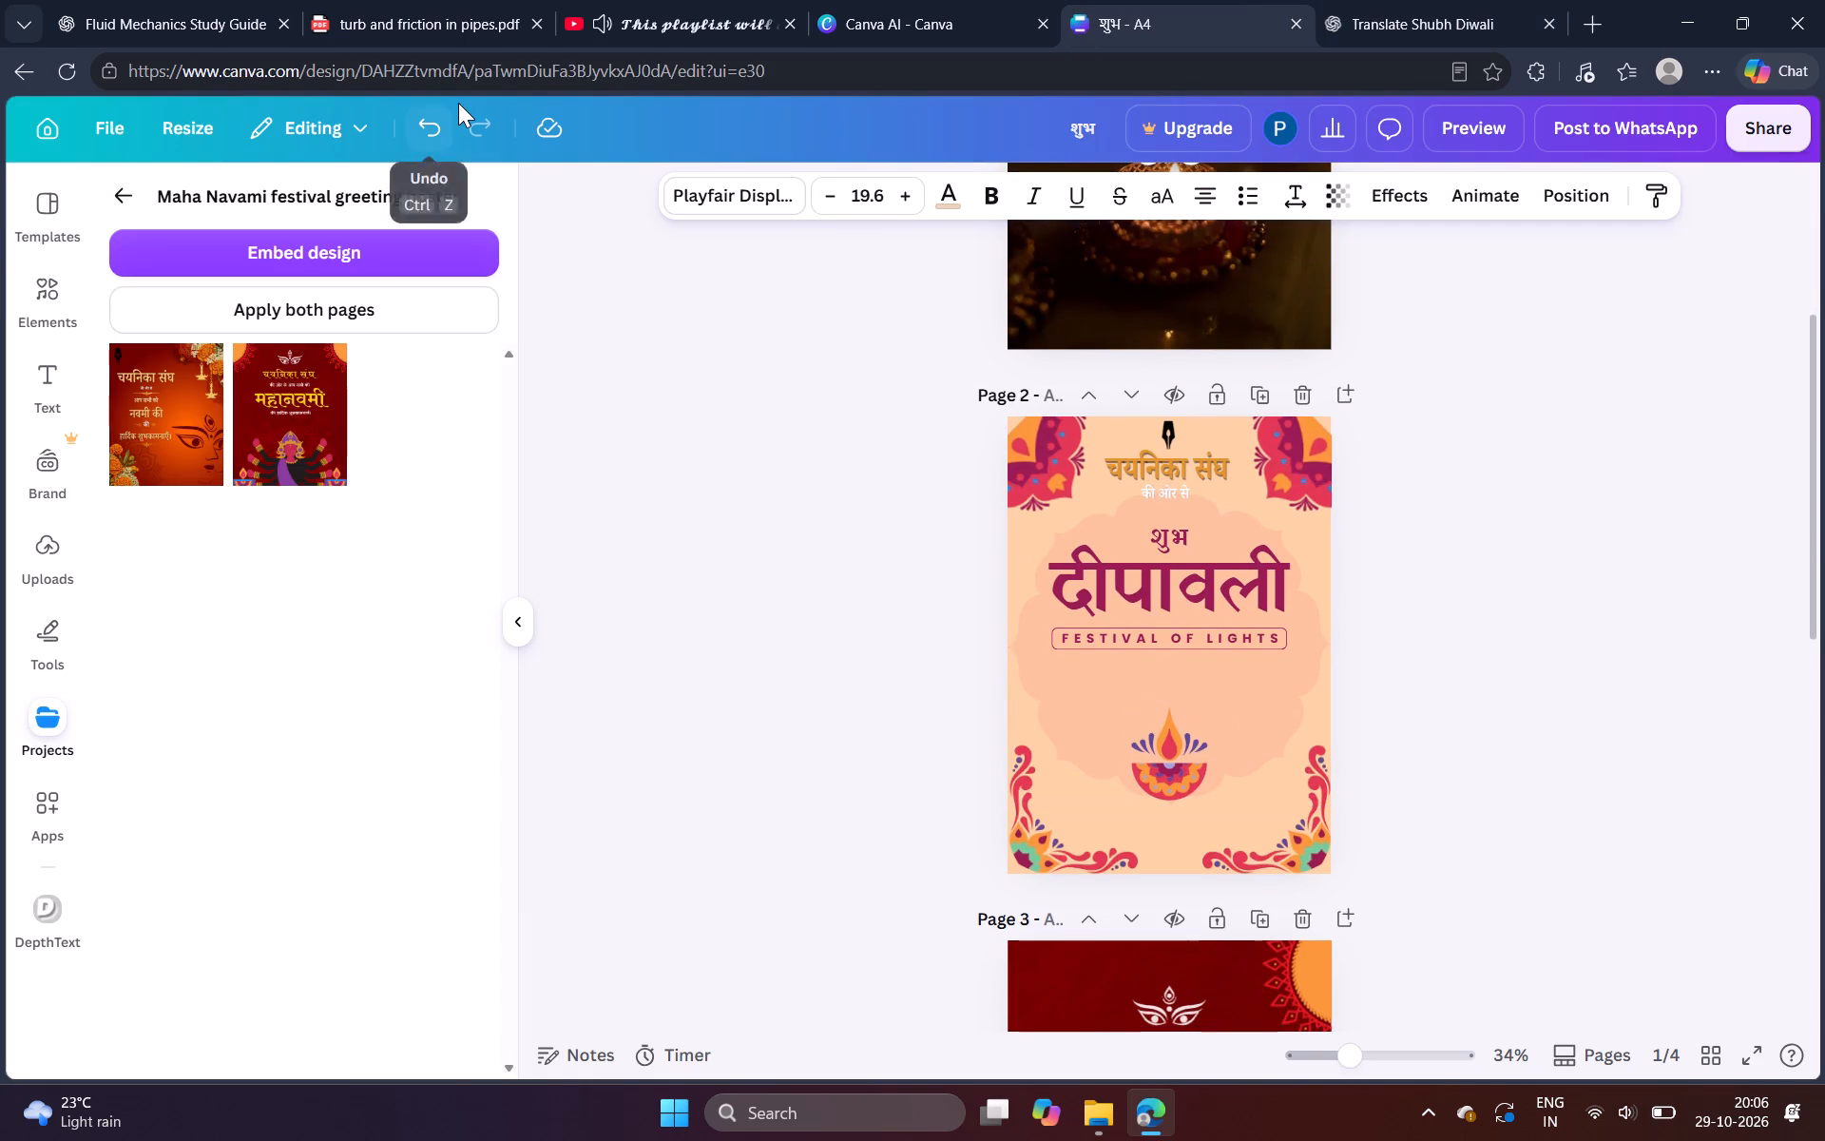
{"action": "left_click", "coordinate": [442, 116]}
{"action": "left_click", "coordinate": [442, 116]}
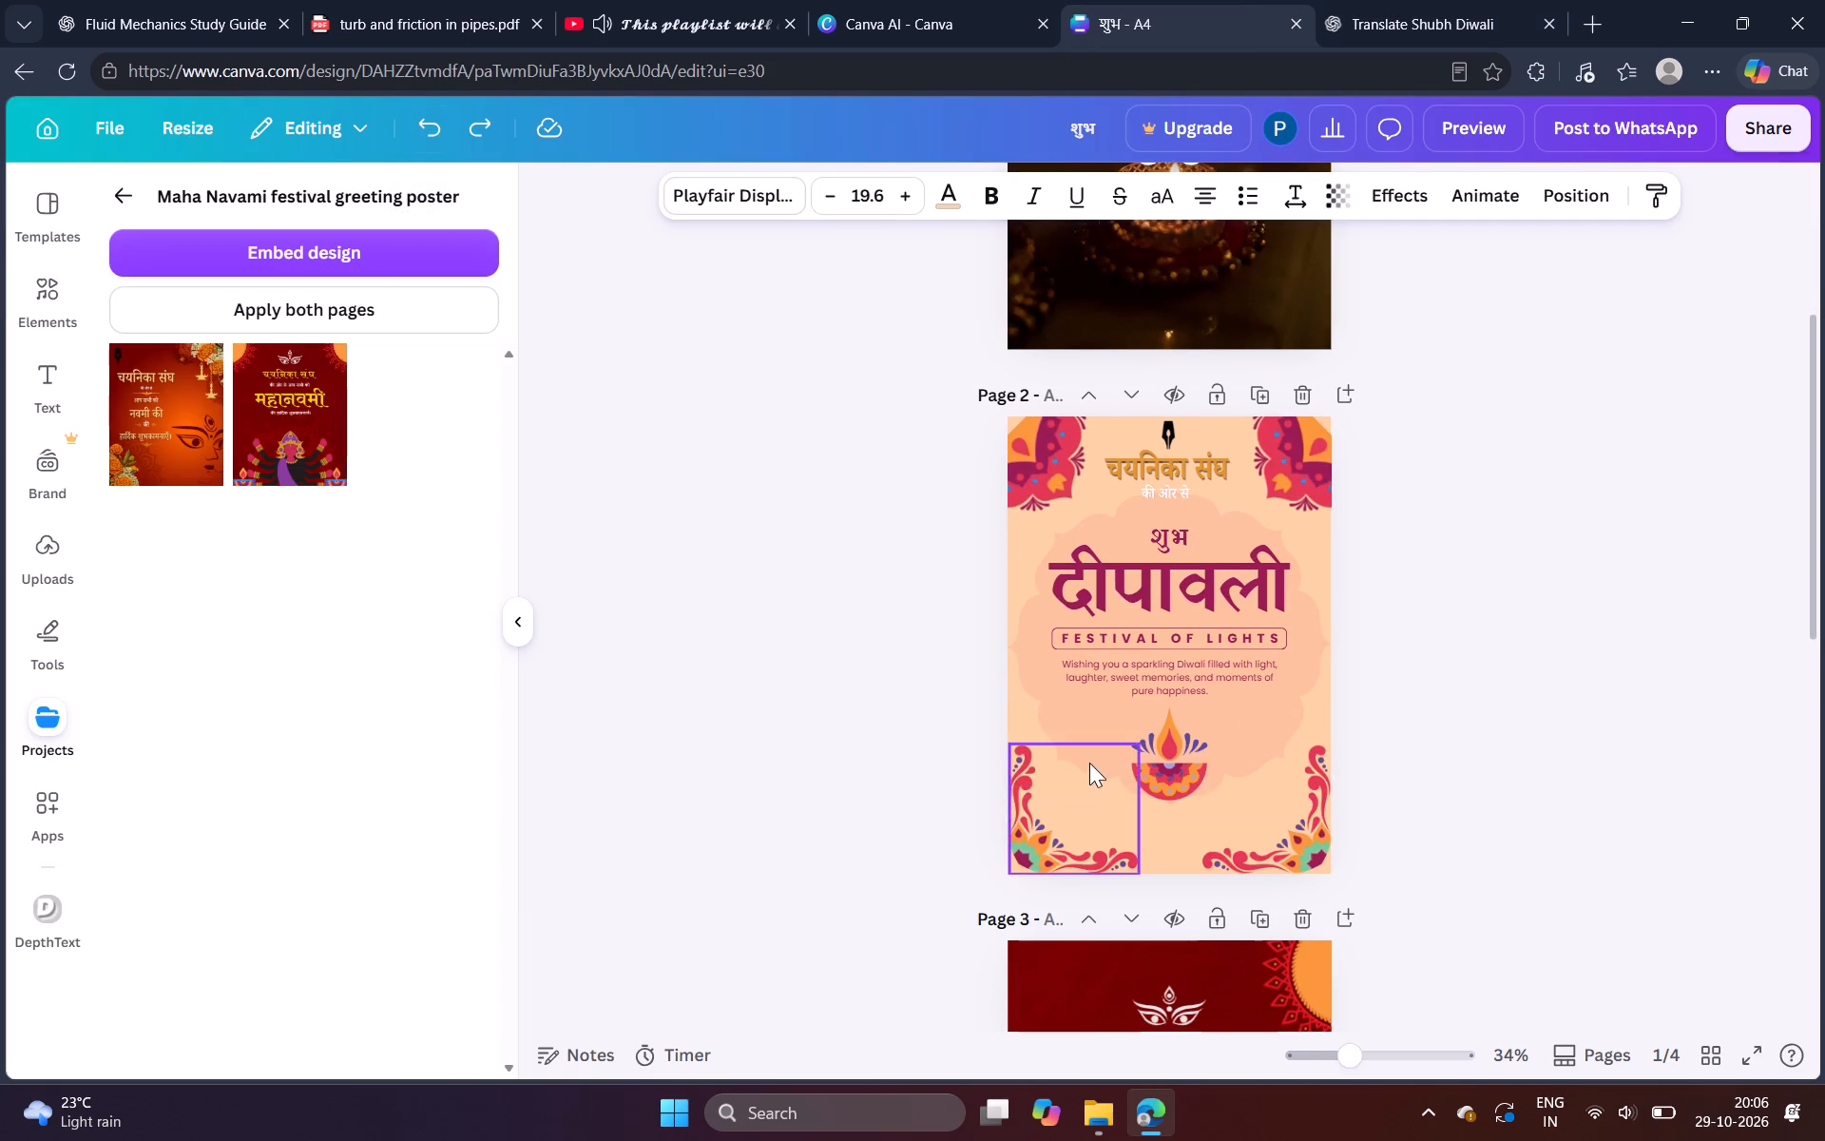
{"action": "triple_click", "coordinate": [1197, 681]}
{"action": "key", "text": "ctrl+v"}
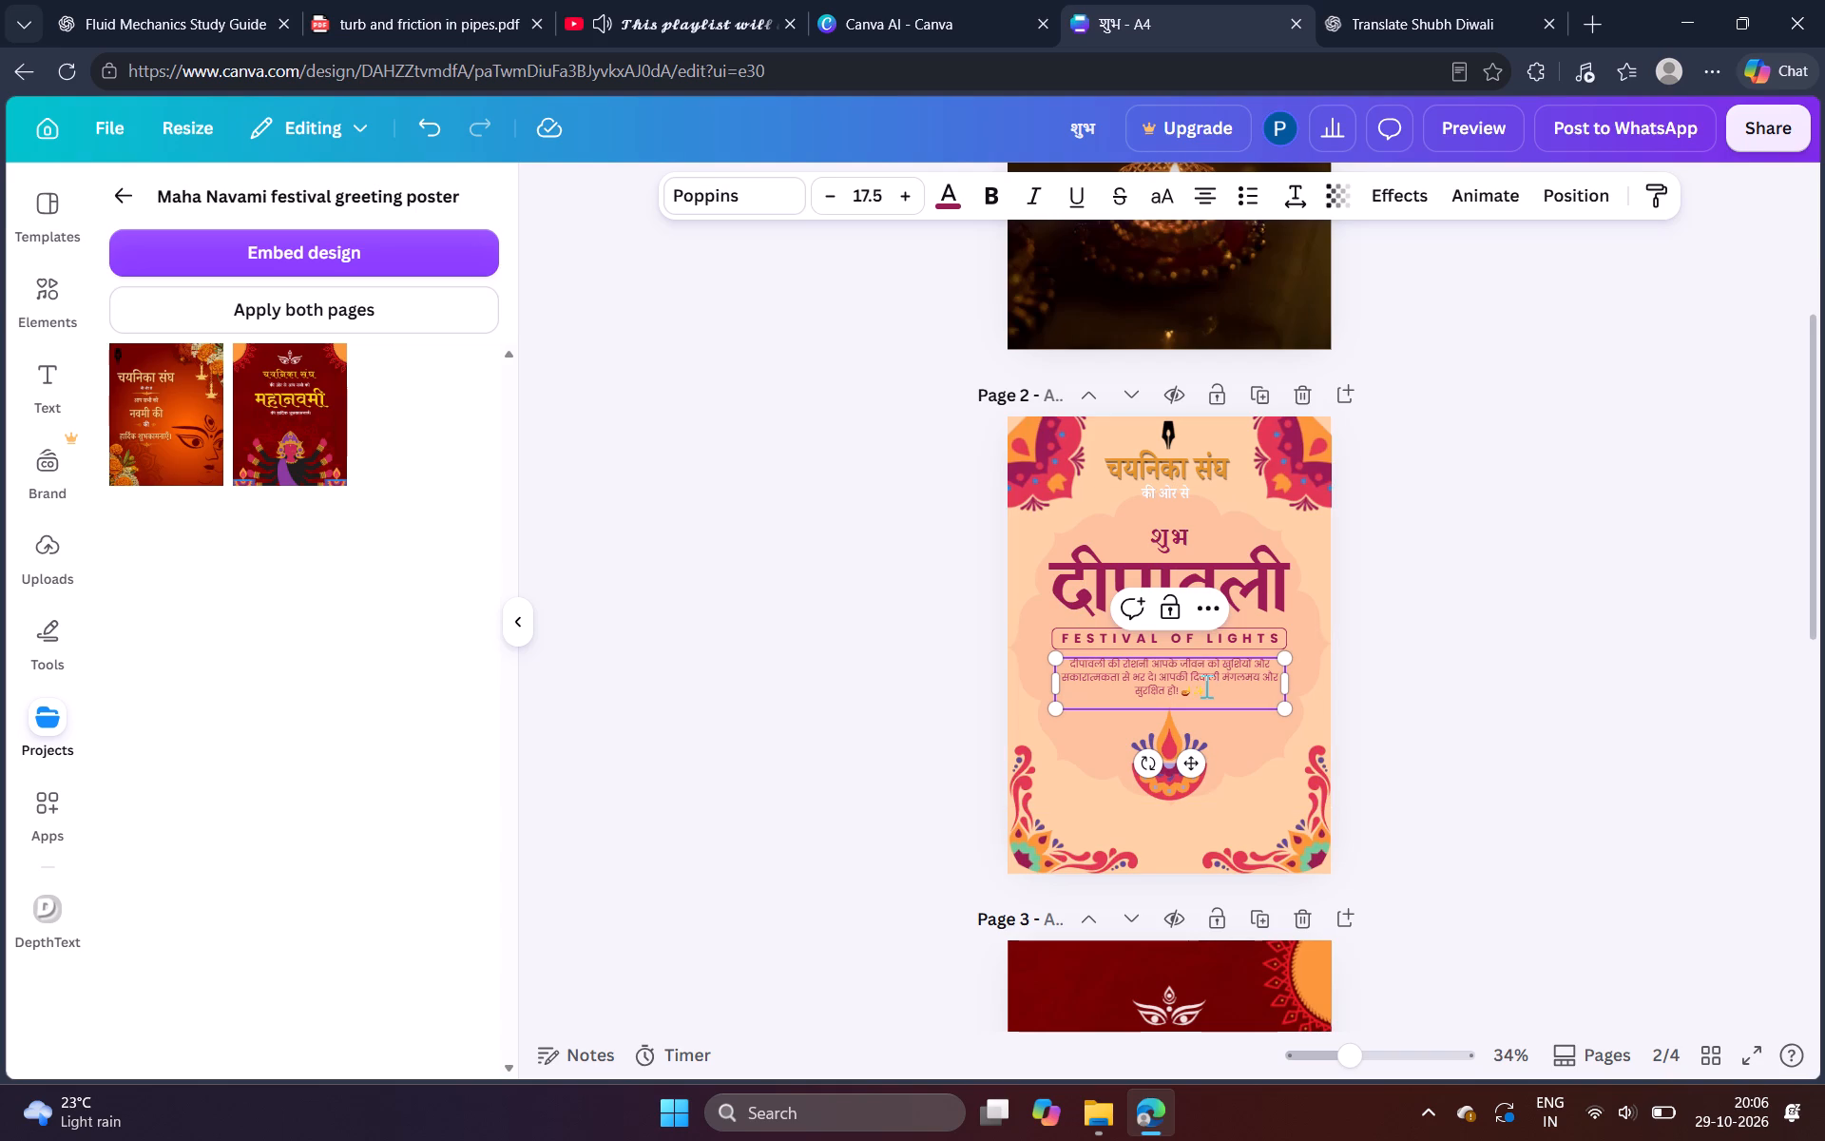
Trim the Hindi paragraph on page 2 to "आपकी दिवाली मंगलमय और सुरक्षित हो!", removing the first sentence and the trailing emojis.
{"action": "left_click", "coordinate": [1204, 686]}
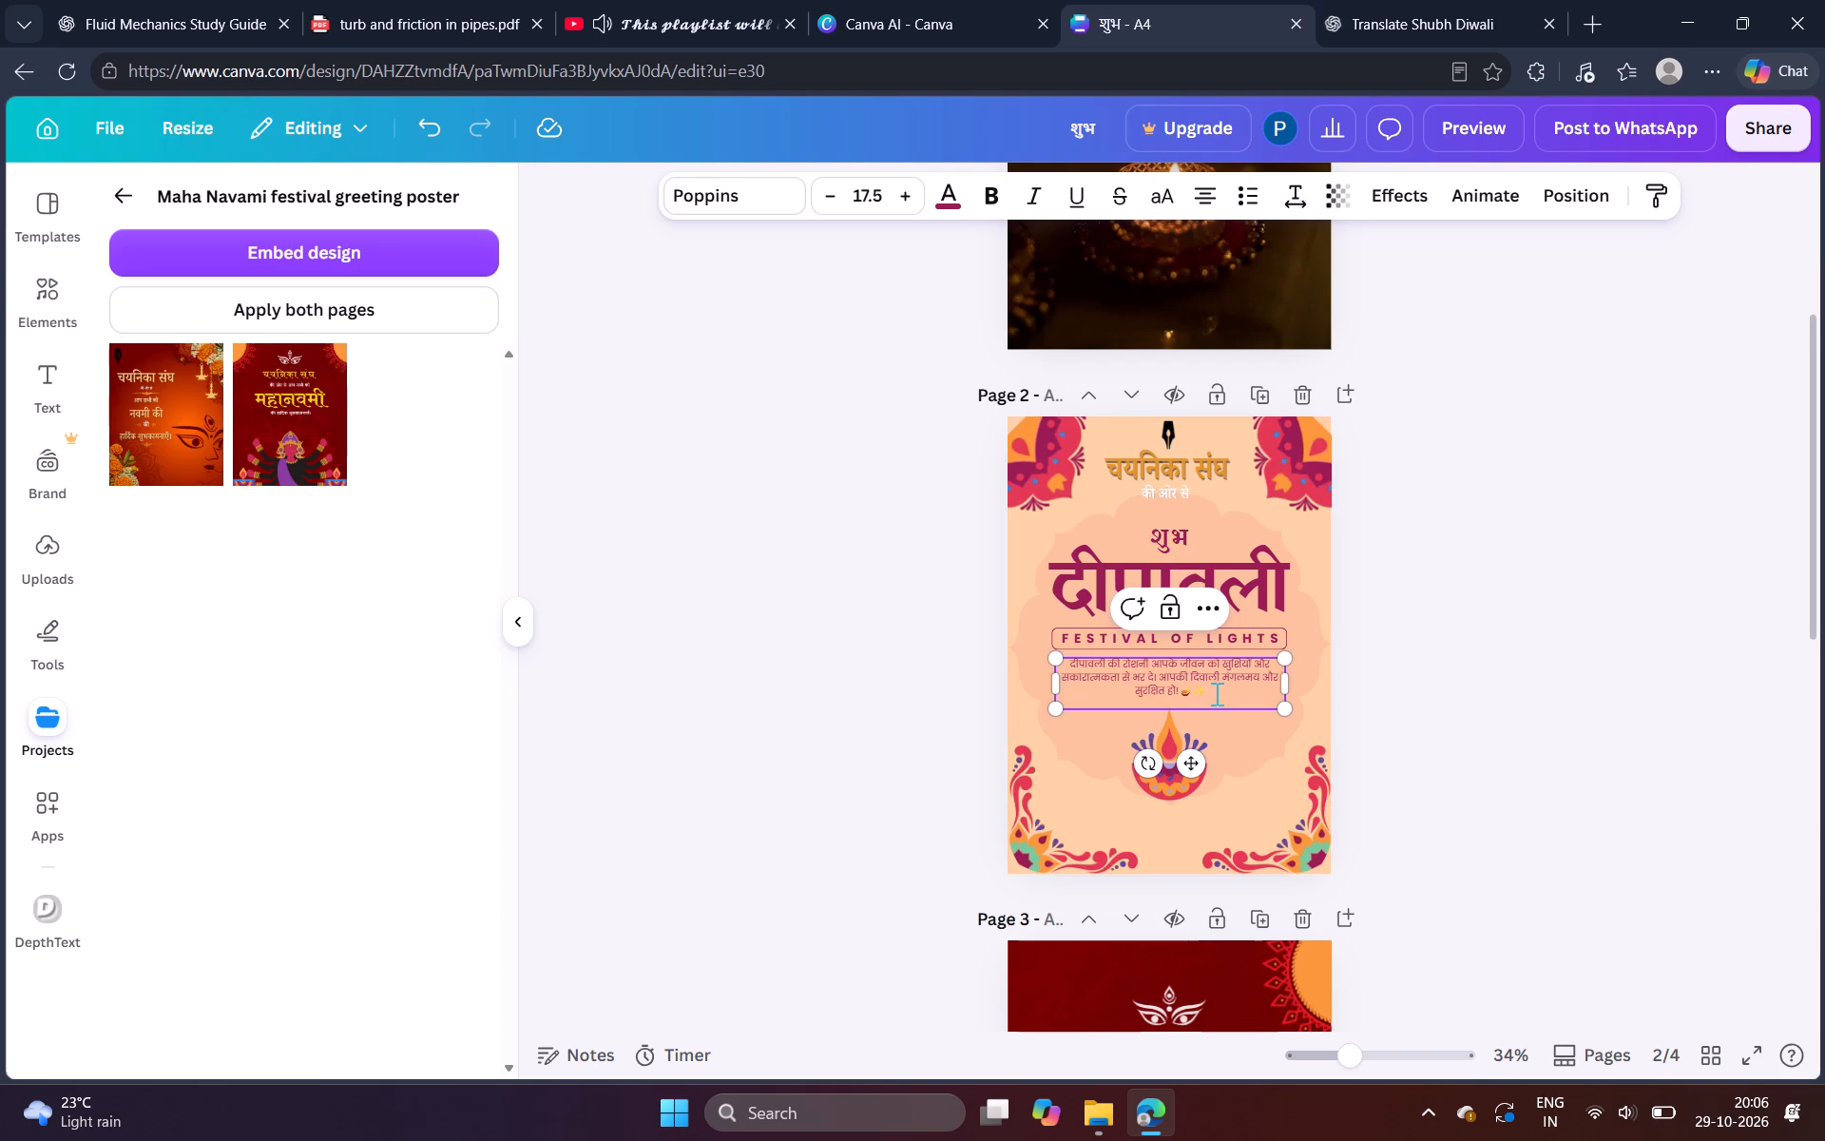
{"action": "left_click", "coordinate": [1215, 693]}
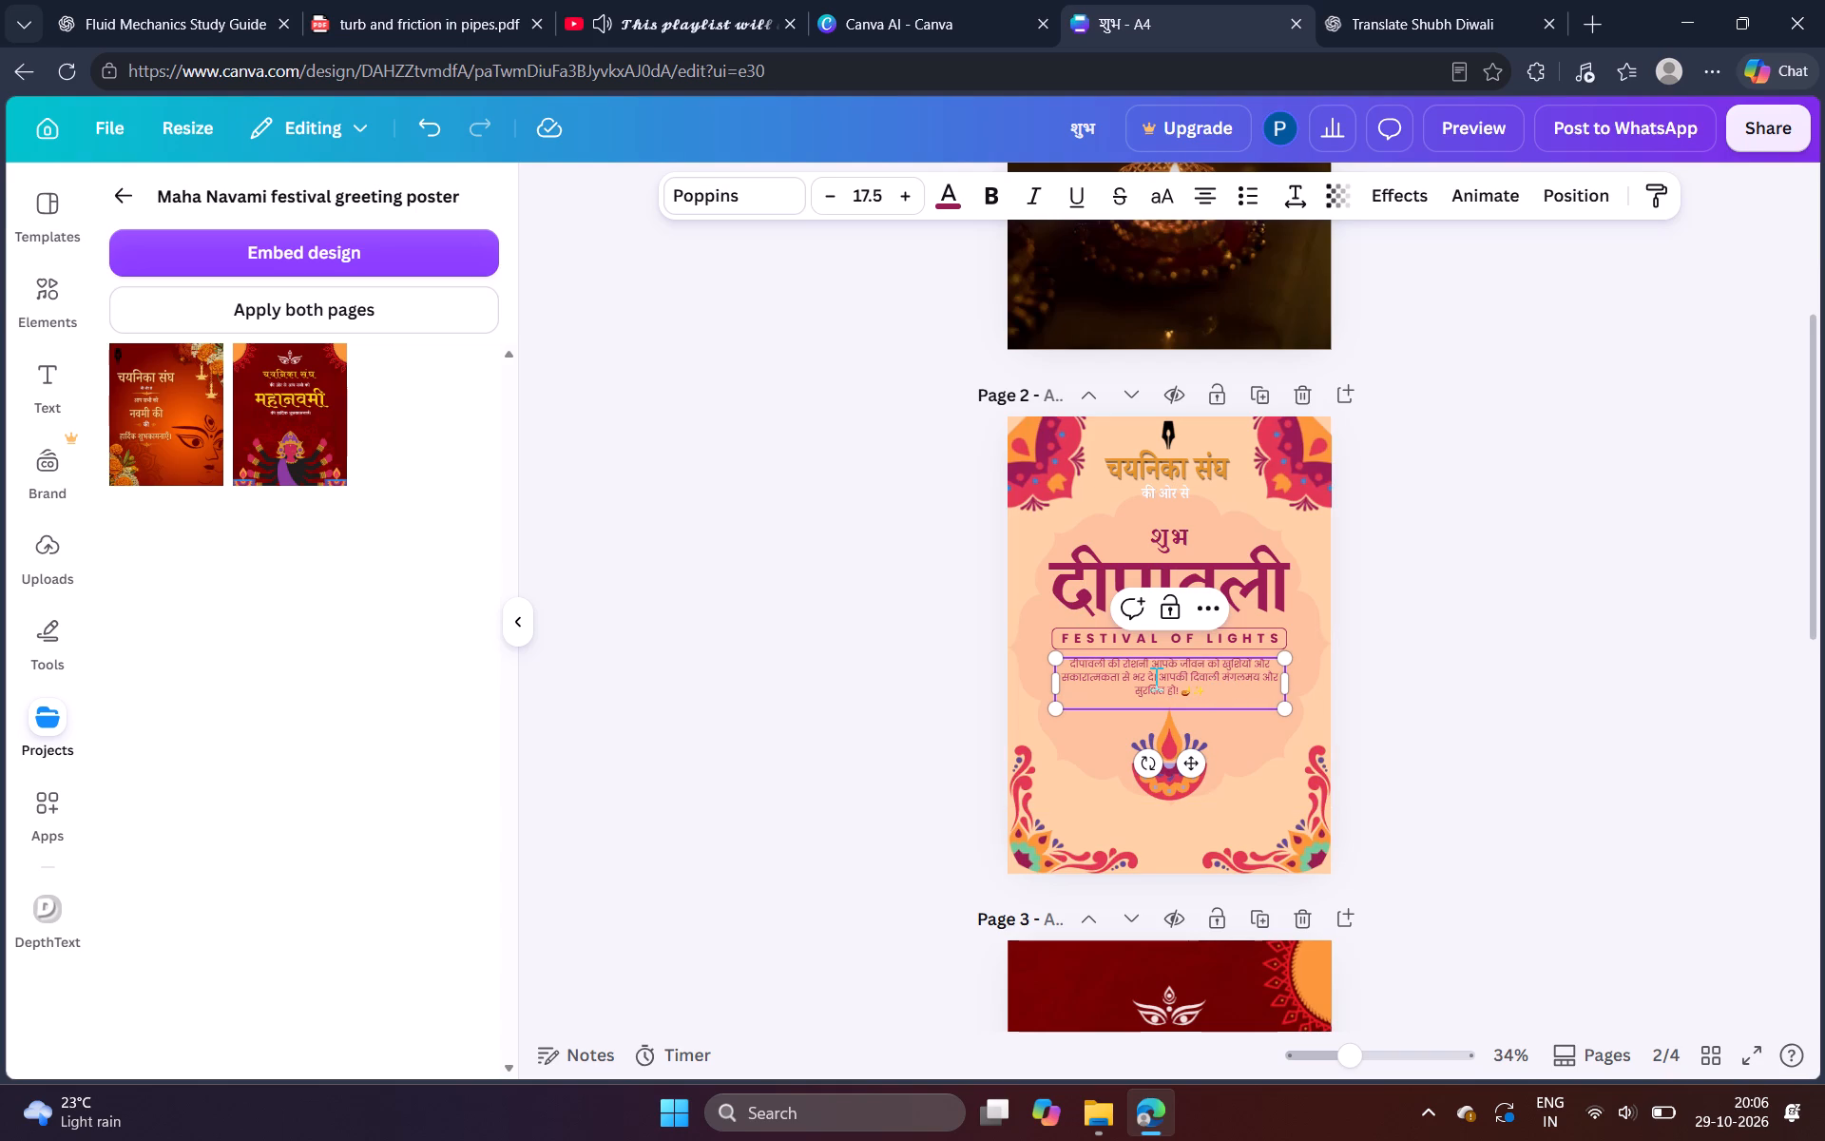
{"action": "left_click", "coordinate": [1154, 678]}
{"action": "left_click_drag", "start_coordinate": [1072, 664], "coordinate": [1211, 698]}
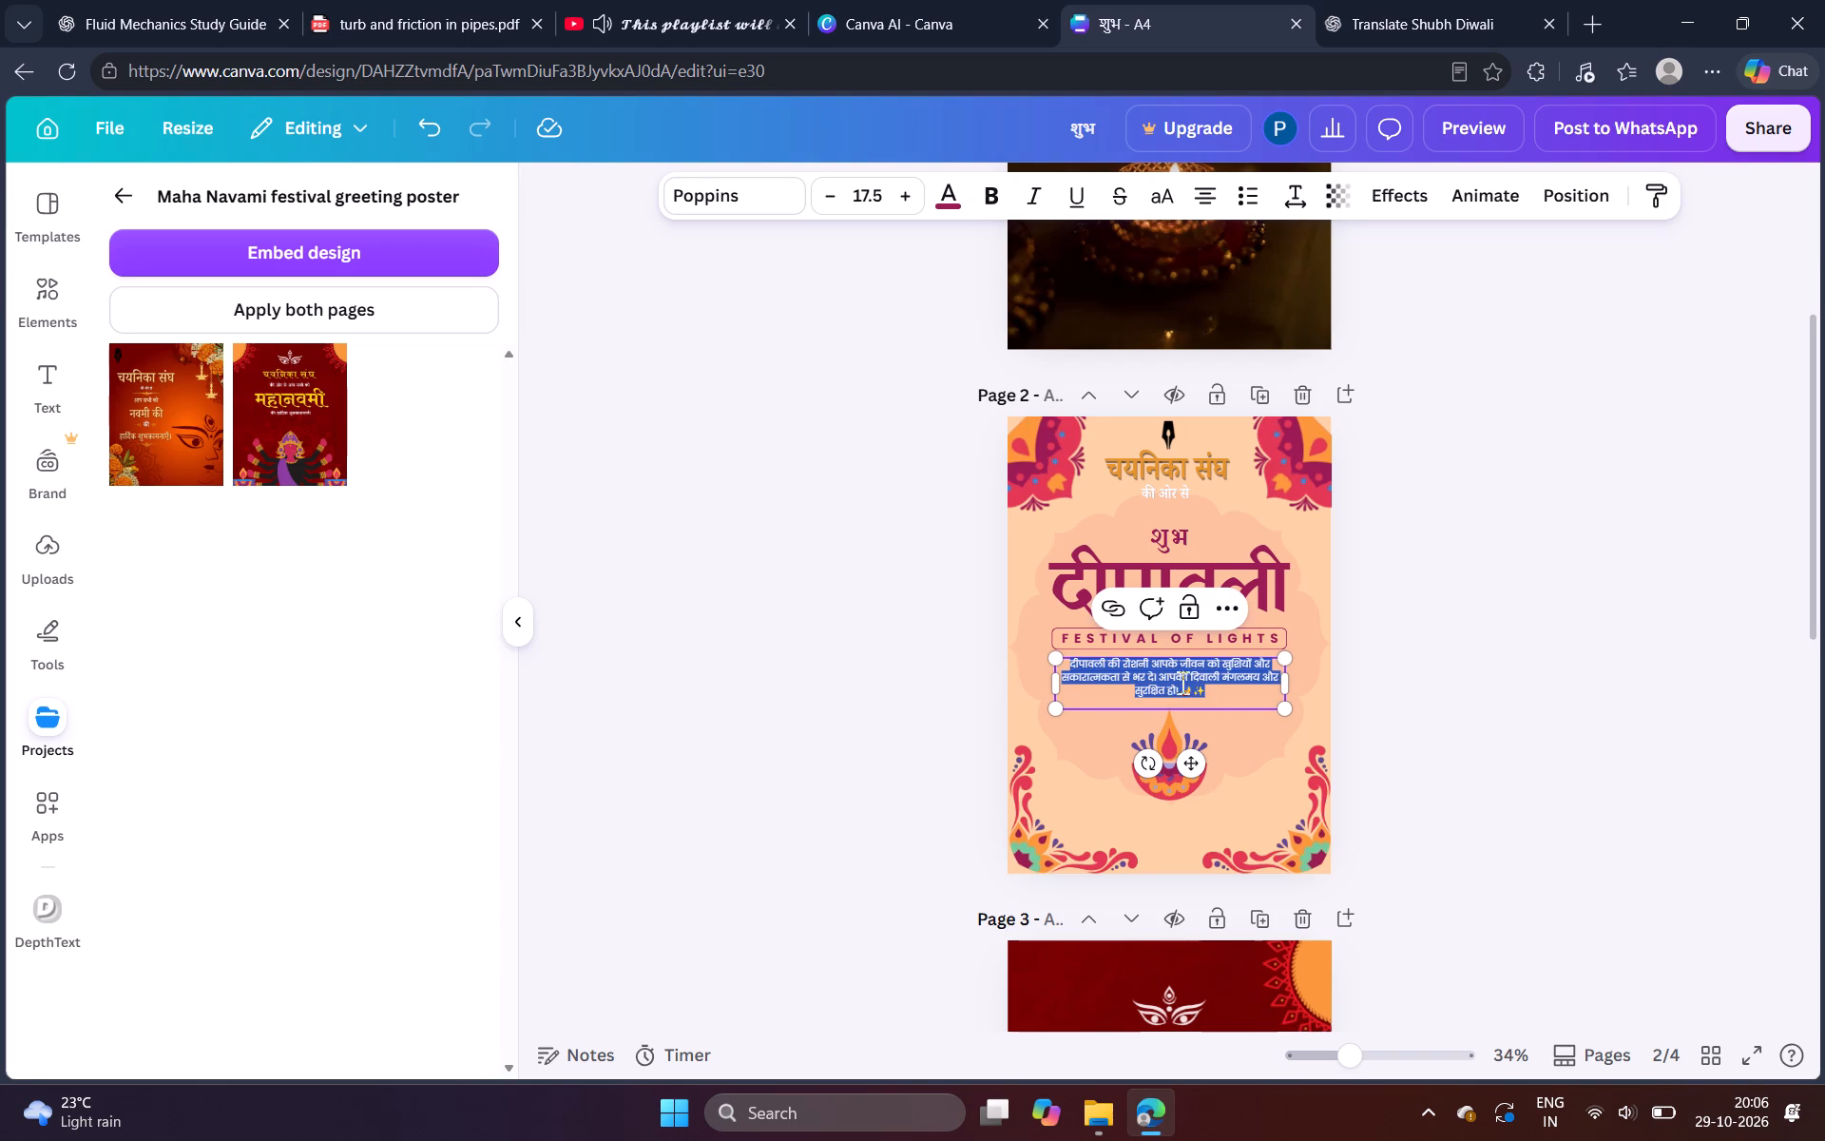
{"action": "left_click", "coordinate": [1158, 675]}
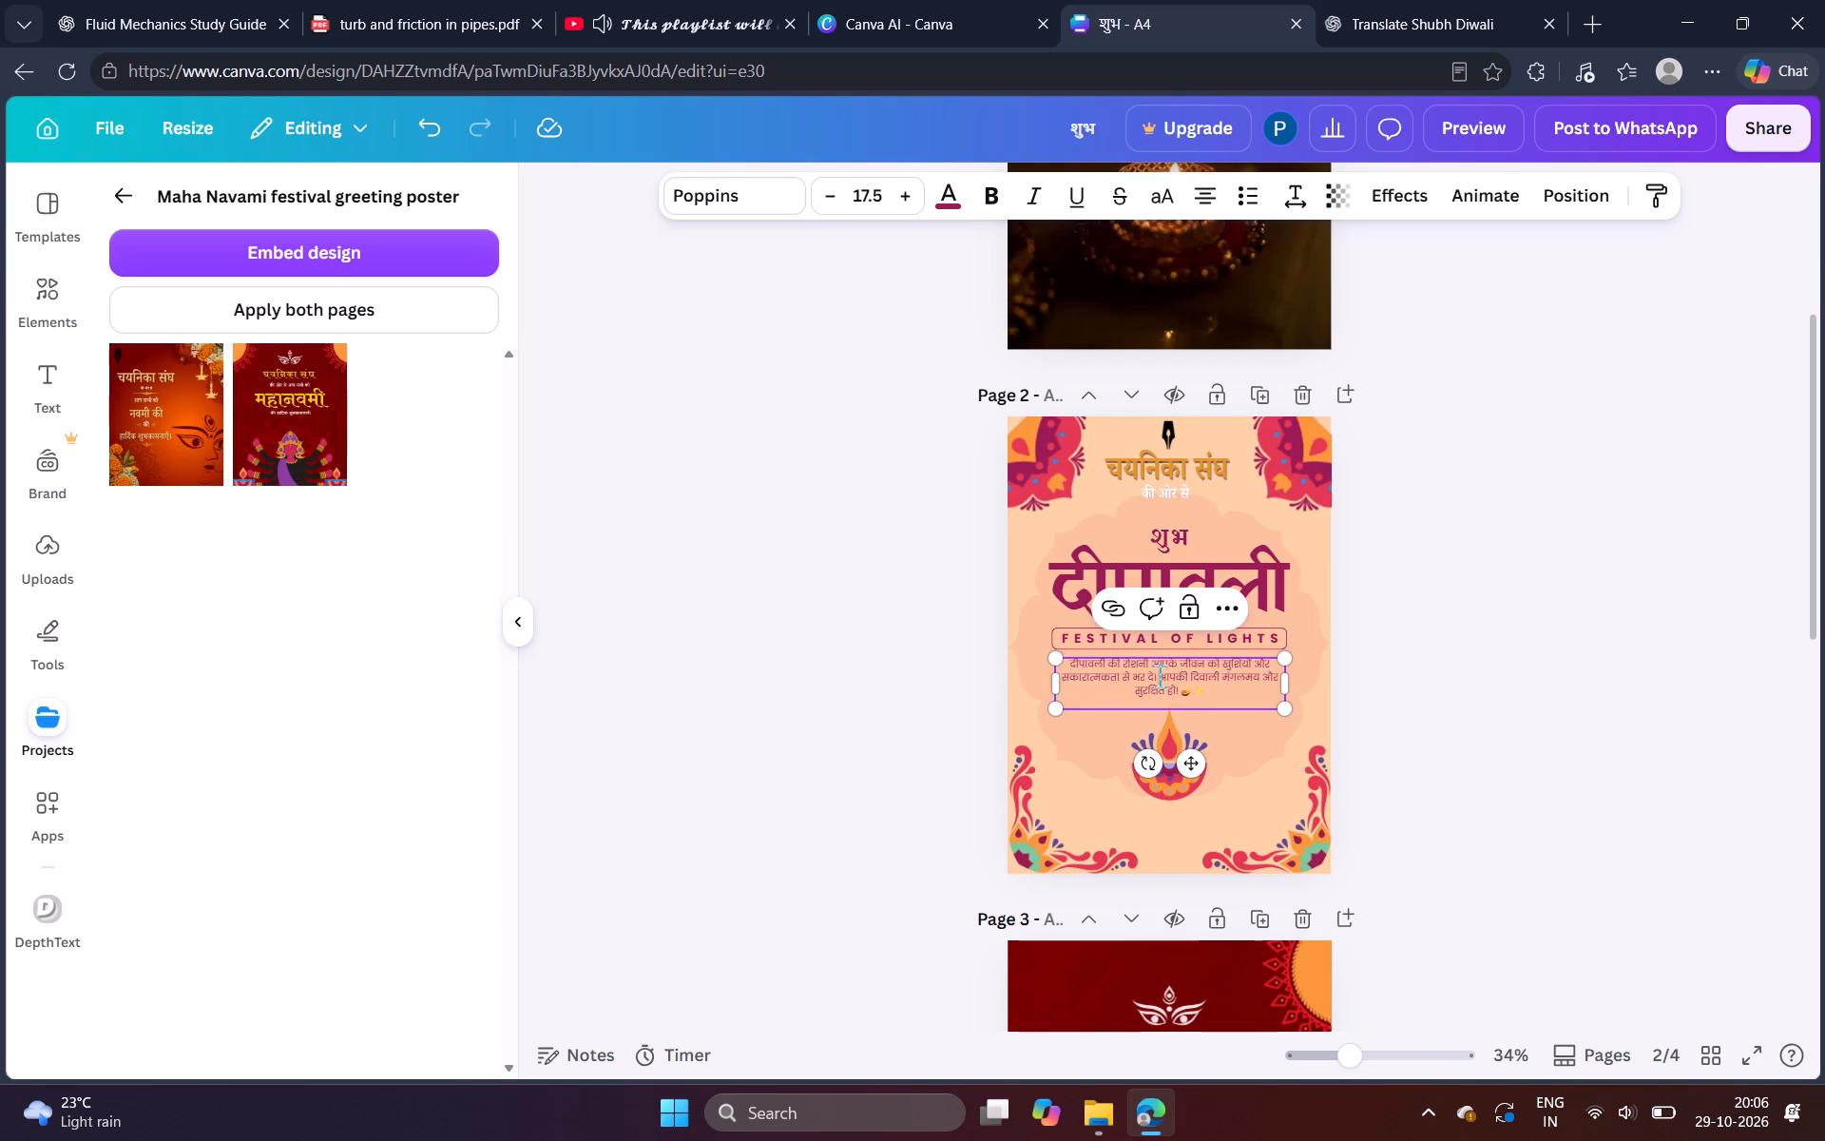
{"action": "left_click_drag", "start_coordinate": [1158, 675], "coordinate": [1050, 653]}
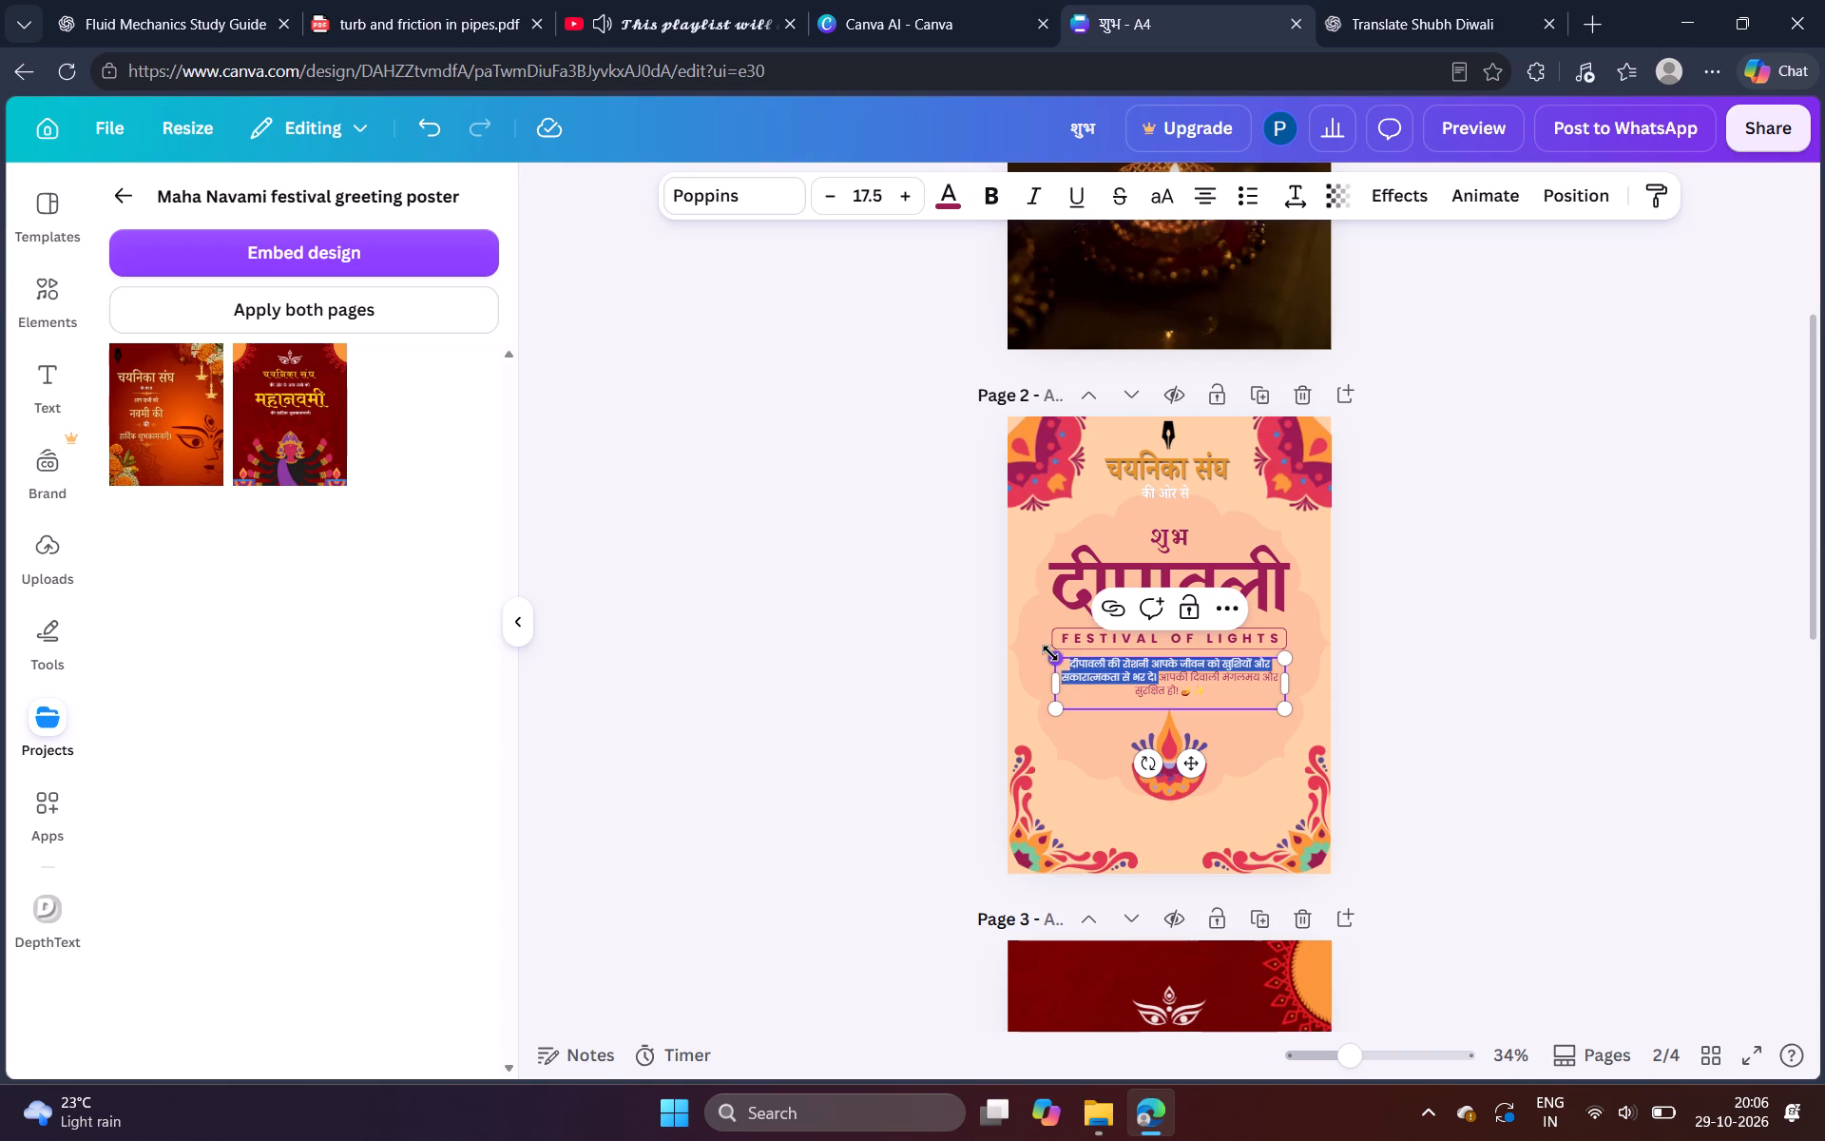
{"action": "key", "text": "BackSpace"}
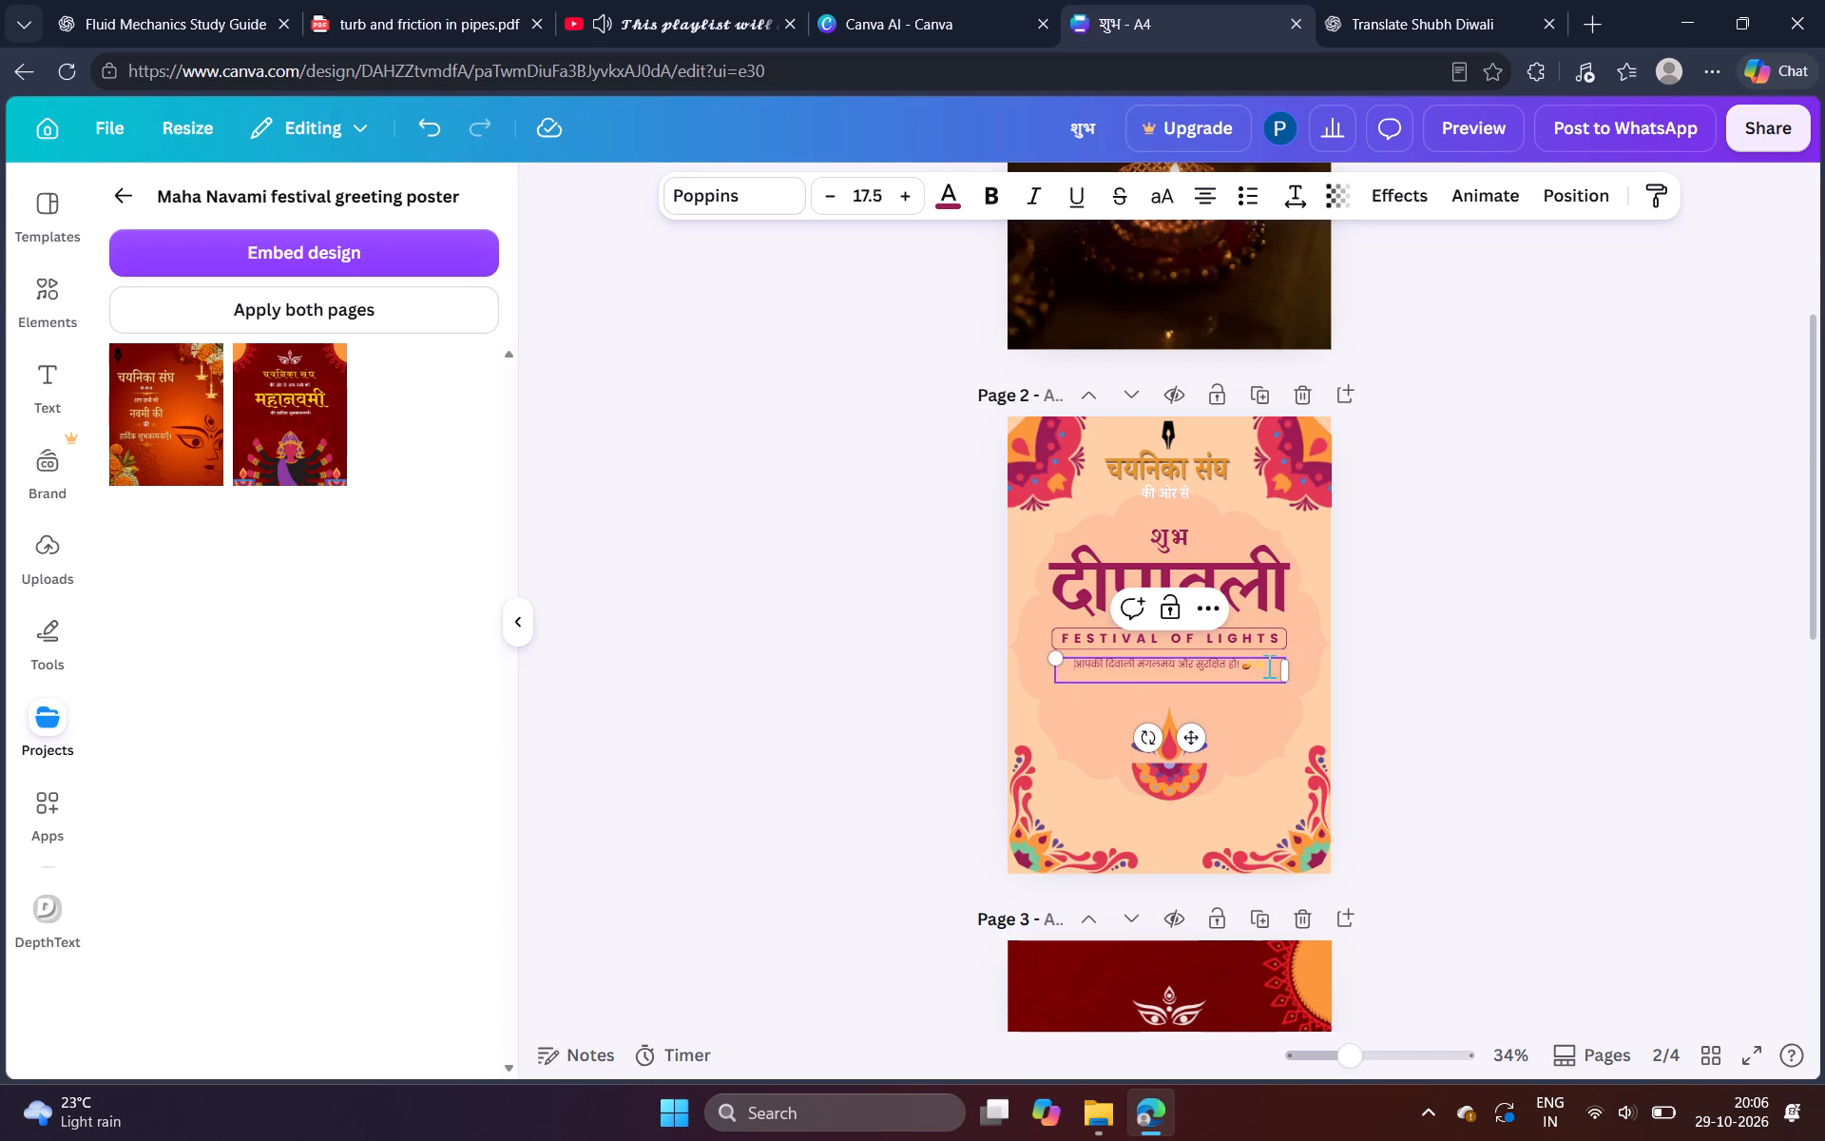
{"action": "left_click", "coordinate": [1267, 666]}
{"action": "key", "text": "BackSpace"}
{"action": "key", "text": "BackSpace"}
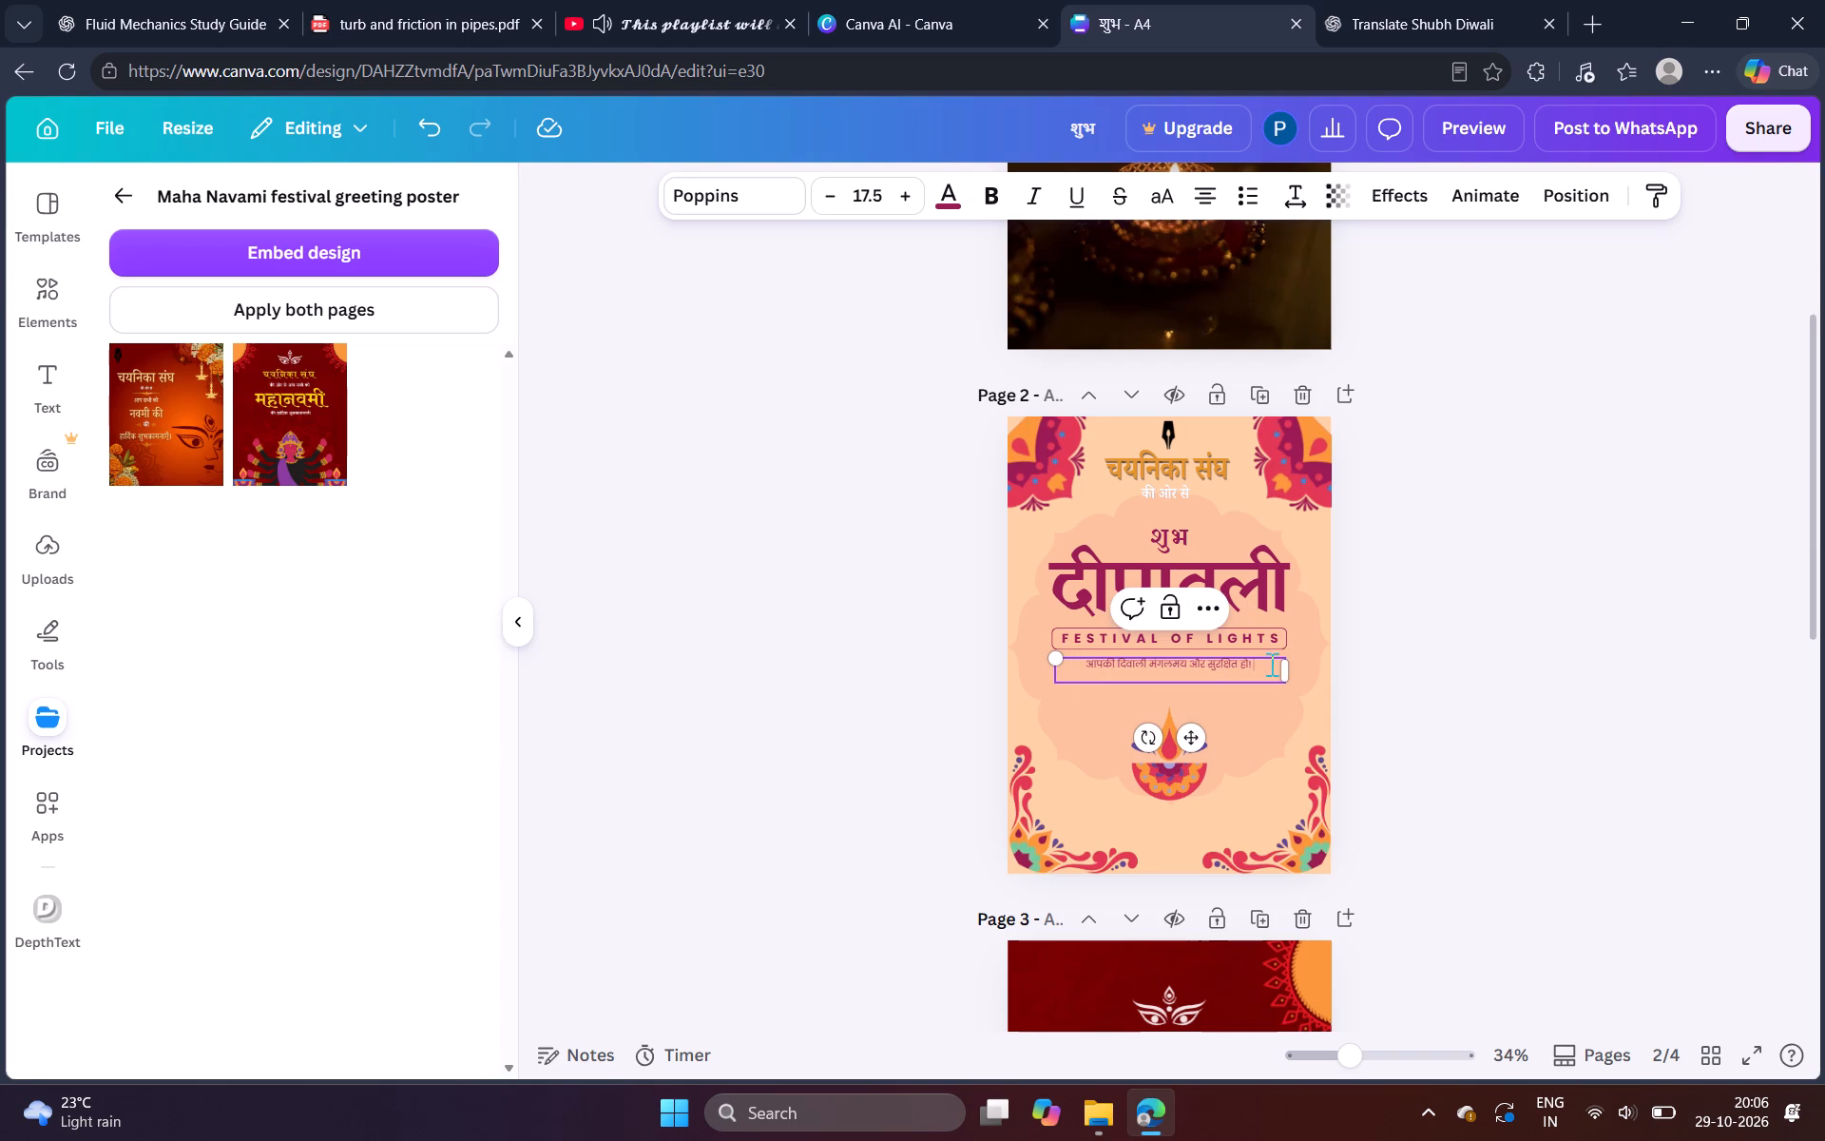
Cut the trimmed Hindi sentence from the paragraph and paste it over the "FESTIVAL OF LIGHTS" caption on page 2.
{"action": "left_click_drag", "start_coordinate": [1266, 667], "coordinate": [1084, 658]}
{"action": "key", "text": "ctrl+x"}
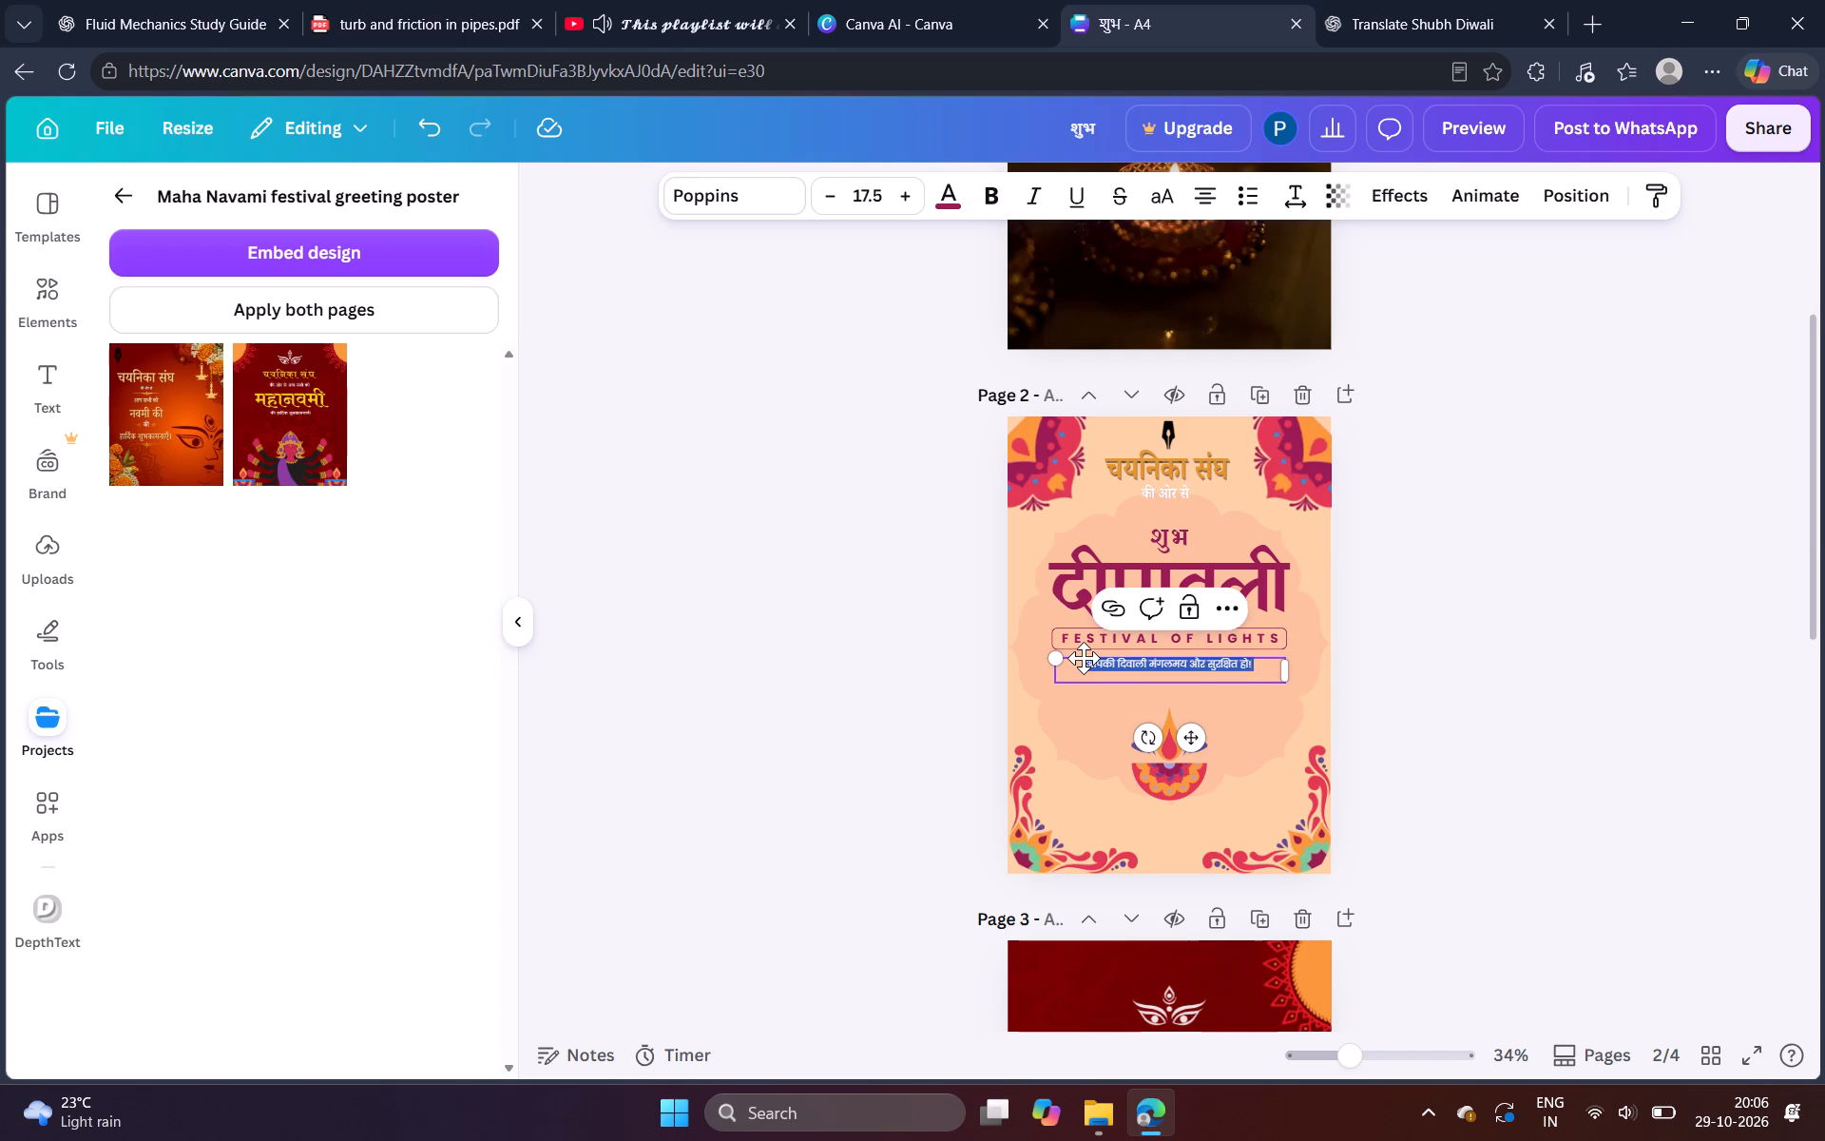
{"action": "triple_click", "coordinate": [1220, 636]}
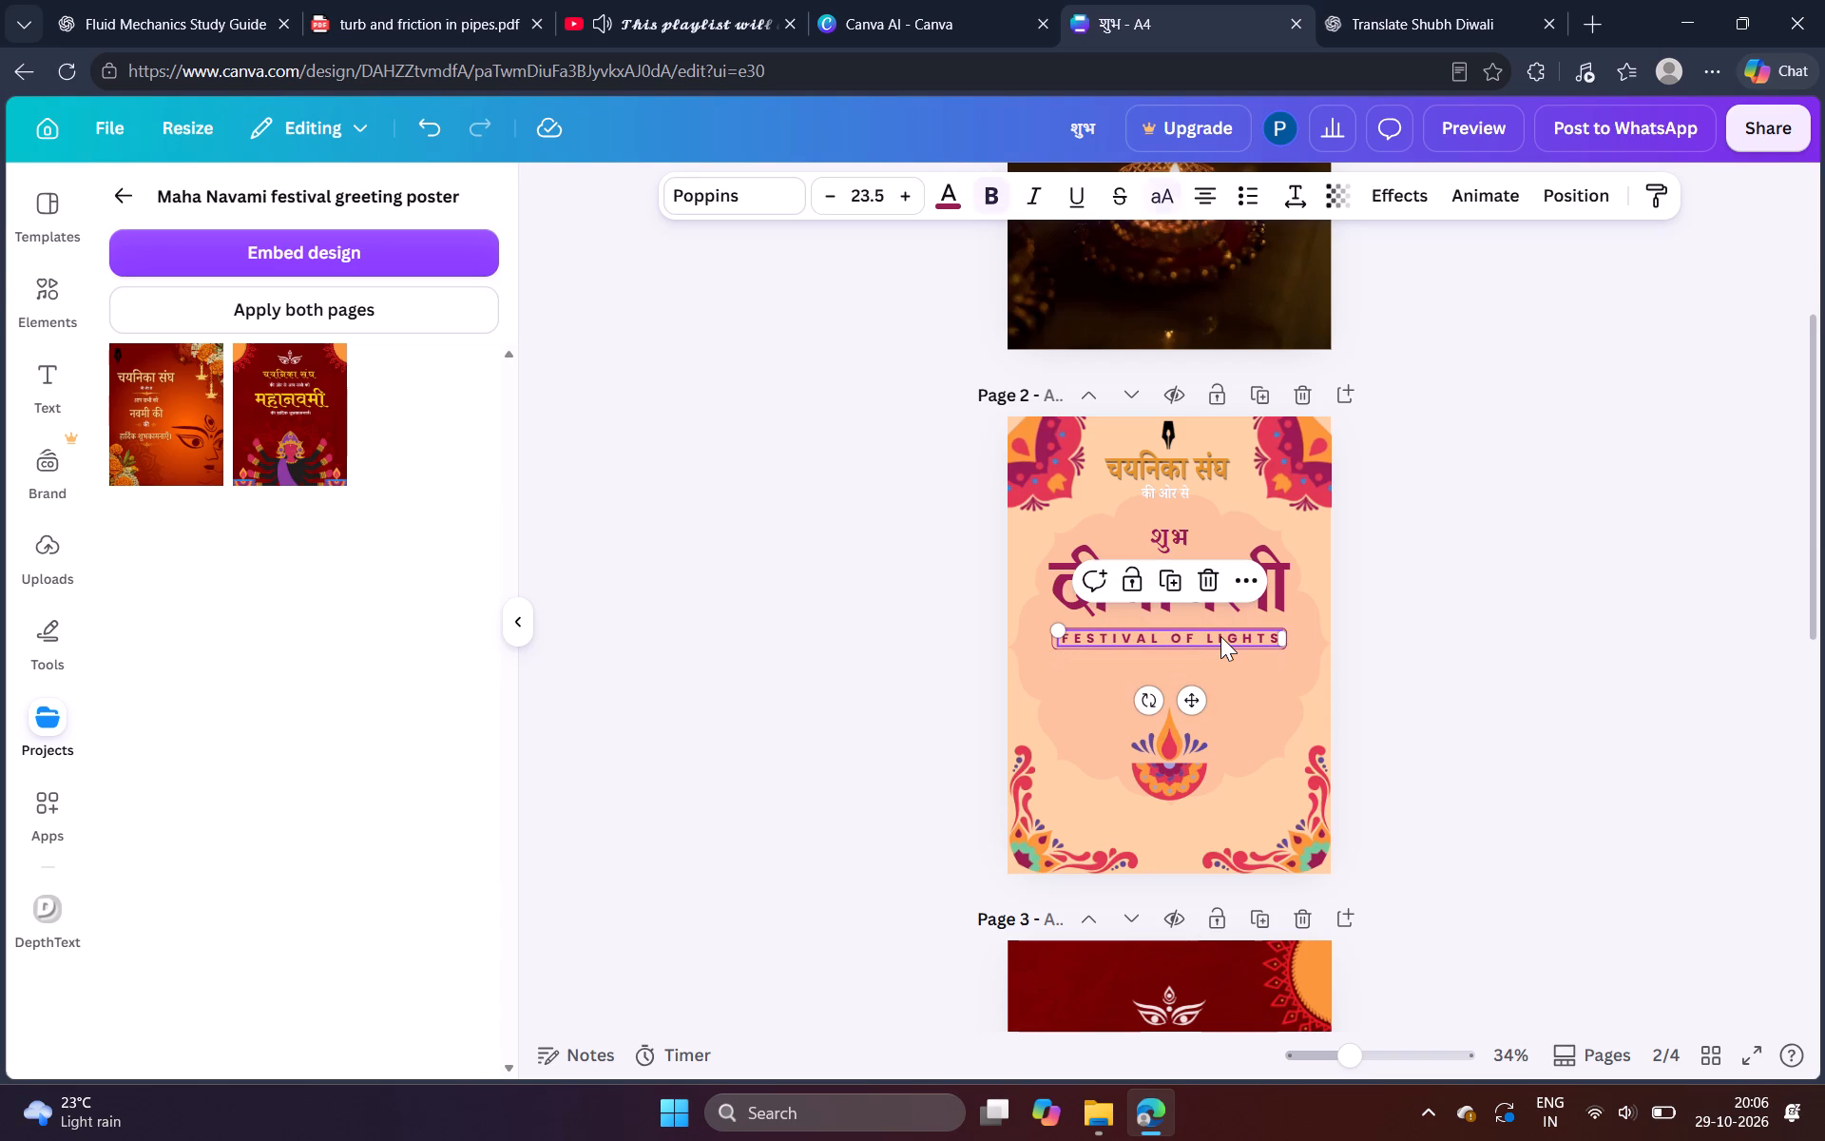
{"action": "key", "text": "ctrl+v"}
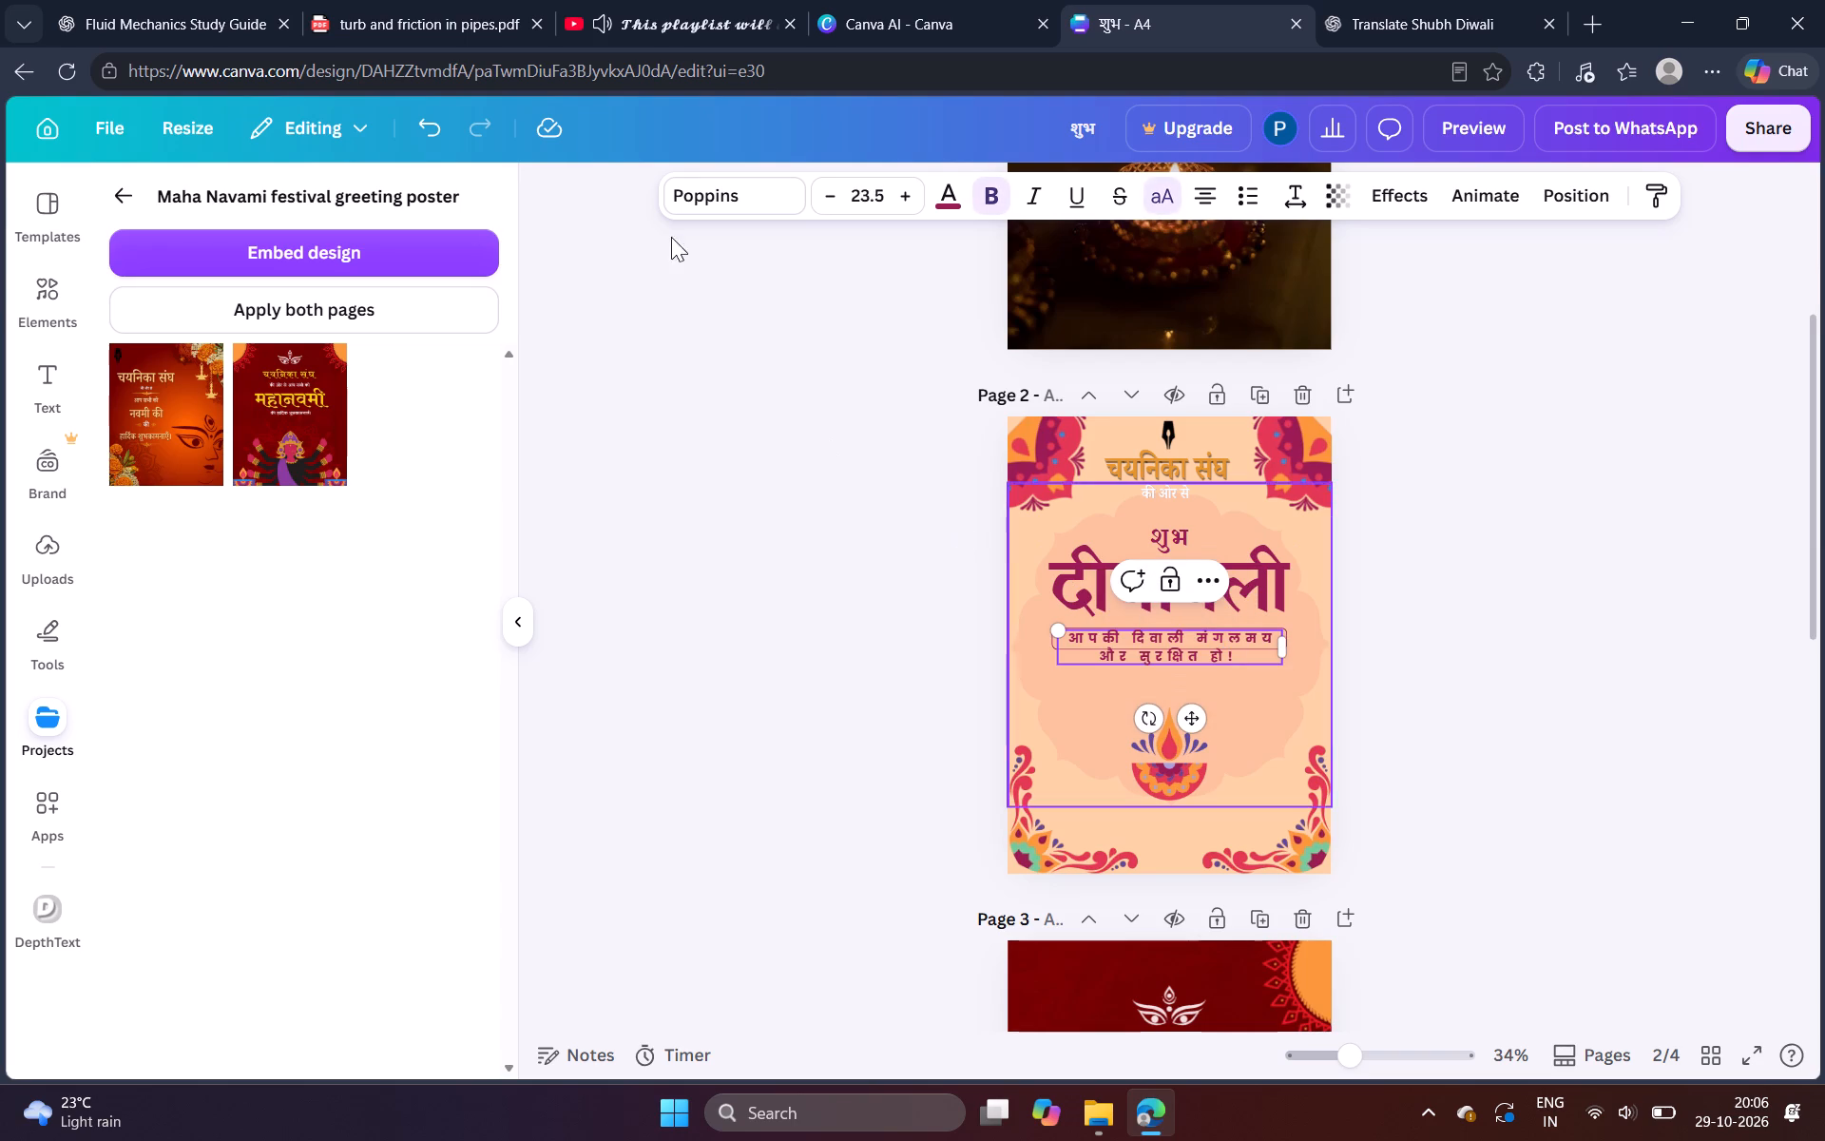
Reduce the letter spacing of the "आपकी दिवाली मंगलमय और सुरक्षित हो!" caption on page 2 to 89.
{"action": "left_click", "coordinate": [1302, 192]}
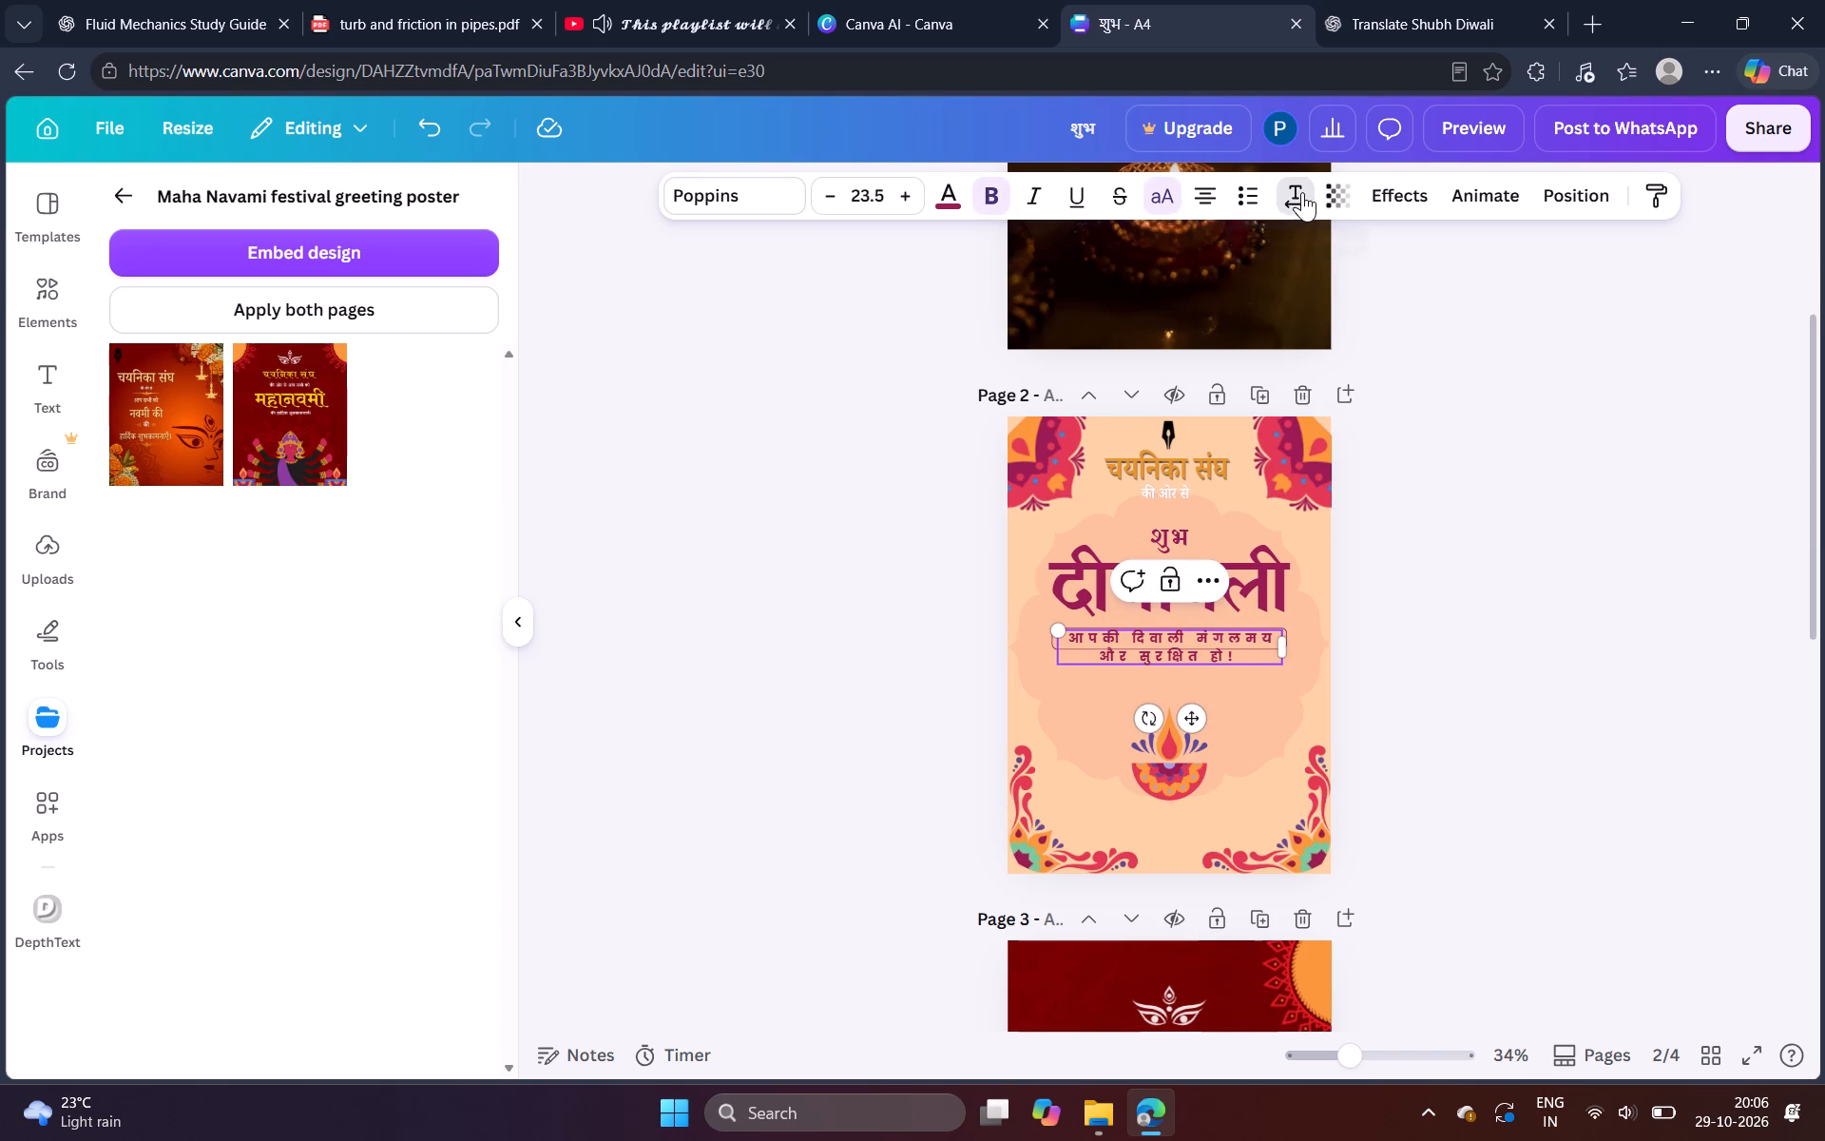
{"action": "left_click_drag", "start_coordinate": [1289, 296], "coordinate": [1238, 300]}
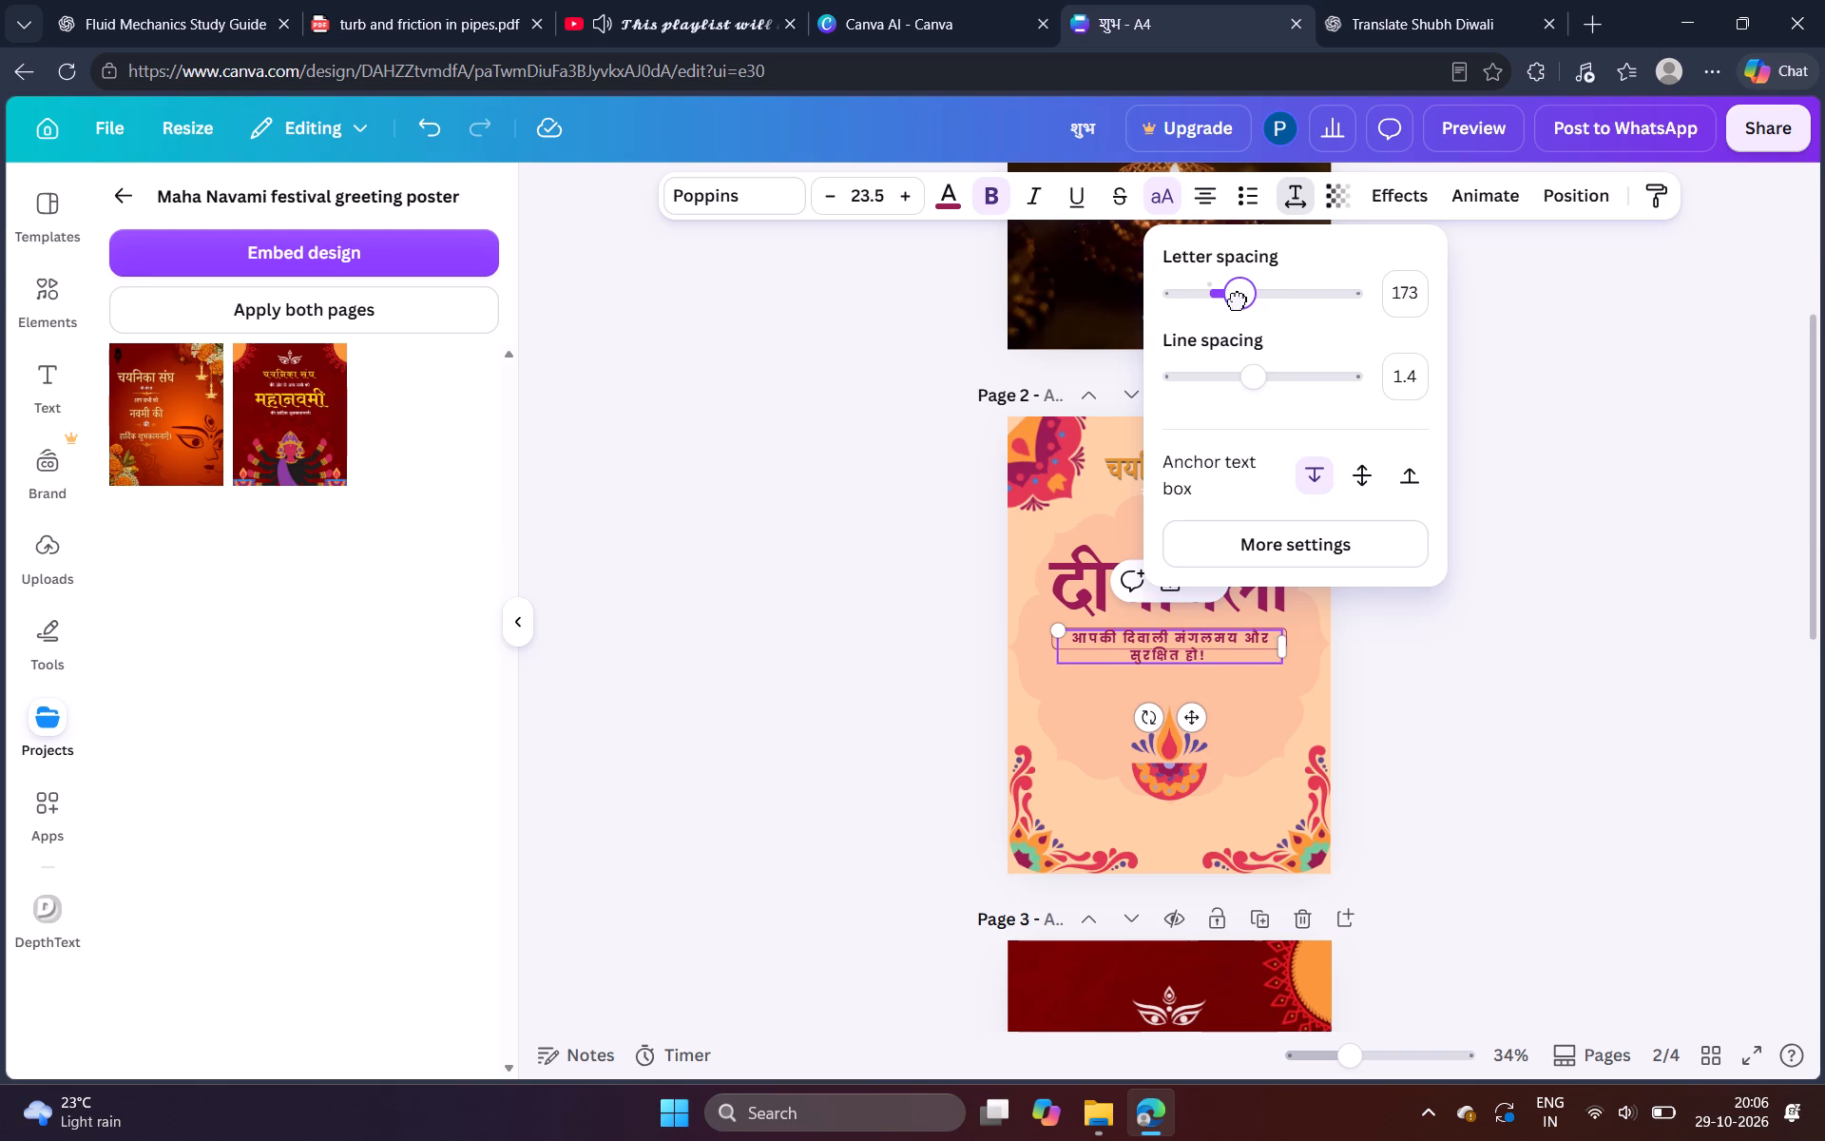
{"action": "left_click_drag", "start_coordinate": [1238, 300], "coordinate": [1224, 306]}
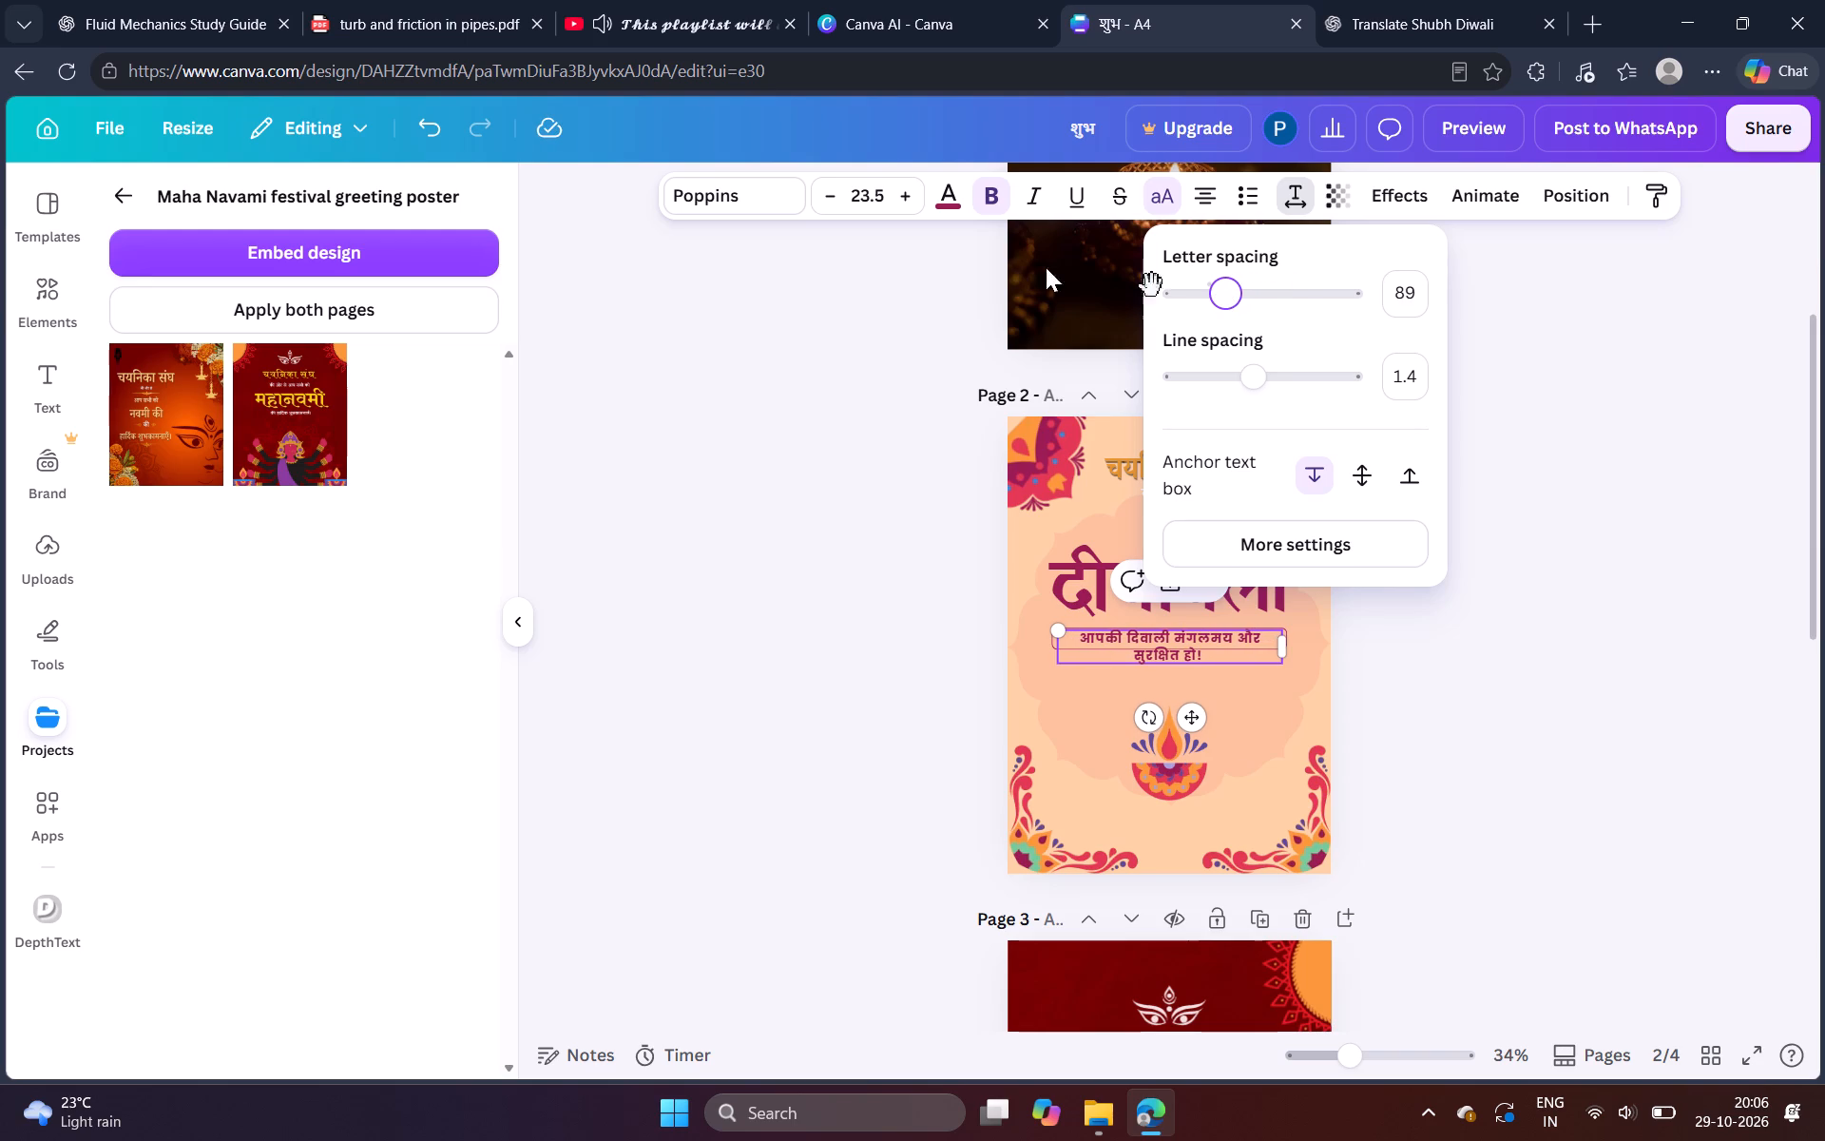
Set the "आपकी दिवाली मंगलमय और सुरक्षित हो!" caption to Yatra One at size 20, widening its text box to fit one line.
{"action": "left_click", "coordinate": [739, 199]}
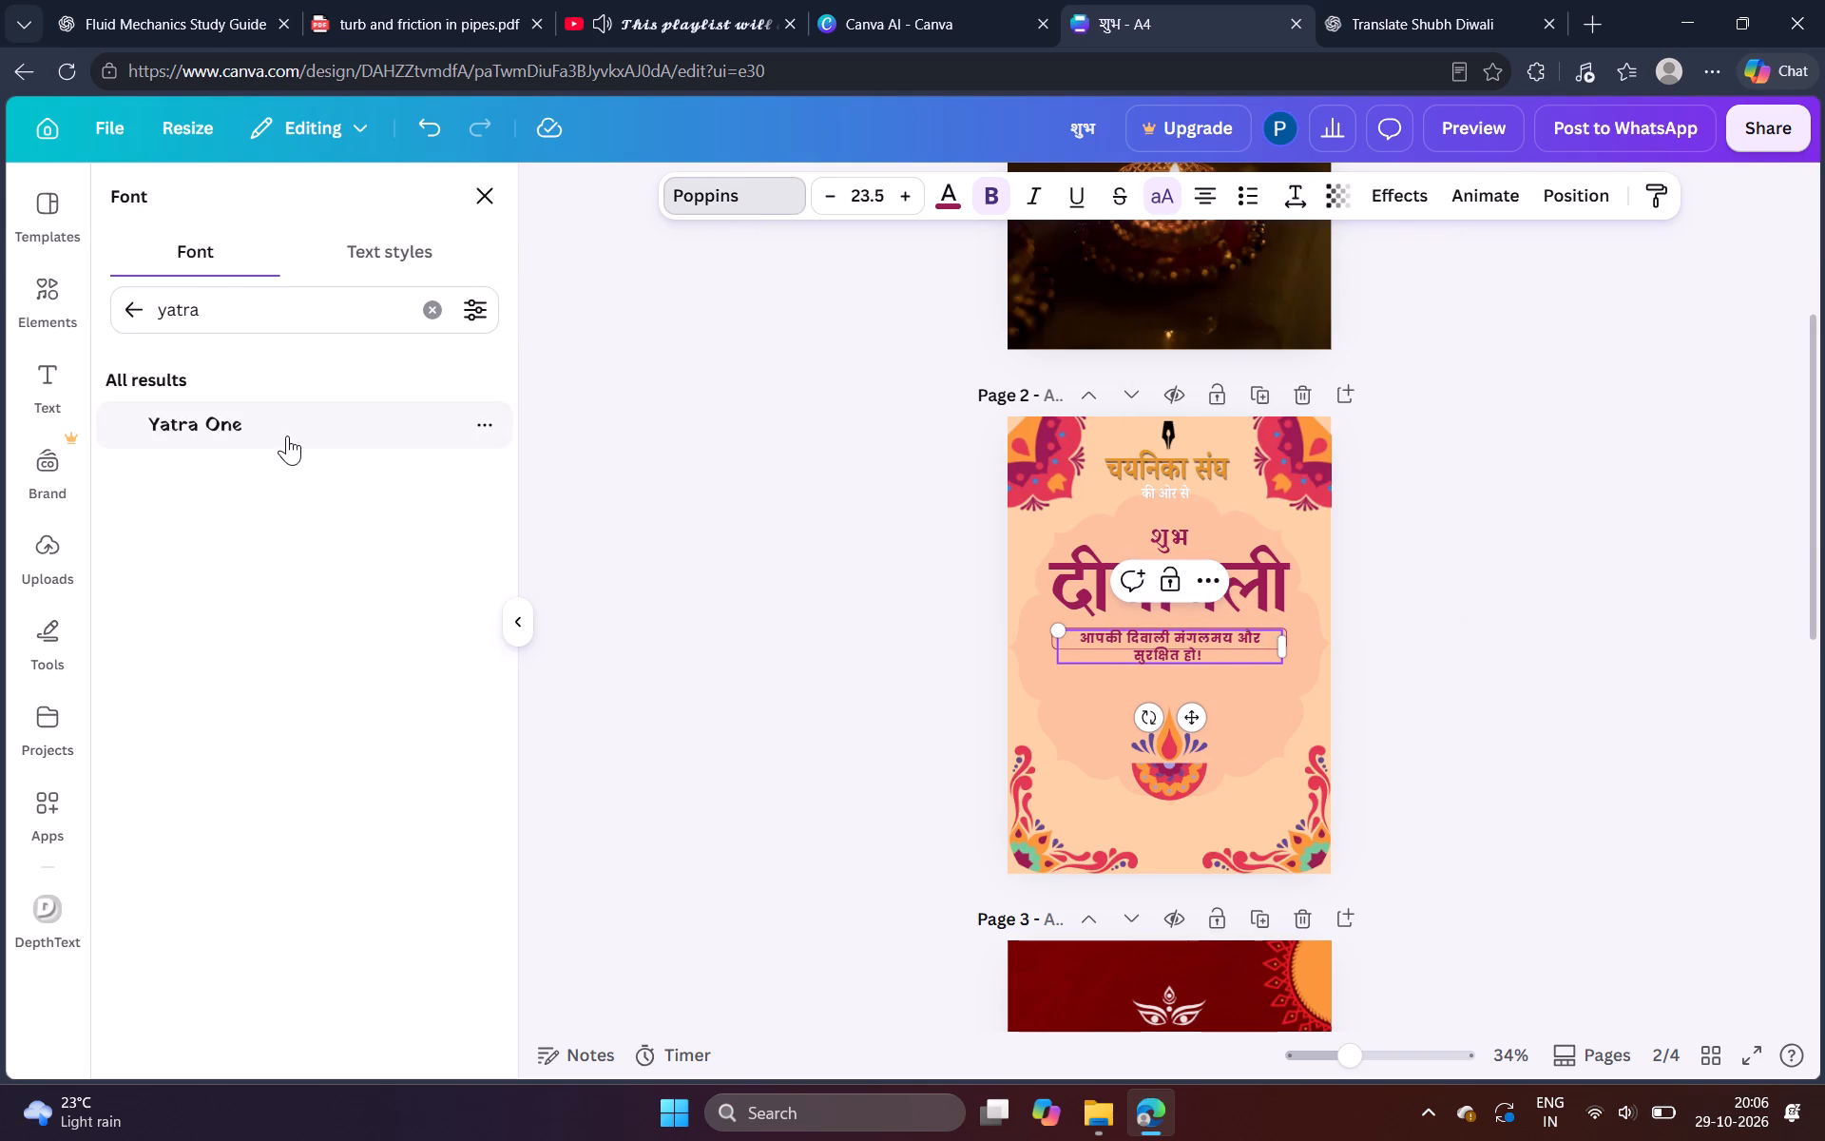
{"action": "left_click", "coordinate": [287, 435]}
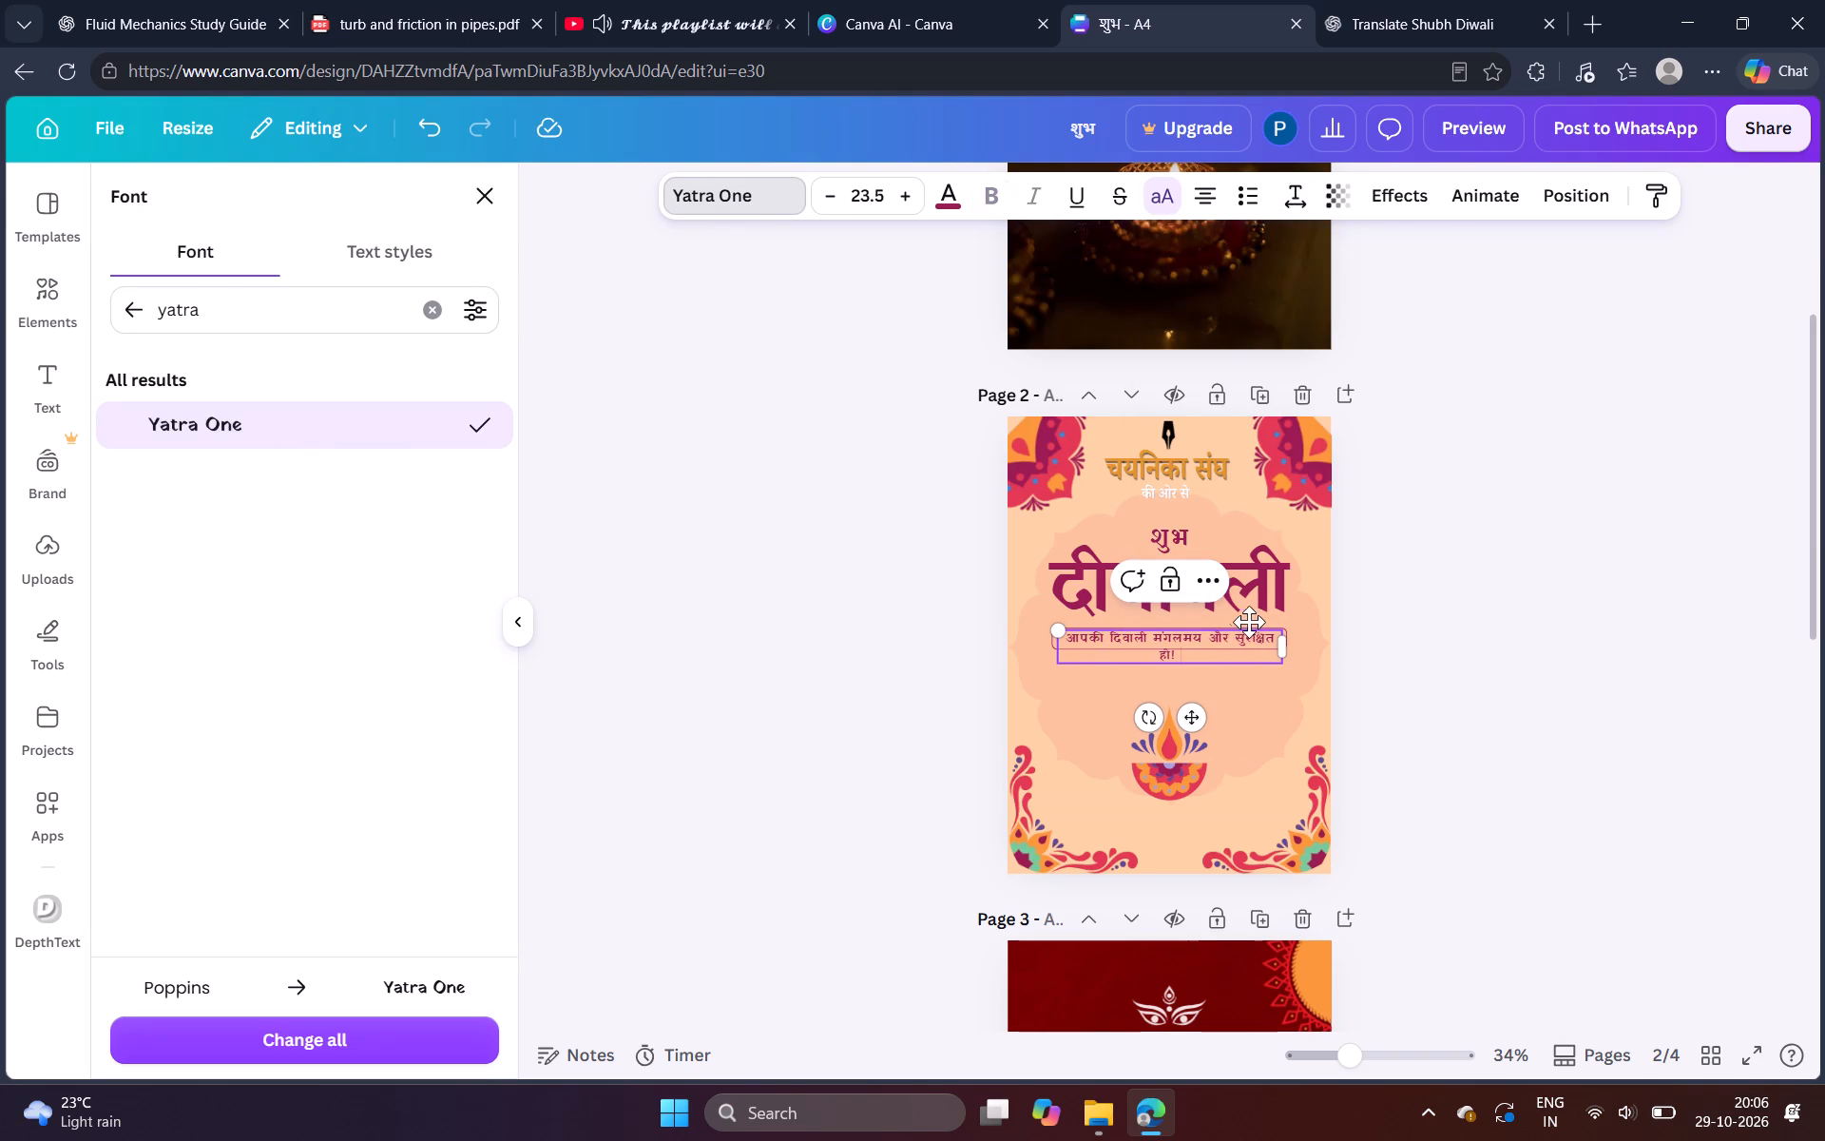
{"action": "left_click_drag", "start_coordinate": [1286, 652], "coordinate": [1296, 649]}
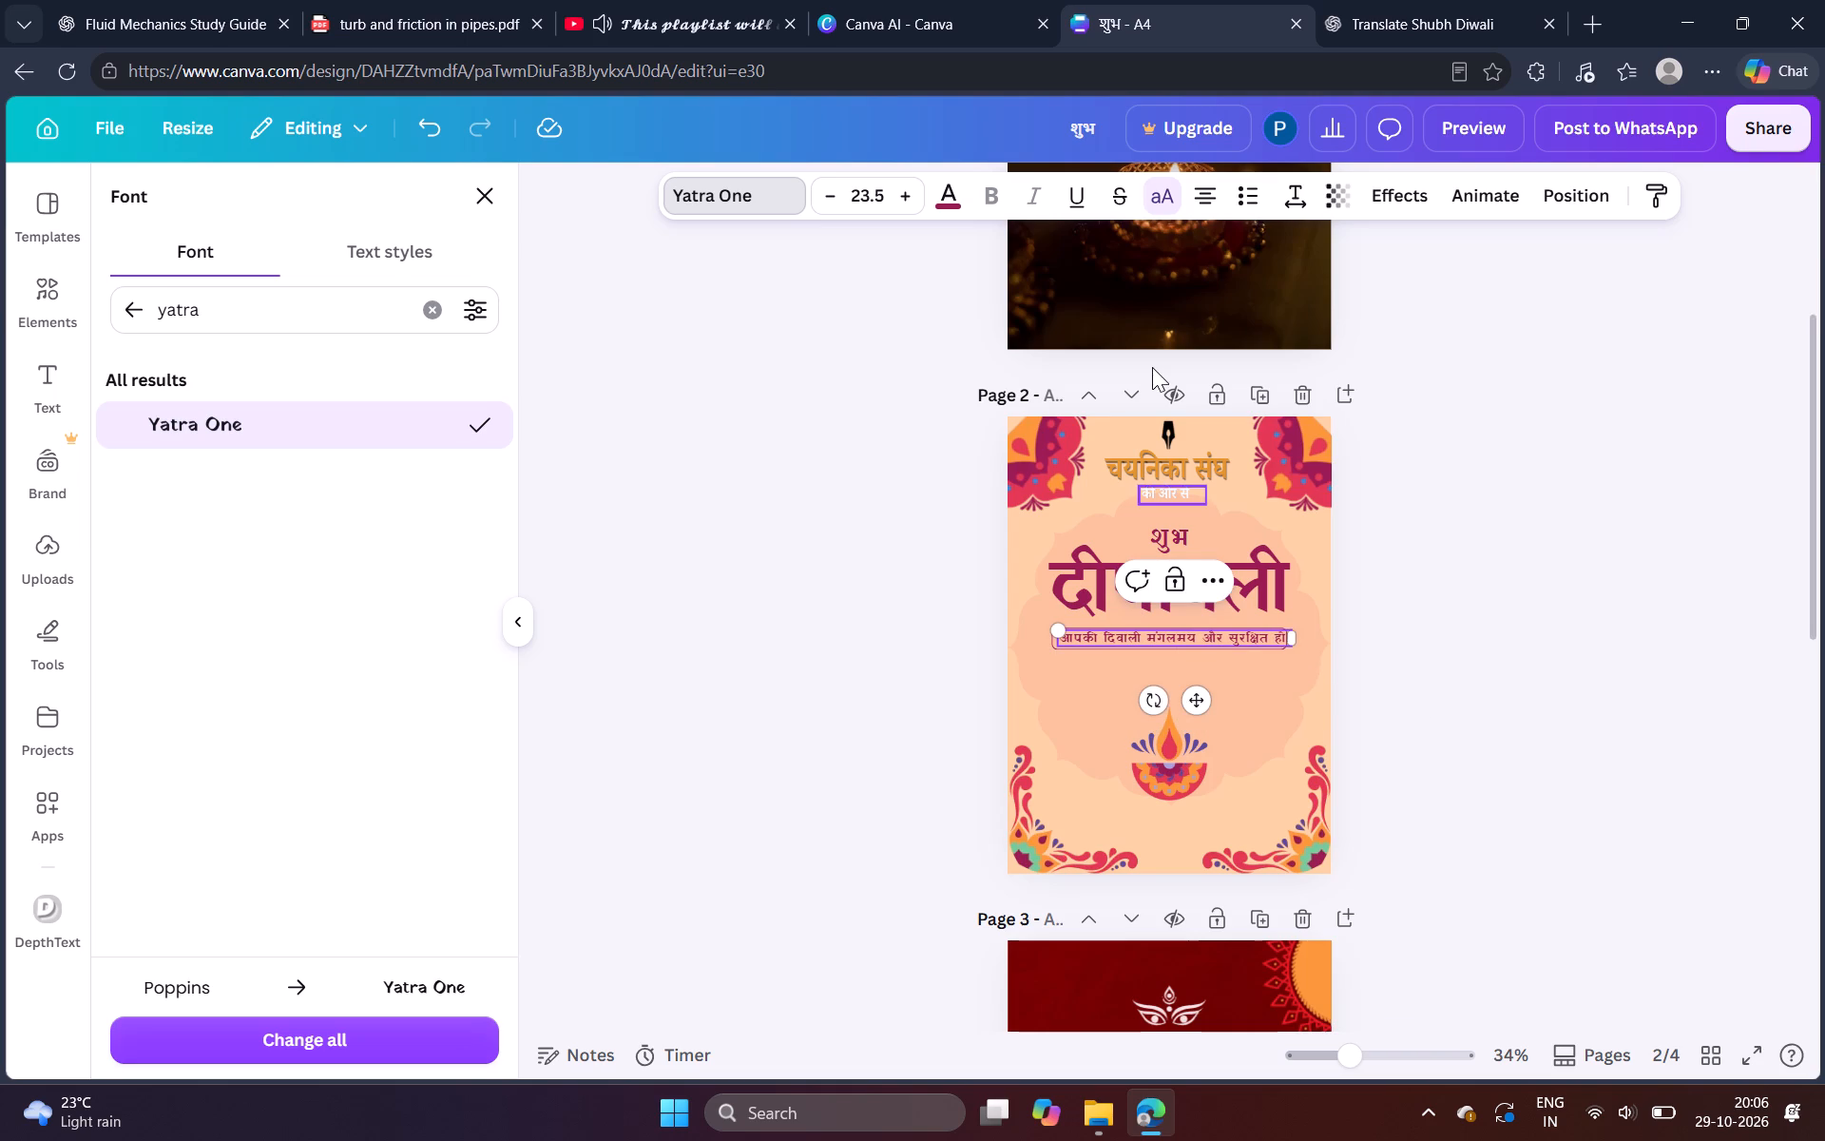
{"action": "left_click", "coordinate": [871, 197]}
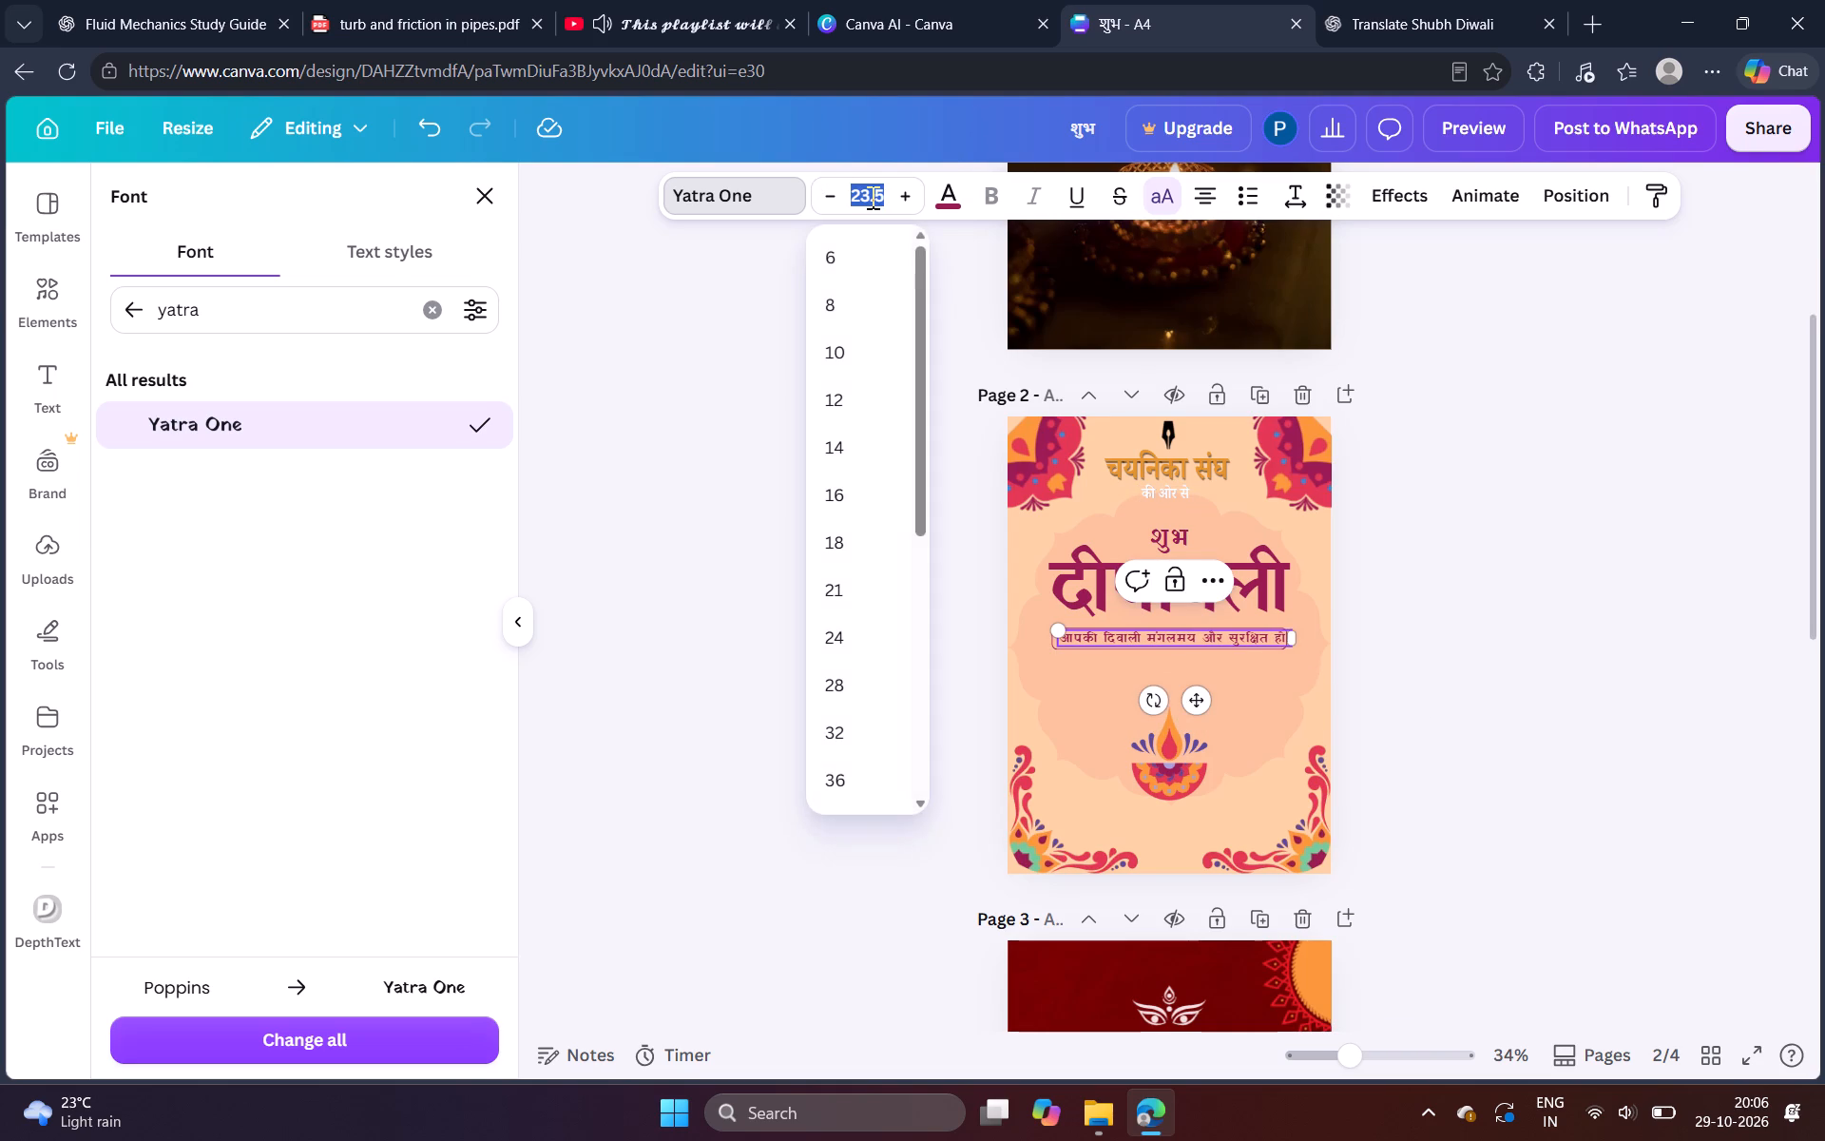
{"action": "type", "text": "20"}
{"action": "left_click", "coordinate": [1466, 585]}
{"action": "left_click", "coordinate": [1466, 585]}
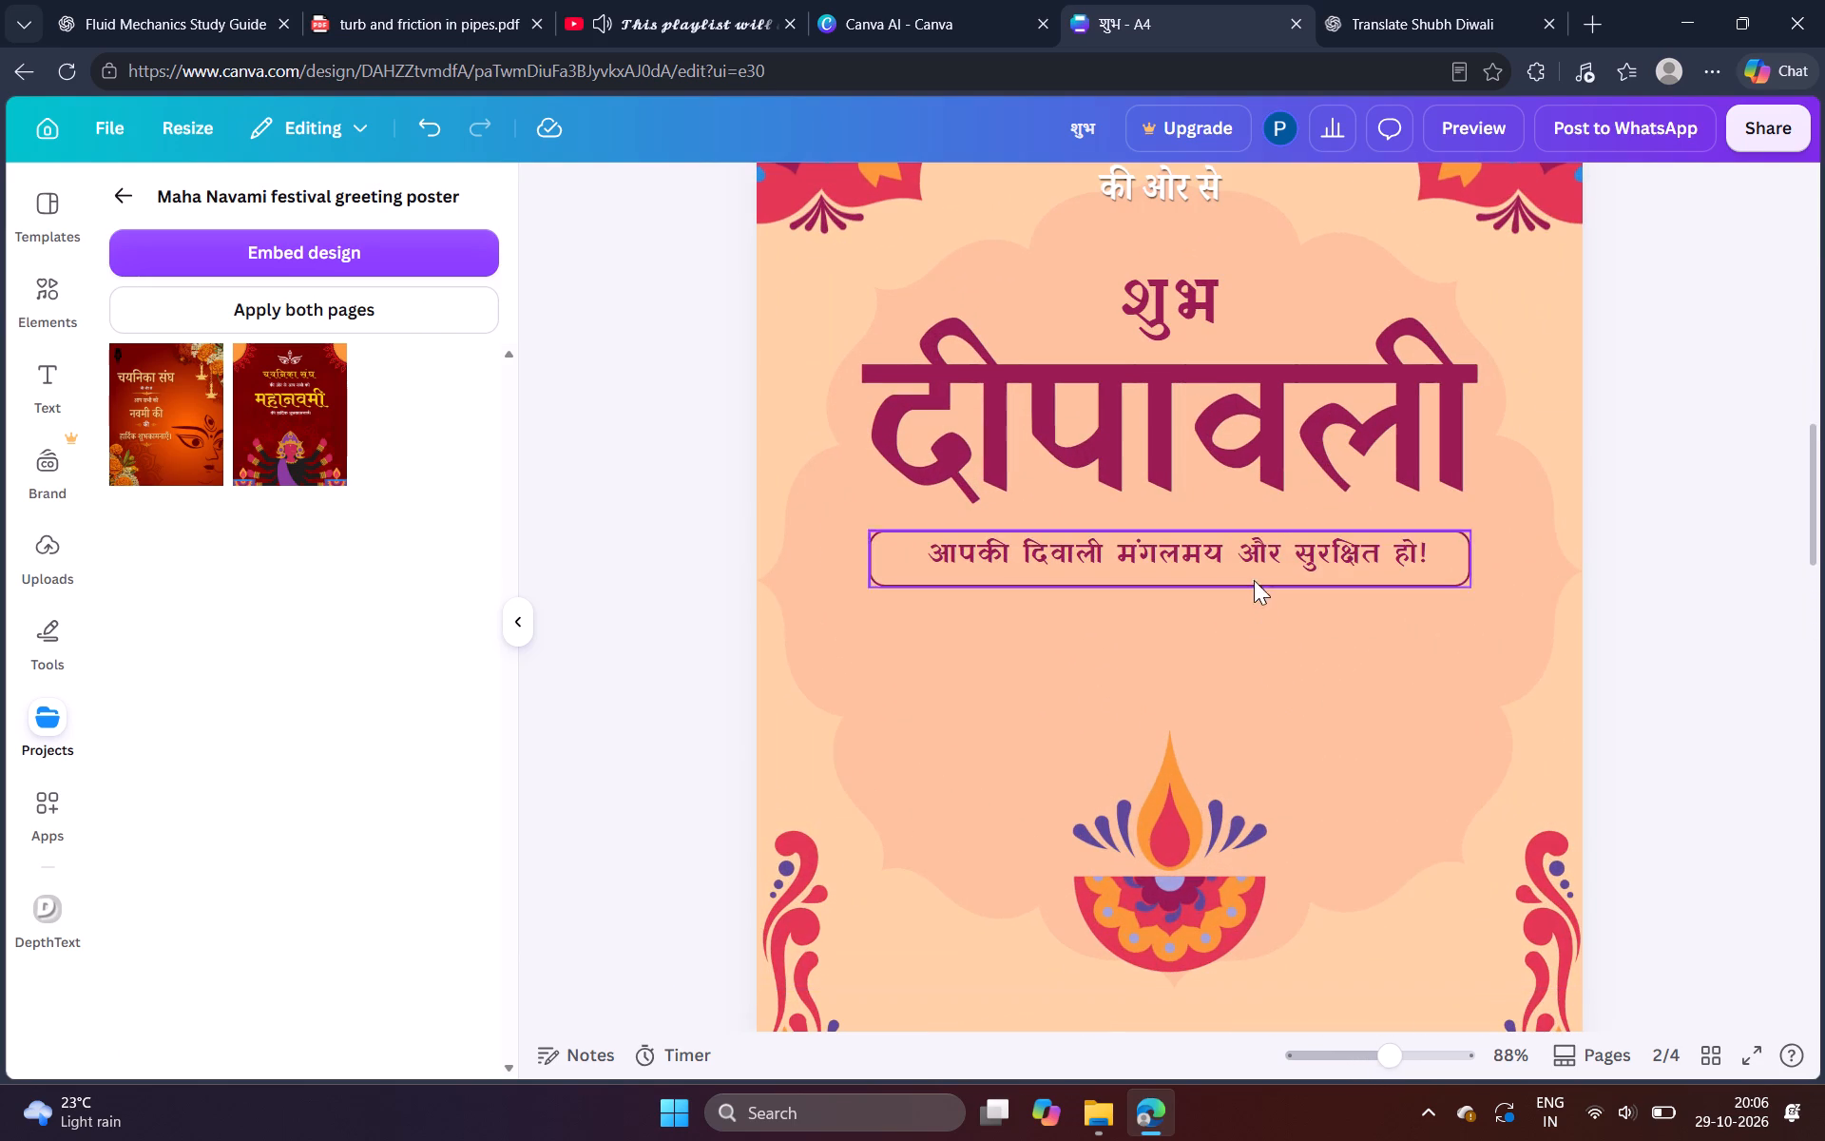
Nudge the Hindi caption slightly down to centre it vertically inside its rounded frame.
{"action": "left_click", "coordinate": [1254, 559]}
{"action": "key", "text": "Down"}
{"action": "key", "text": "Down"}
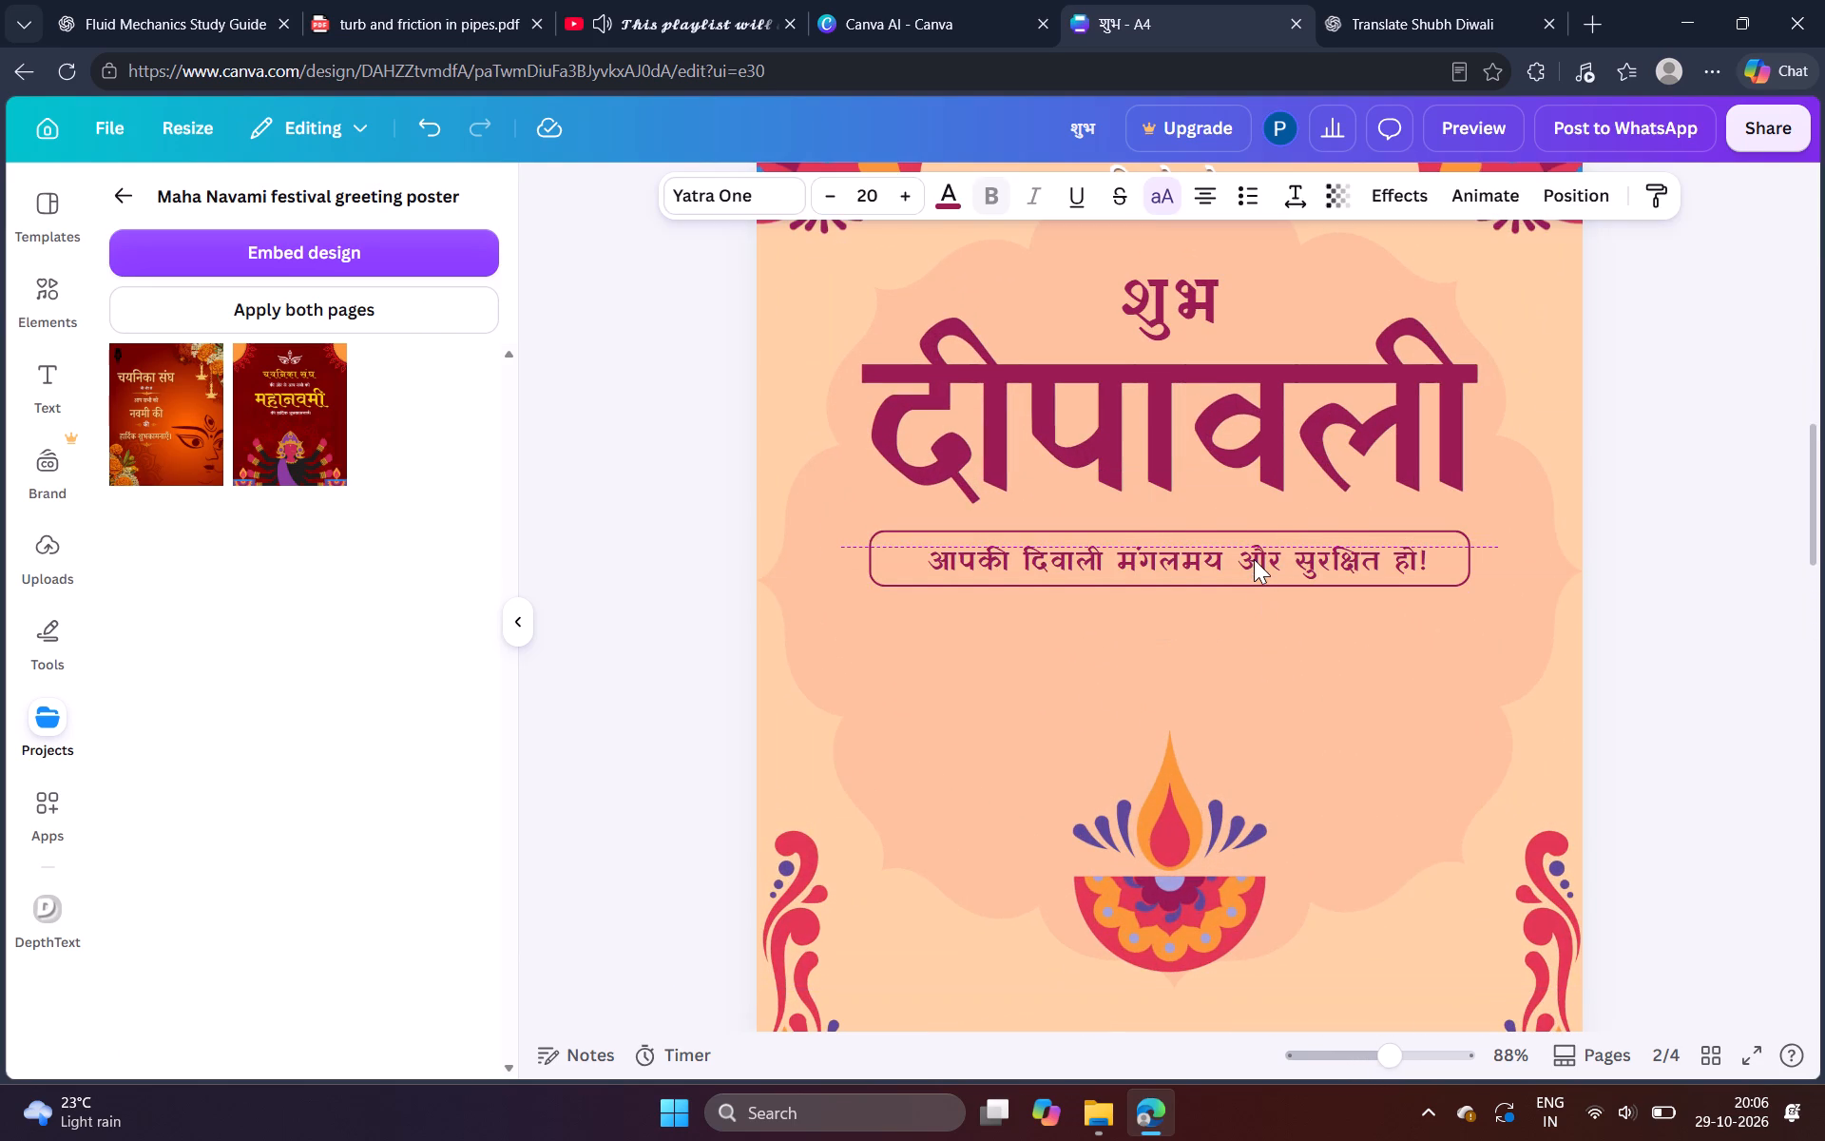
{"action": "key", "text": "Up"}
{"action": "left_click", "coordinate": [1647, 633]}
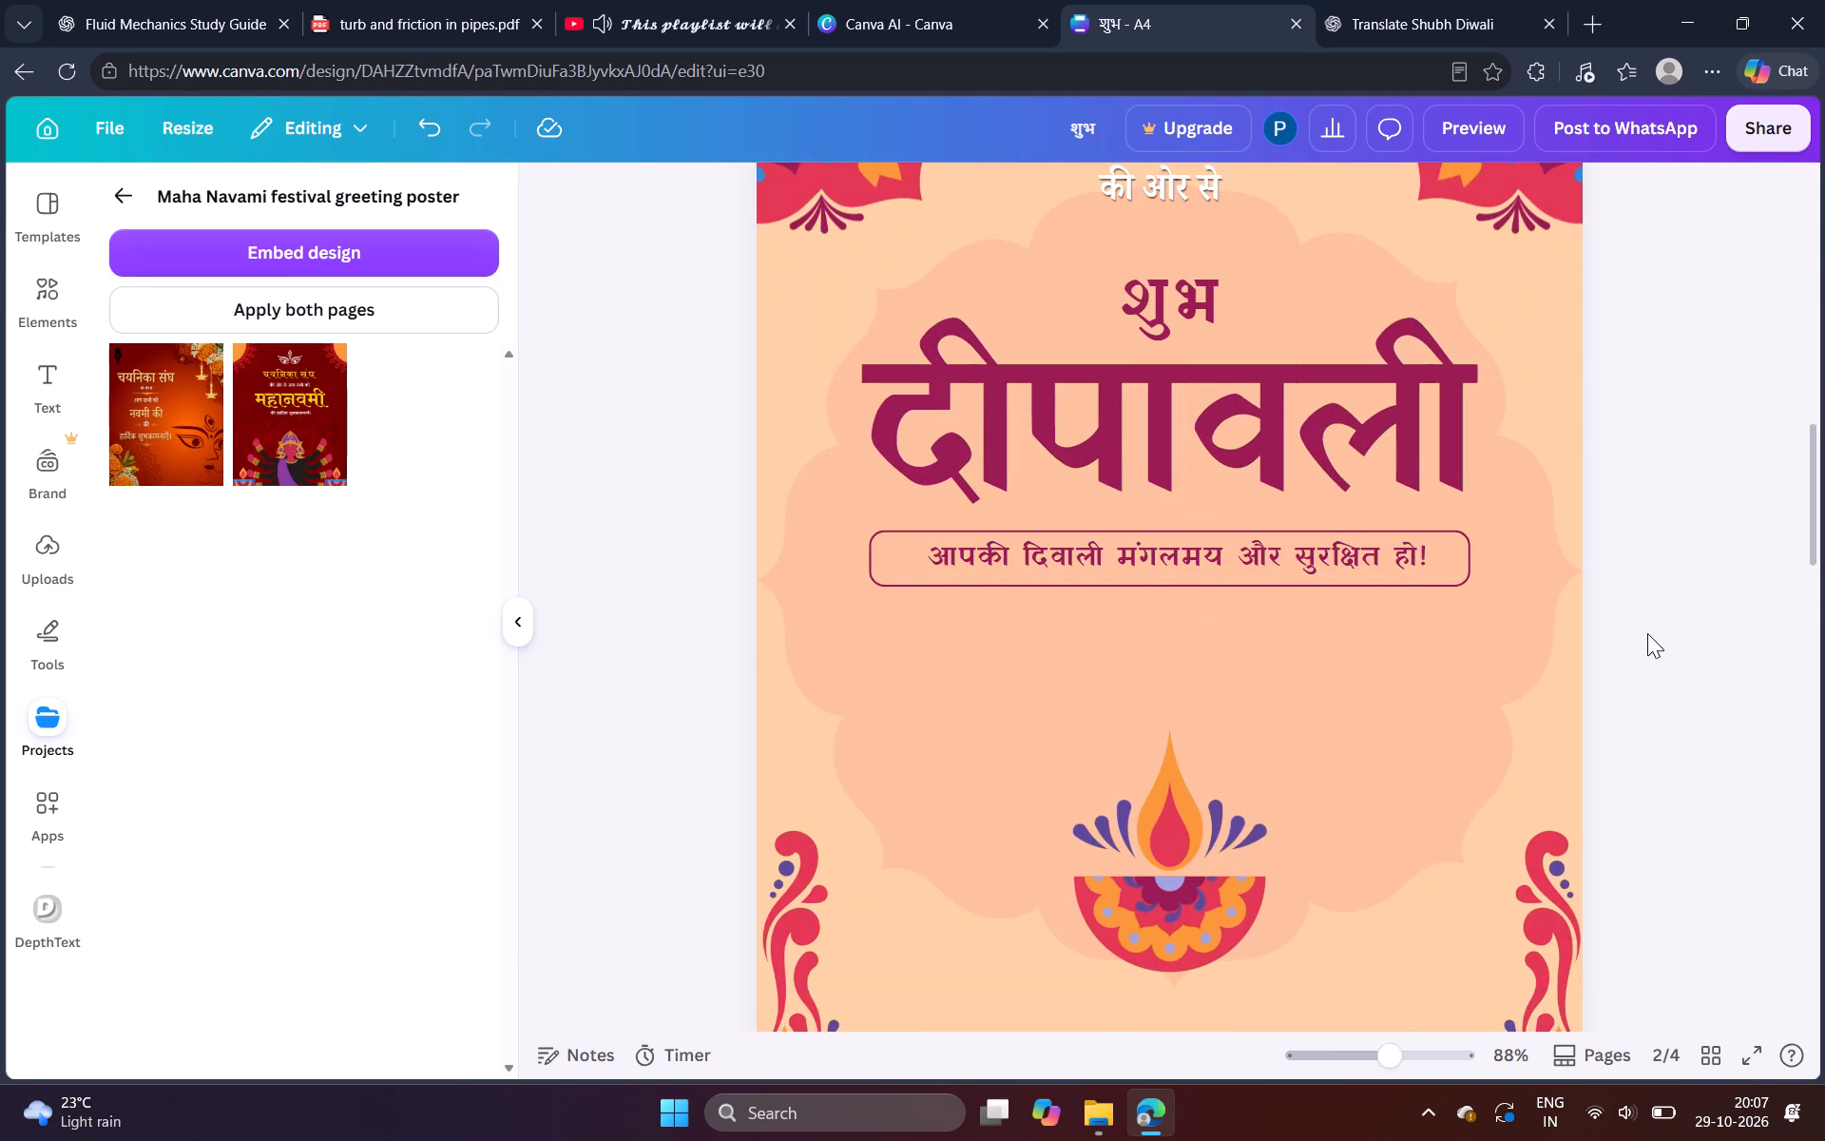
{"action": "triple_click", "coordinate": [1370, 565]}
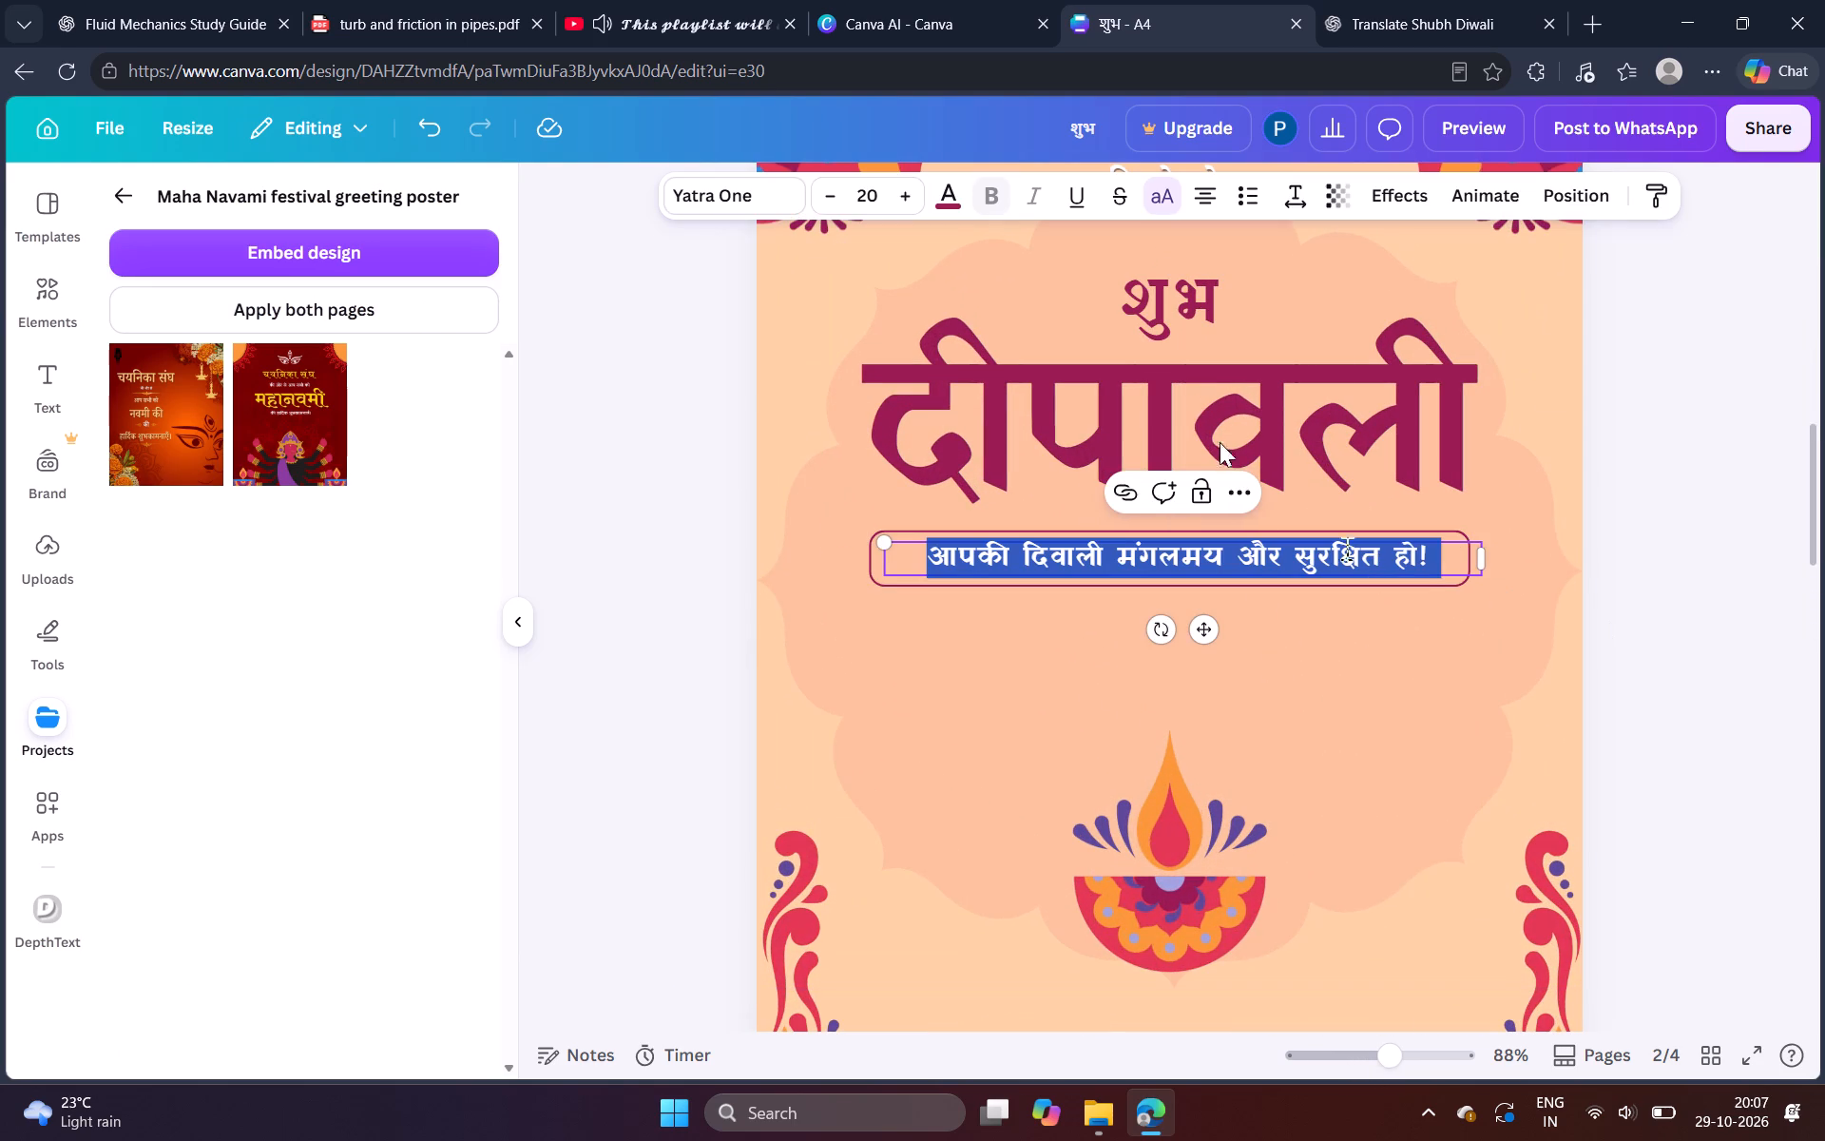
{"action": "left_click", "coordinate": [958, 184]}
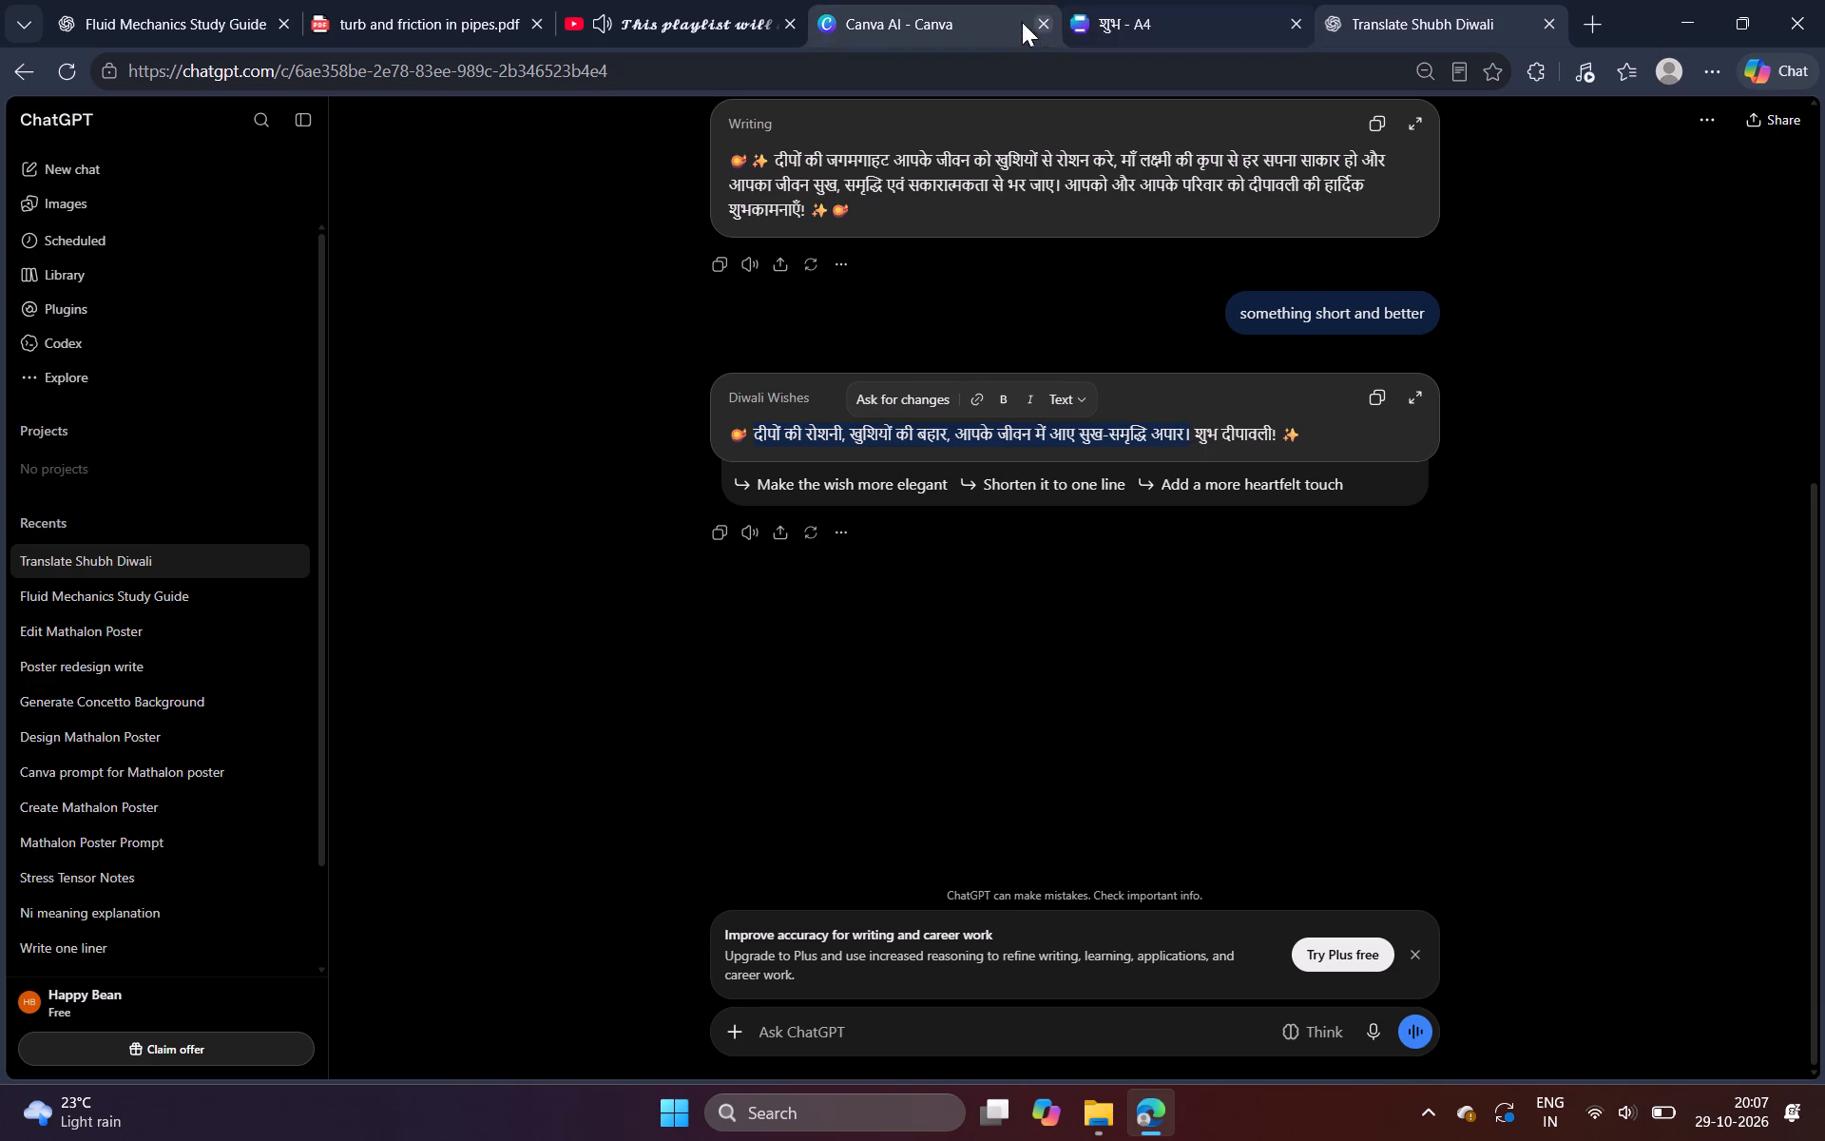
{"action": "left_click", "coordinate": [1169, 0]}
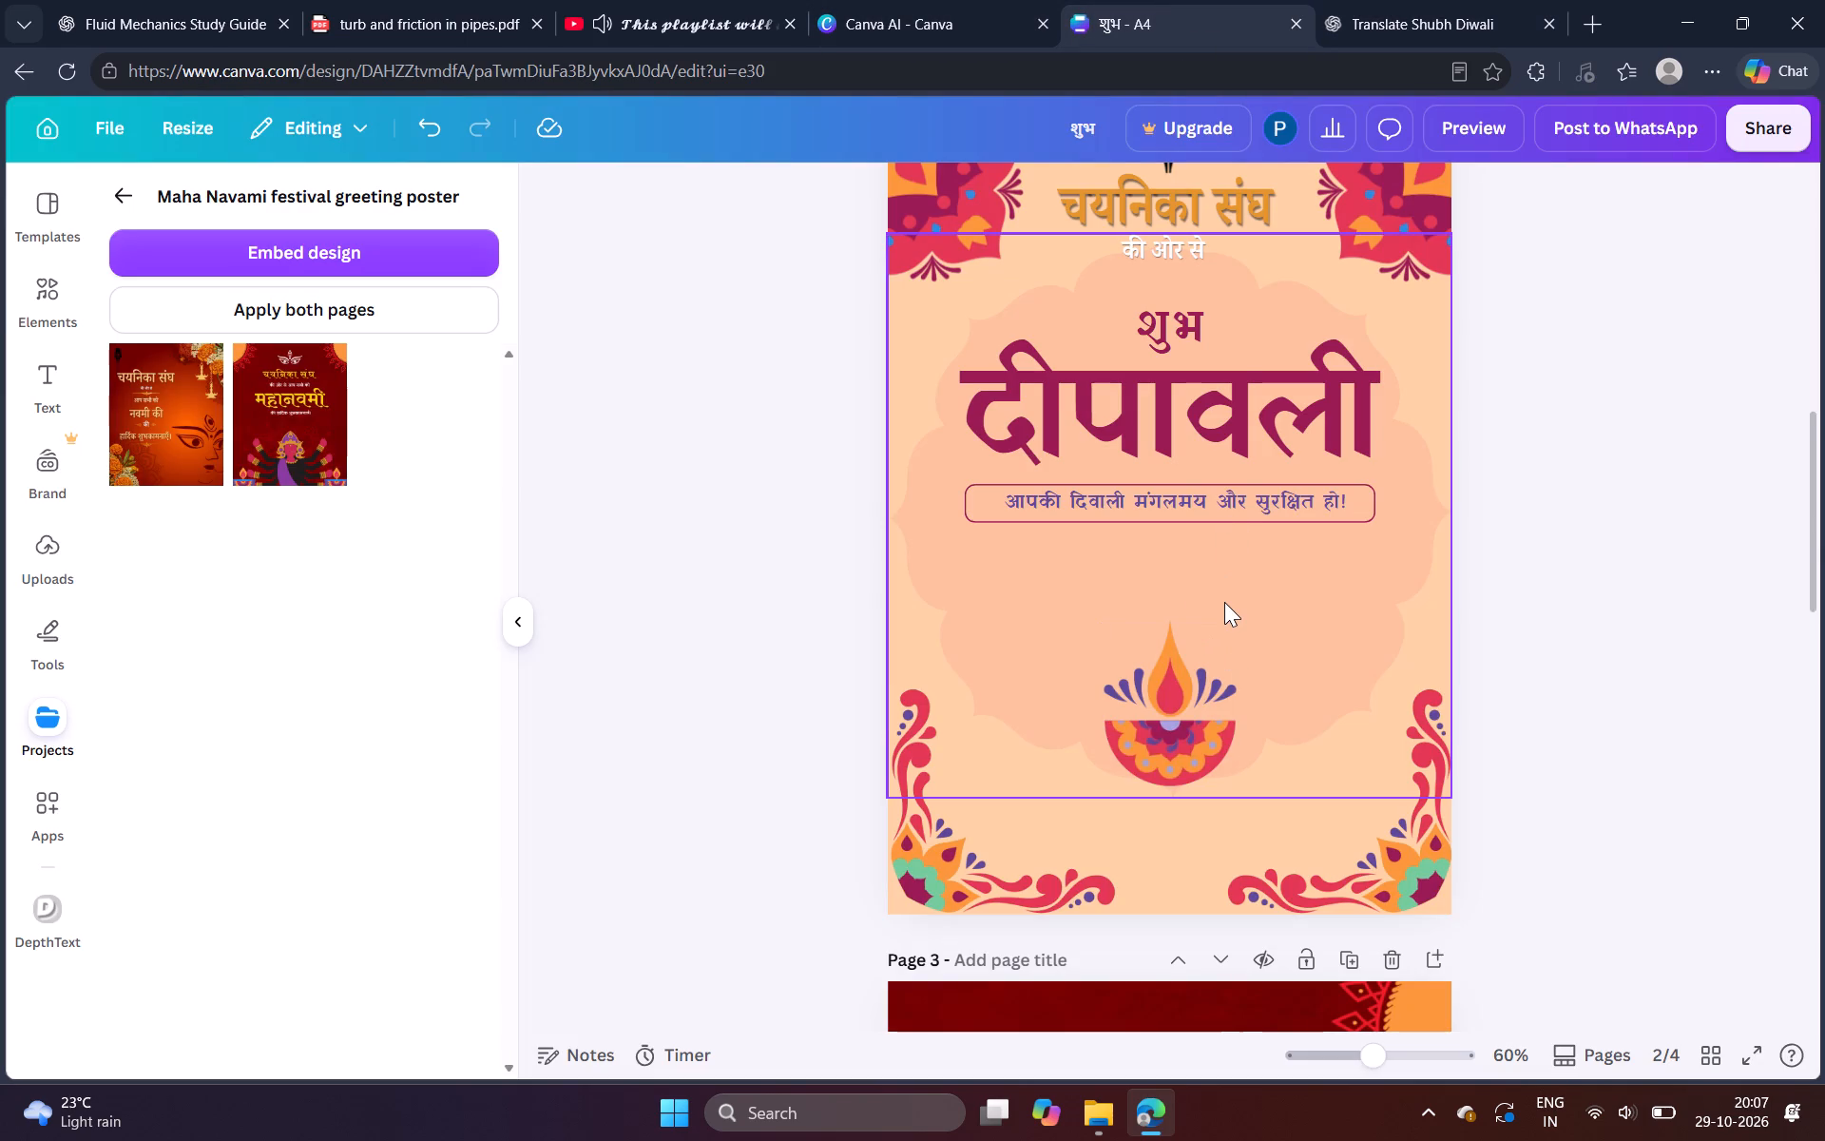
{"action": "key", "text": "ctrl+v"}
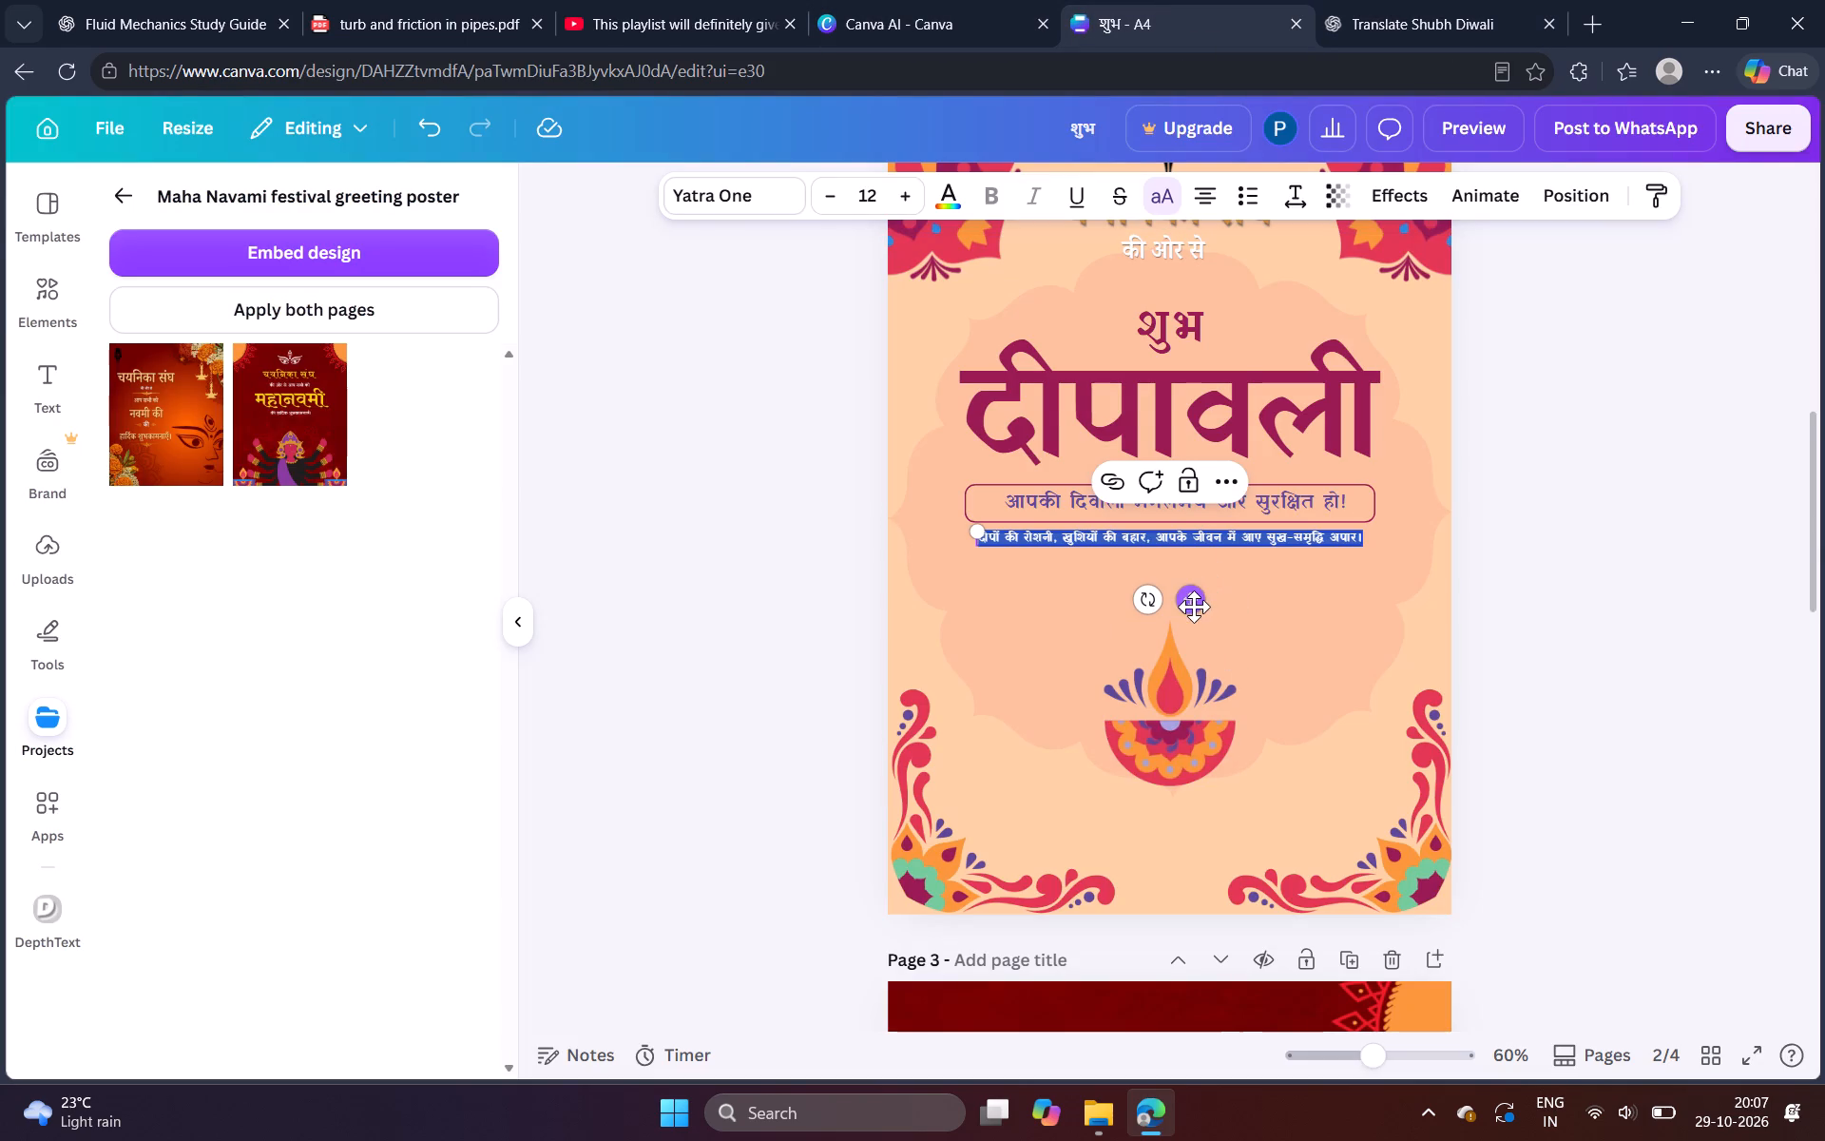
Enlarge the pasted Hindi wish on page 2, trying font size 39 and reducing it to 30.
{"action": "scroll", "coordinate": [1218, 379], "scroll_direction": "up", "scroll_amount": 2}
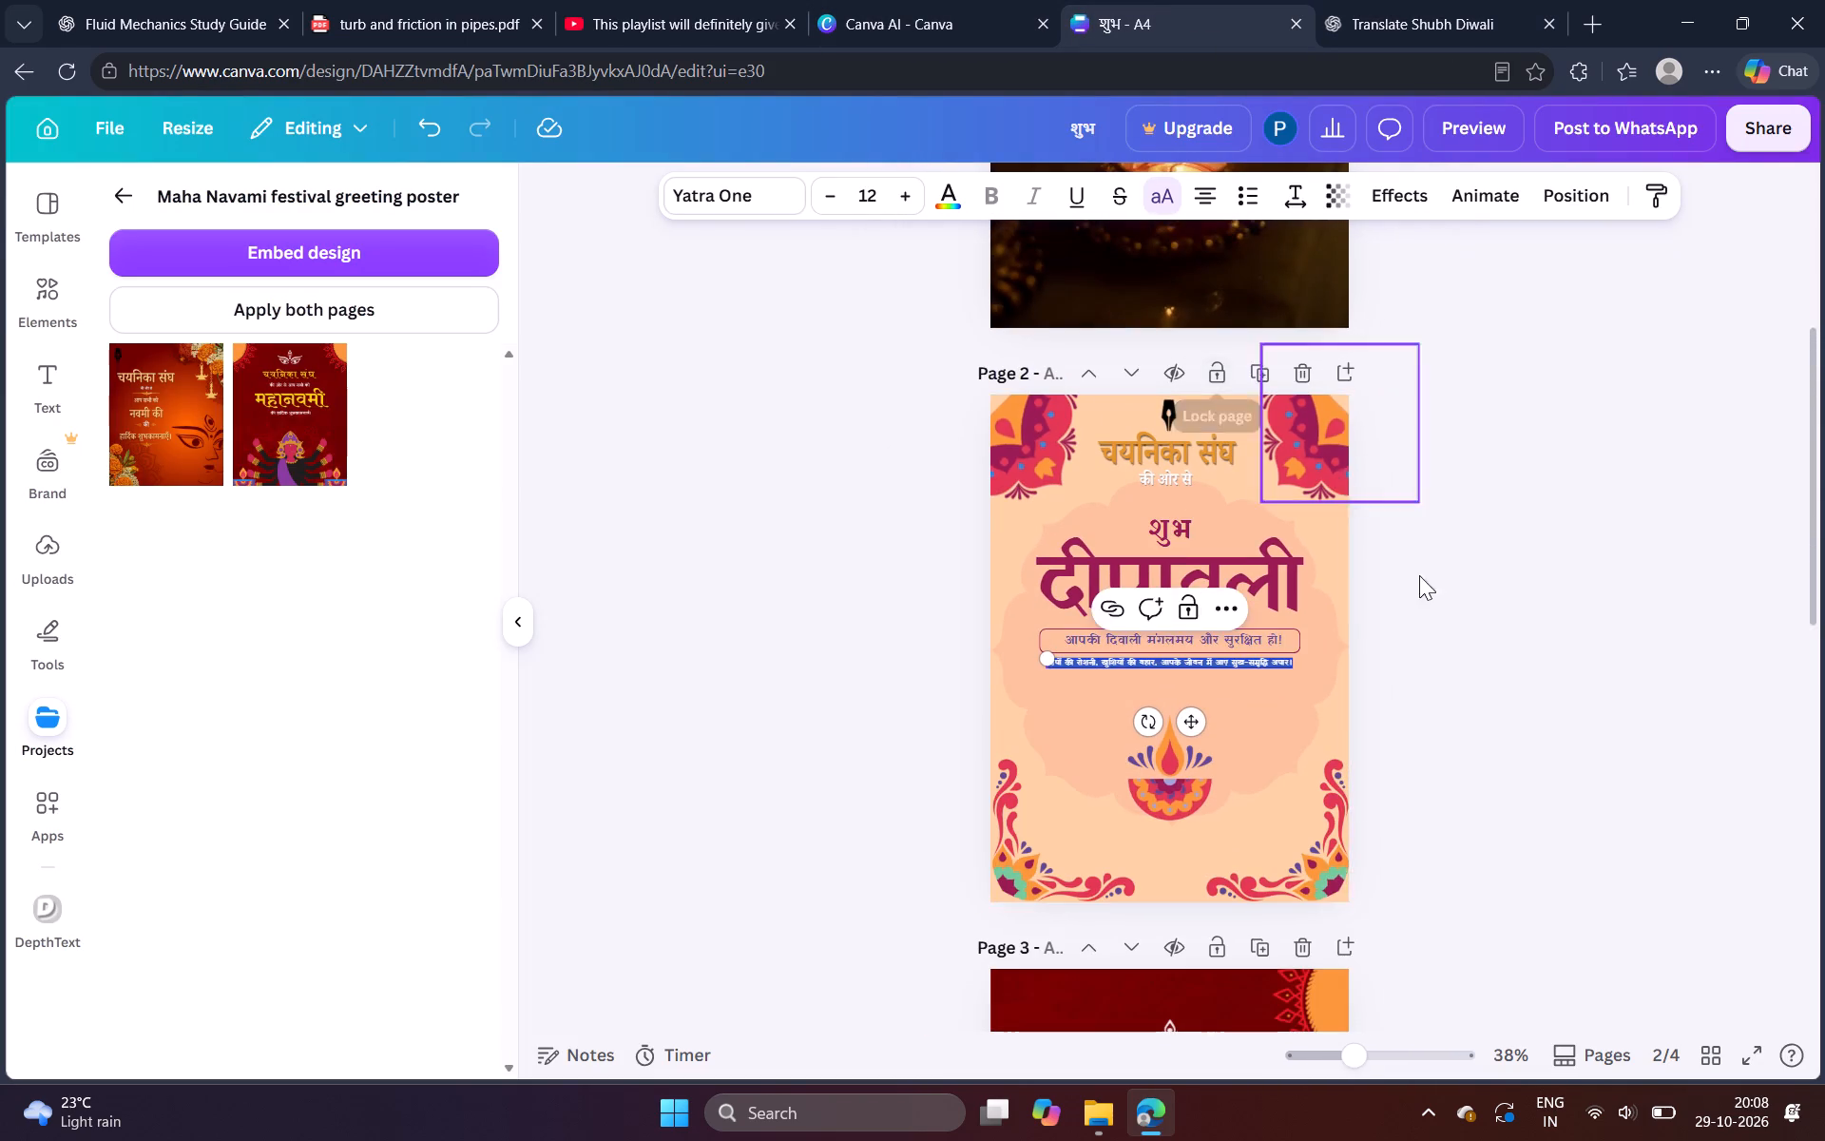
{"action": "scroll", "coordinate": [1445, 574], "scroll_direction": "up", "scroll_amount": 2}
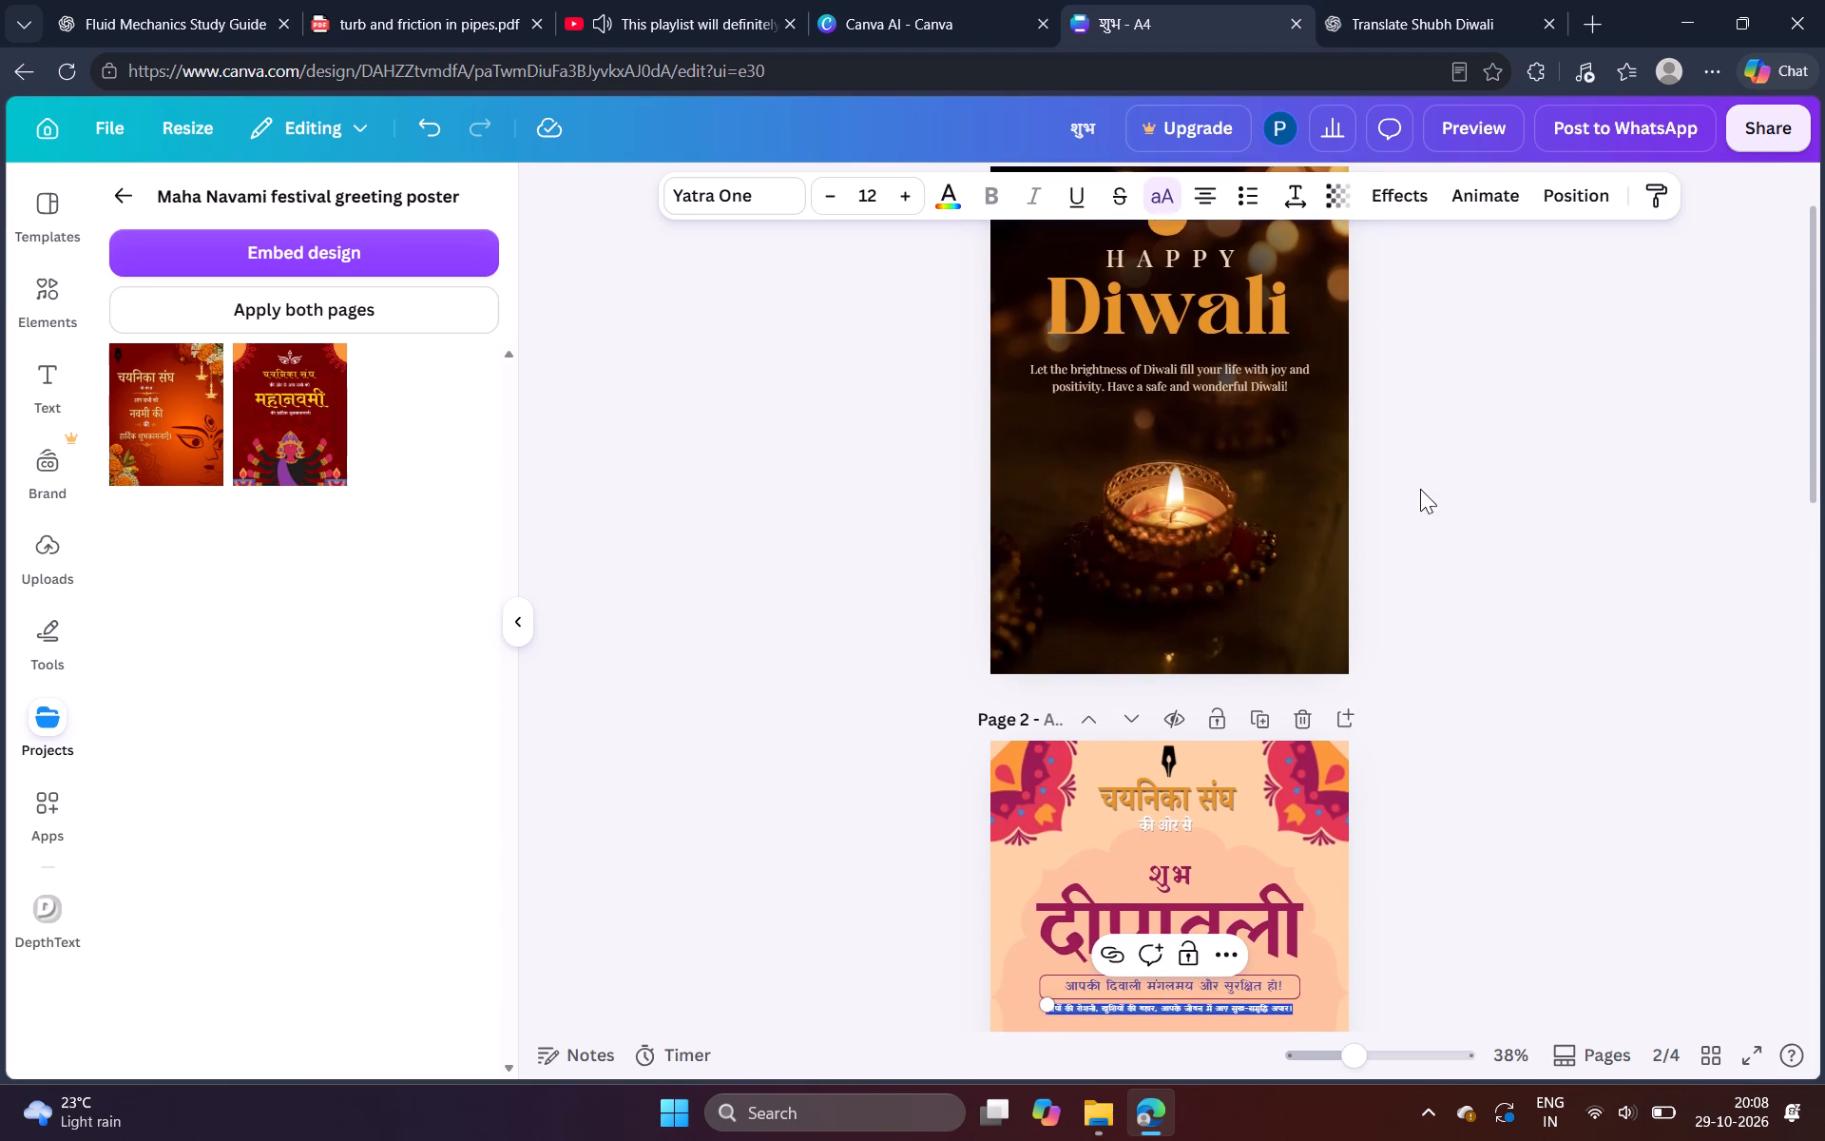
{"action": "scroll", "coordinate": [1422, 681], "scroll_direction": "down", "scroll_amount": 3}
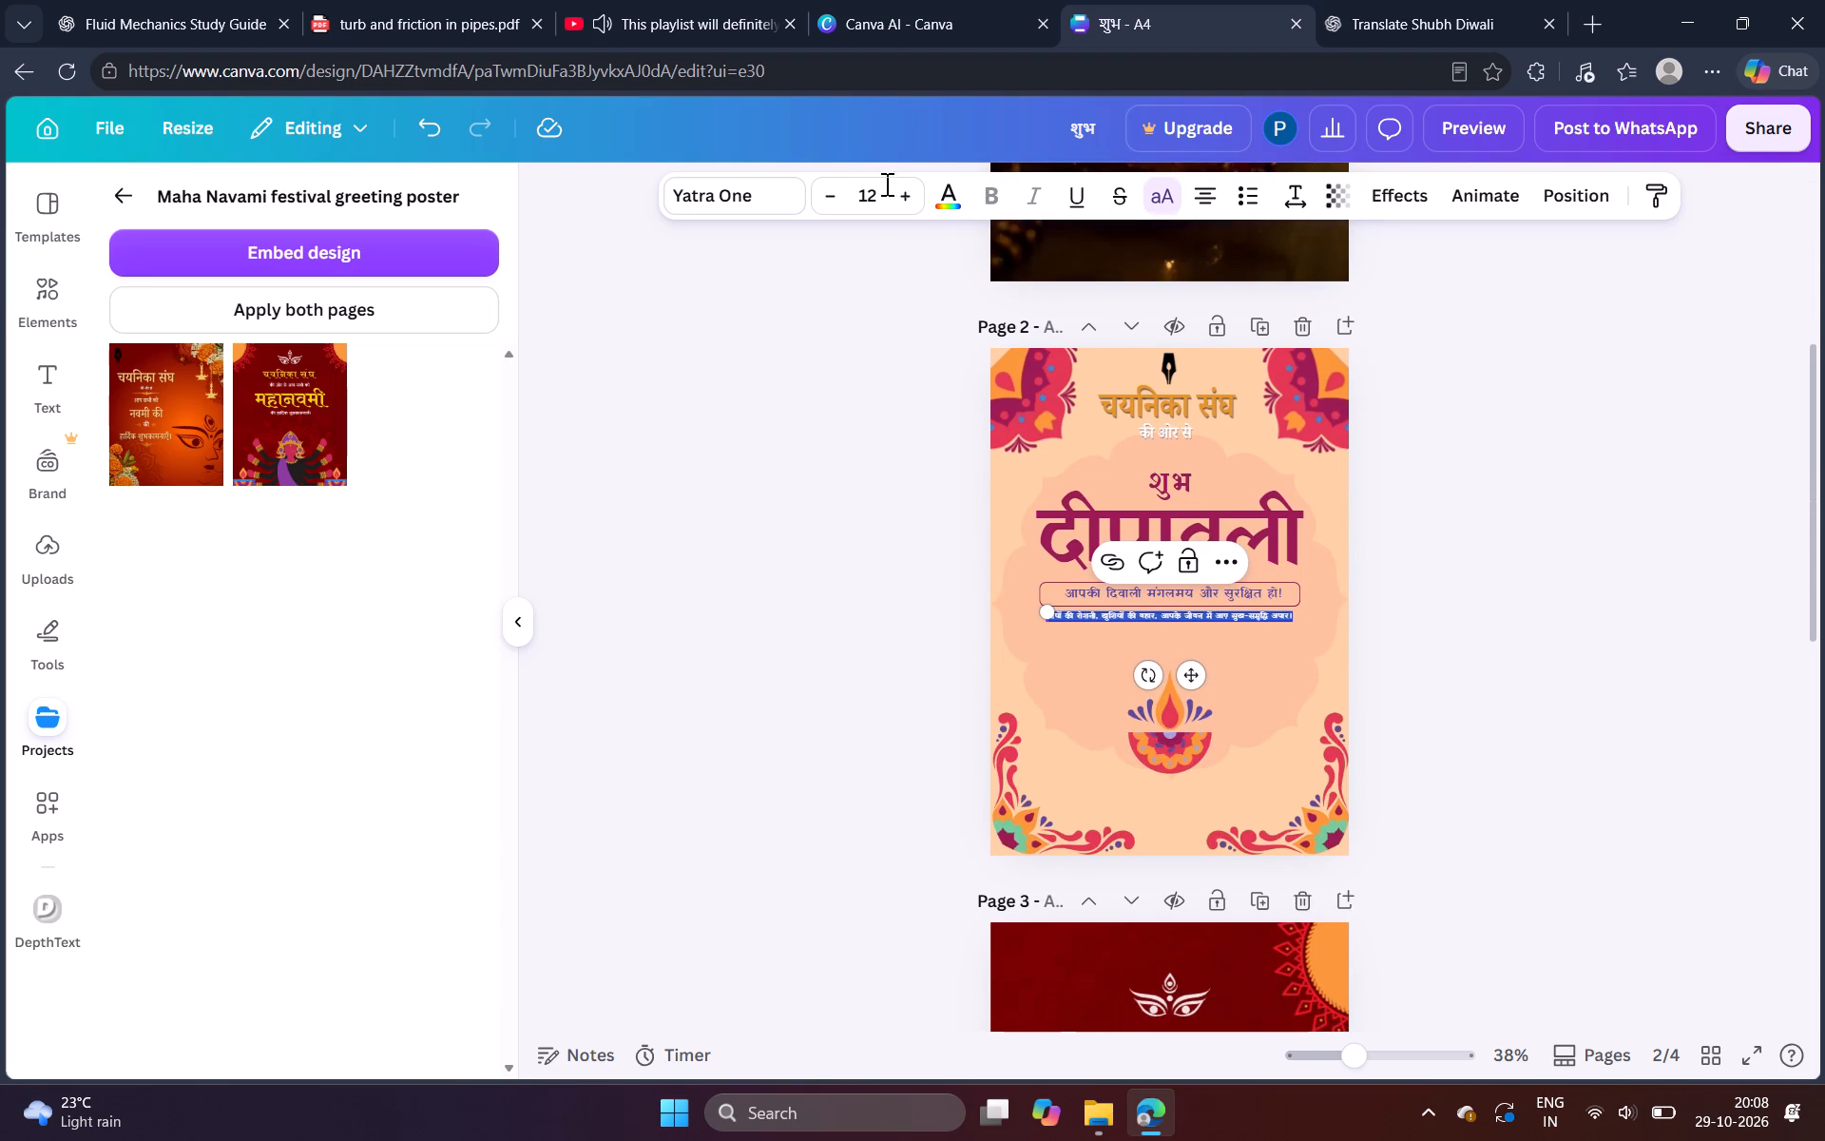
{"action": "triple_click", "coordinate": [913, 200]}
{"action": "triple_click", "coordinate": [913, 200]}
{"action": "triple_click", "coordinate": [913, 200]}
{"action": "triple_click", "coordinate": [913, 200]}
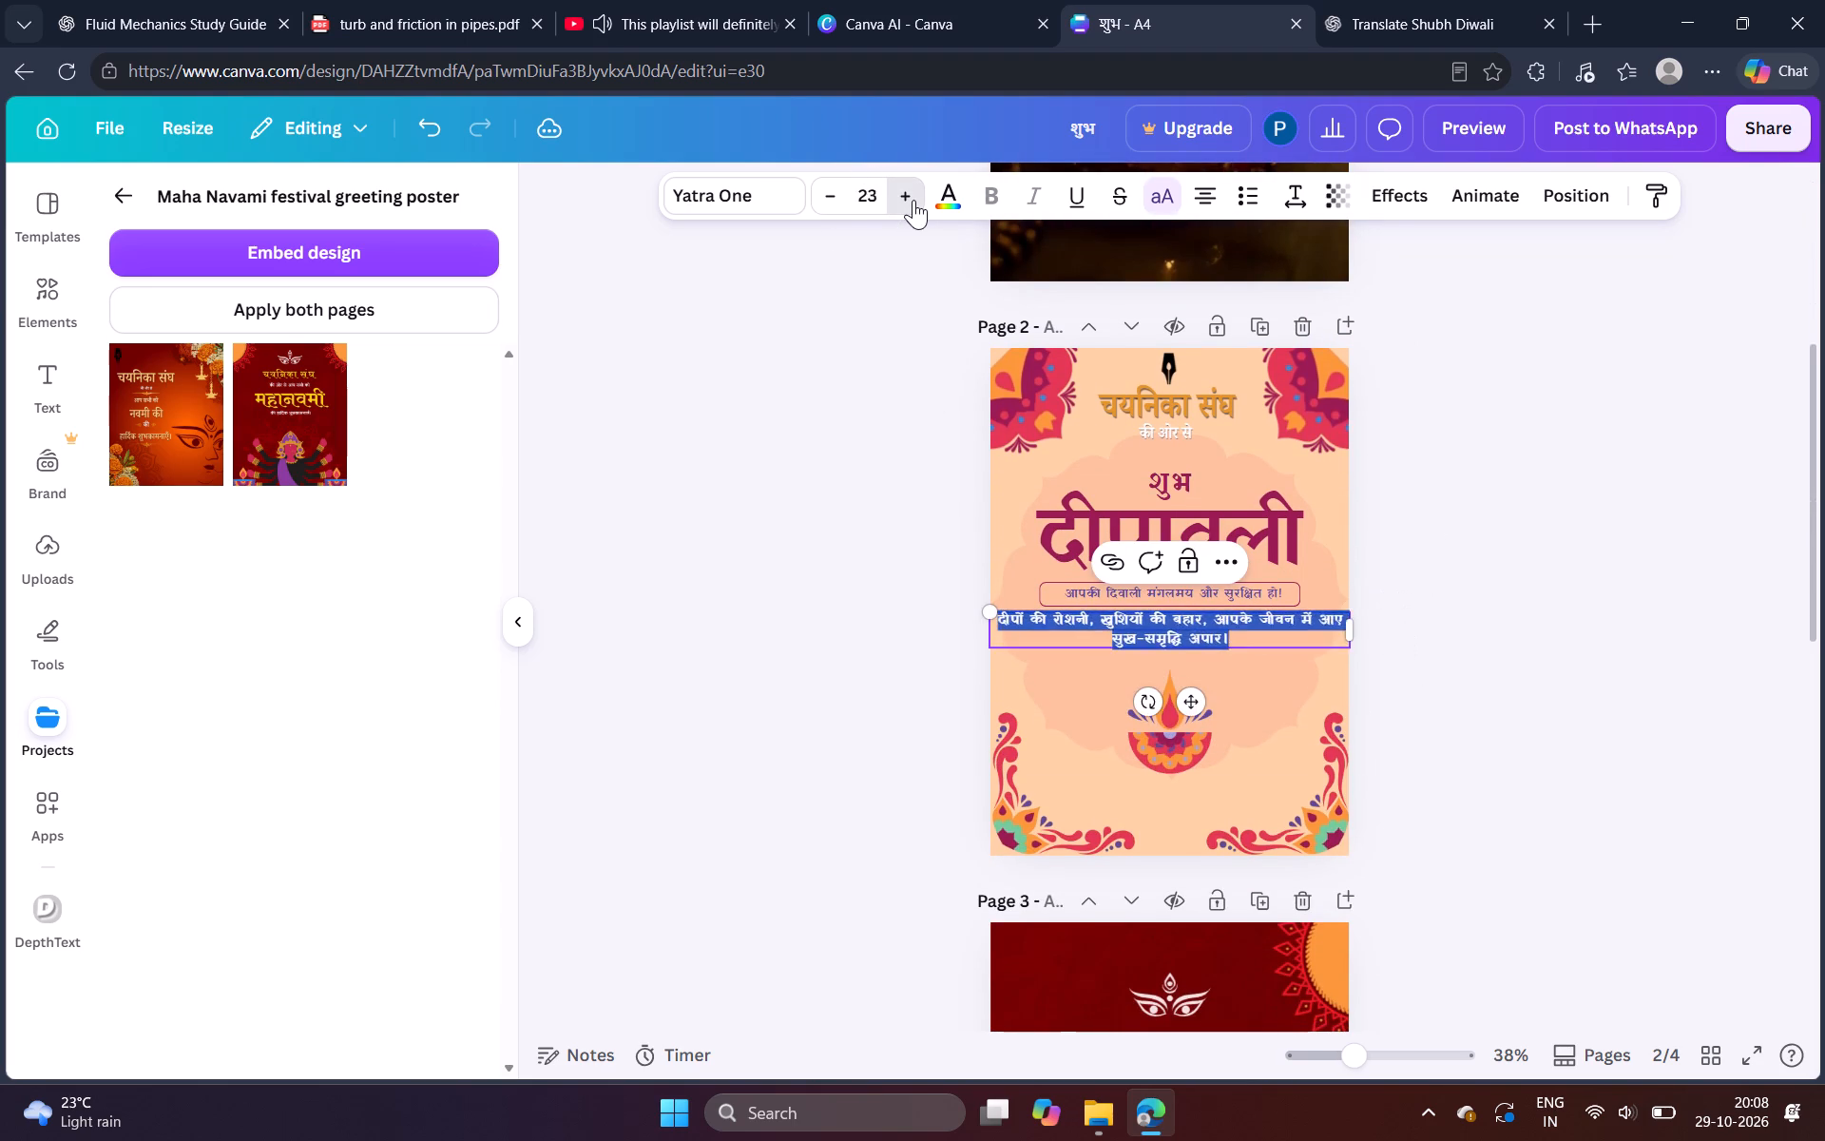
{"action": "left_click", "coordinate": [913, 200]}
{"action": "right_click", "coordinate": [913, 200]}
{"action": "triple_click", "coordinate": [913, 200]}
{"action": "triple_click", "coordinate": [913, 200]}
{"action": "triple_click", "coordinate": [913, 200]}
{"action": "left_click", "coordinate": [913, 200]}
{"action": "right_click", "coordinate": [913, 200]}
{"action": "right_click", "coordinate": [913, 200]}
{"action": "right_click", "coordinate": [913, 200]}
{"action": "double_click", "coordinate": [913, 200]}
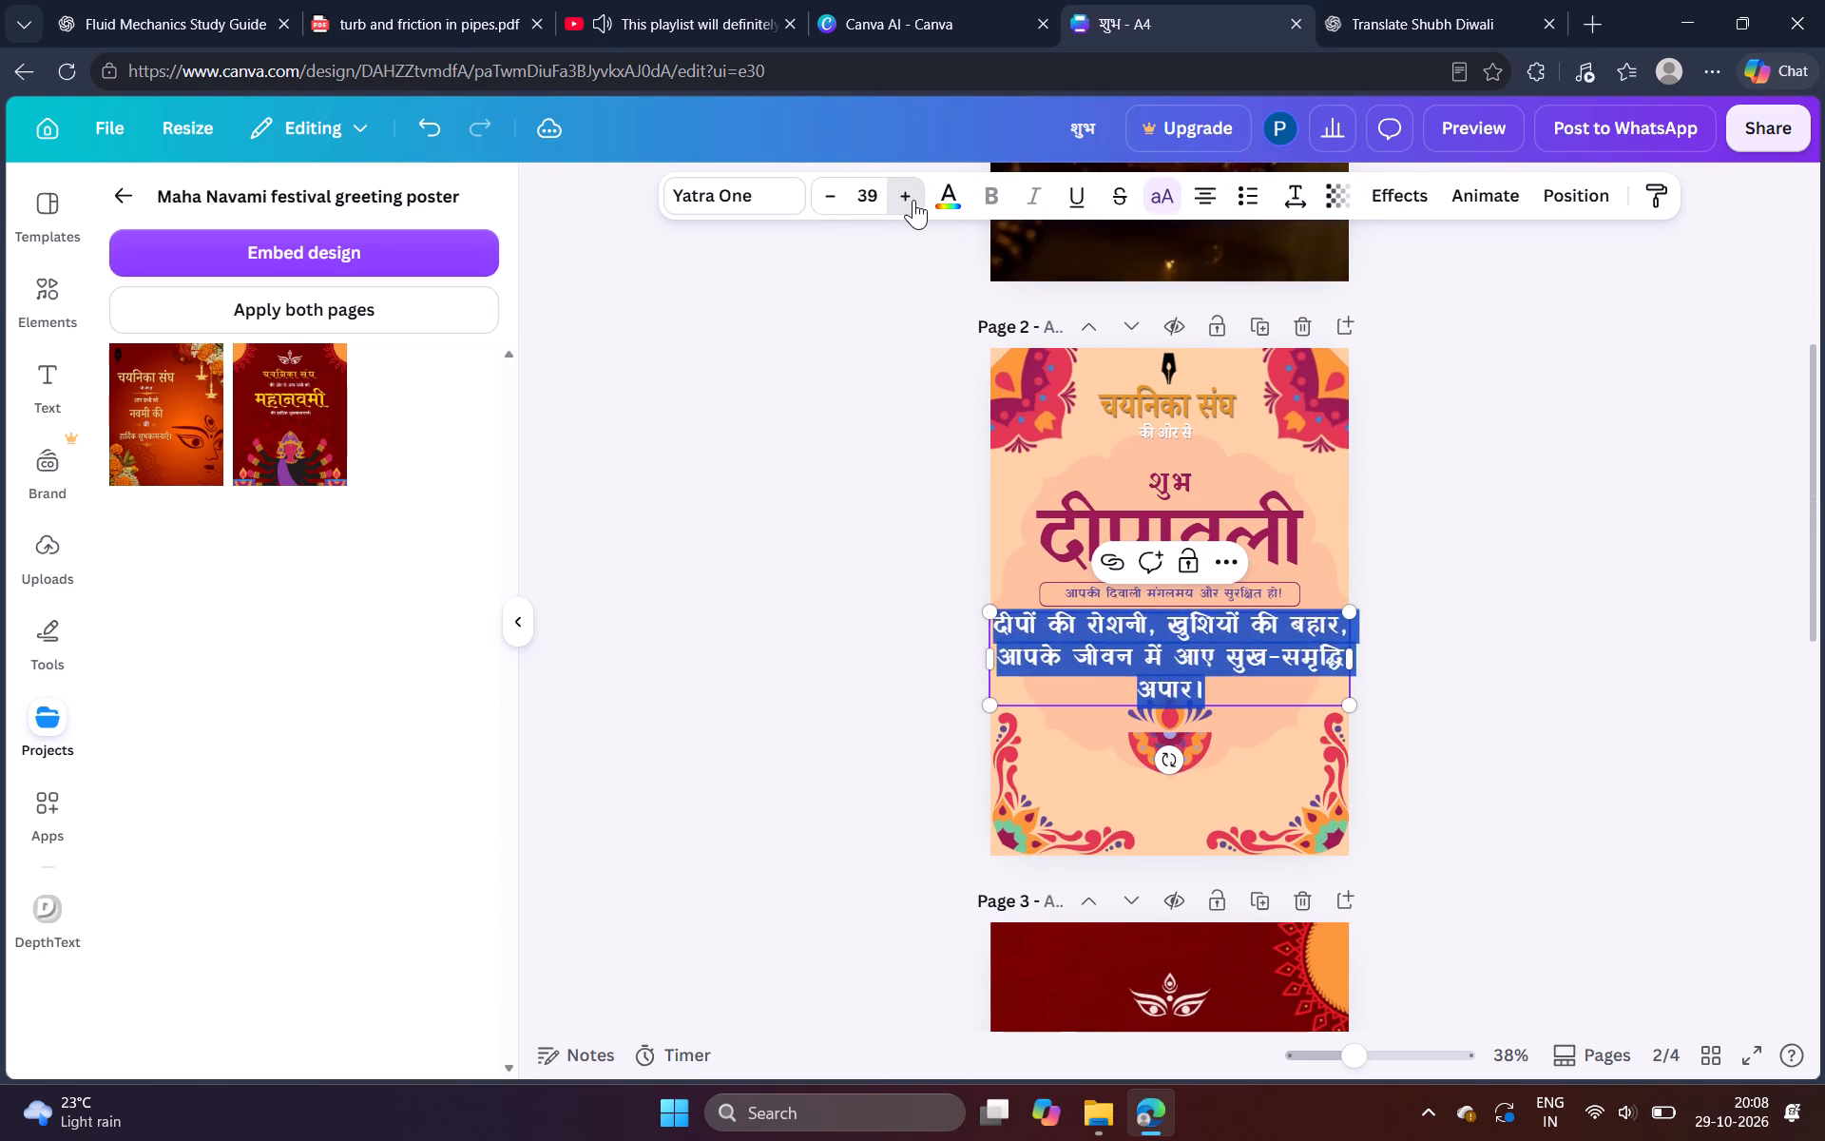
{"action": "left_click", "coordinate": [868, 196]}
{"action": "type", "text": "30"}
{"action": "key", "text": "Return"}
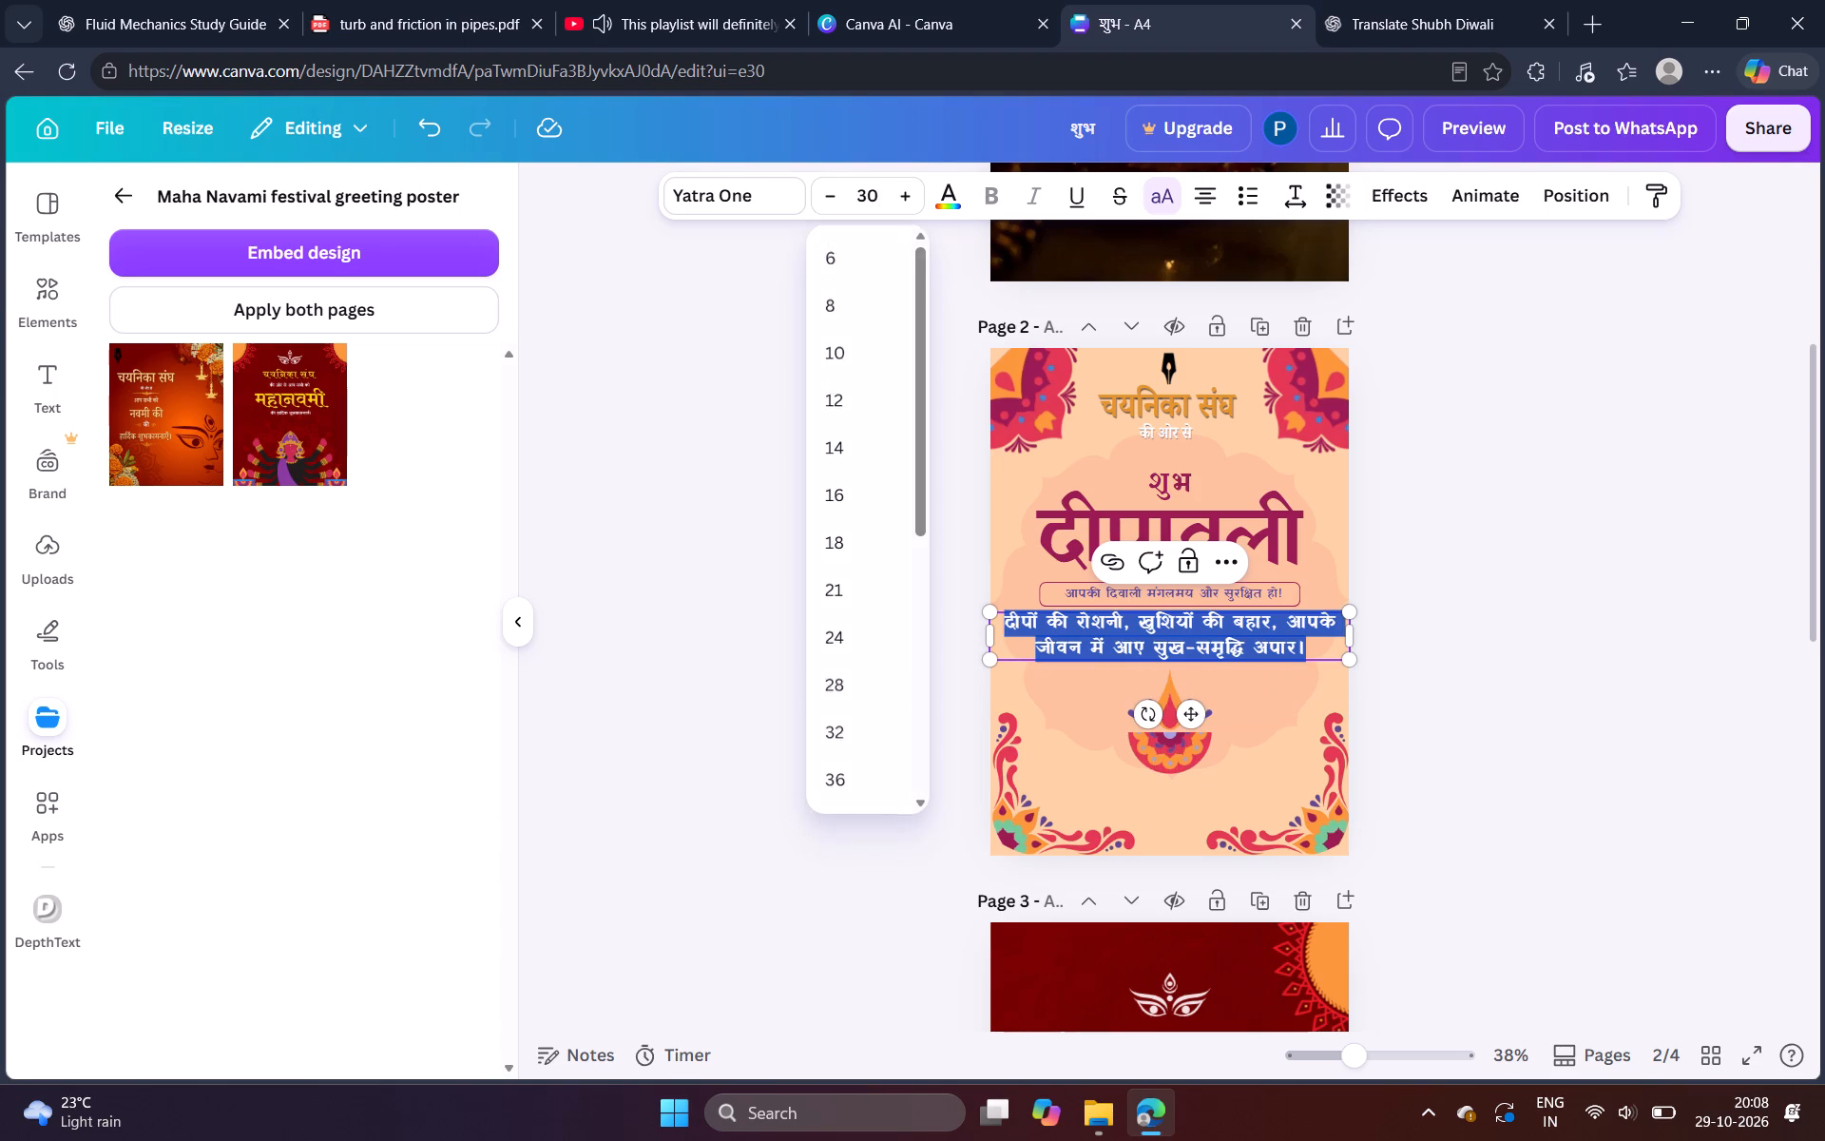
Set the pasted Hindi wish's font size to 25.
{"action": "left_click", "coordinate": [866, 196]}
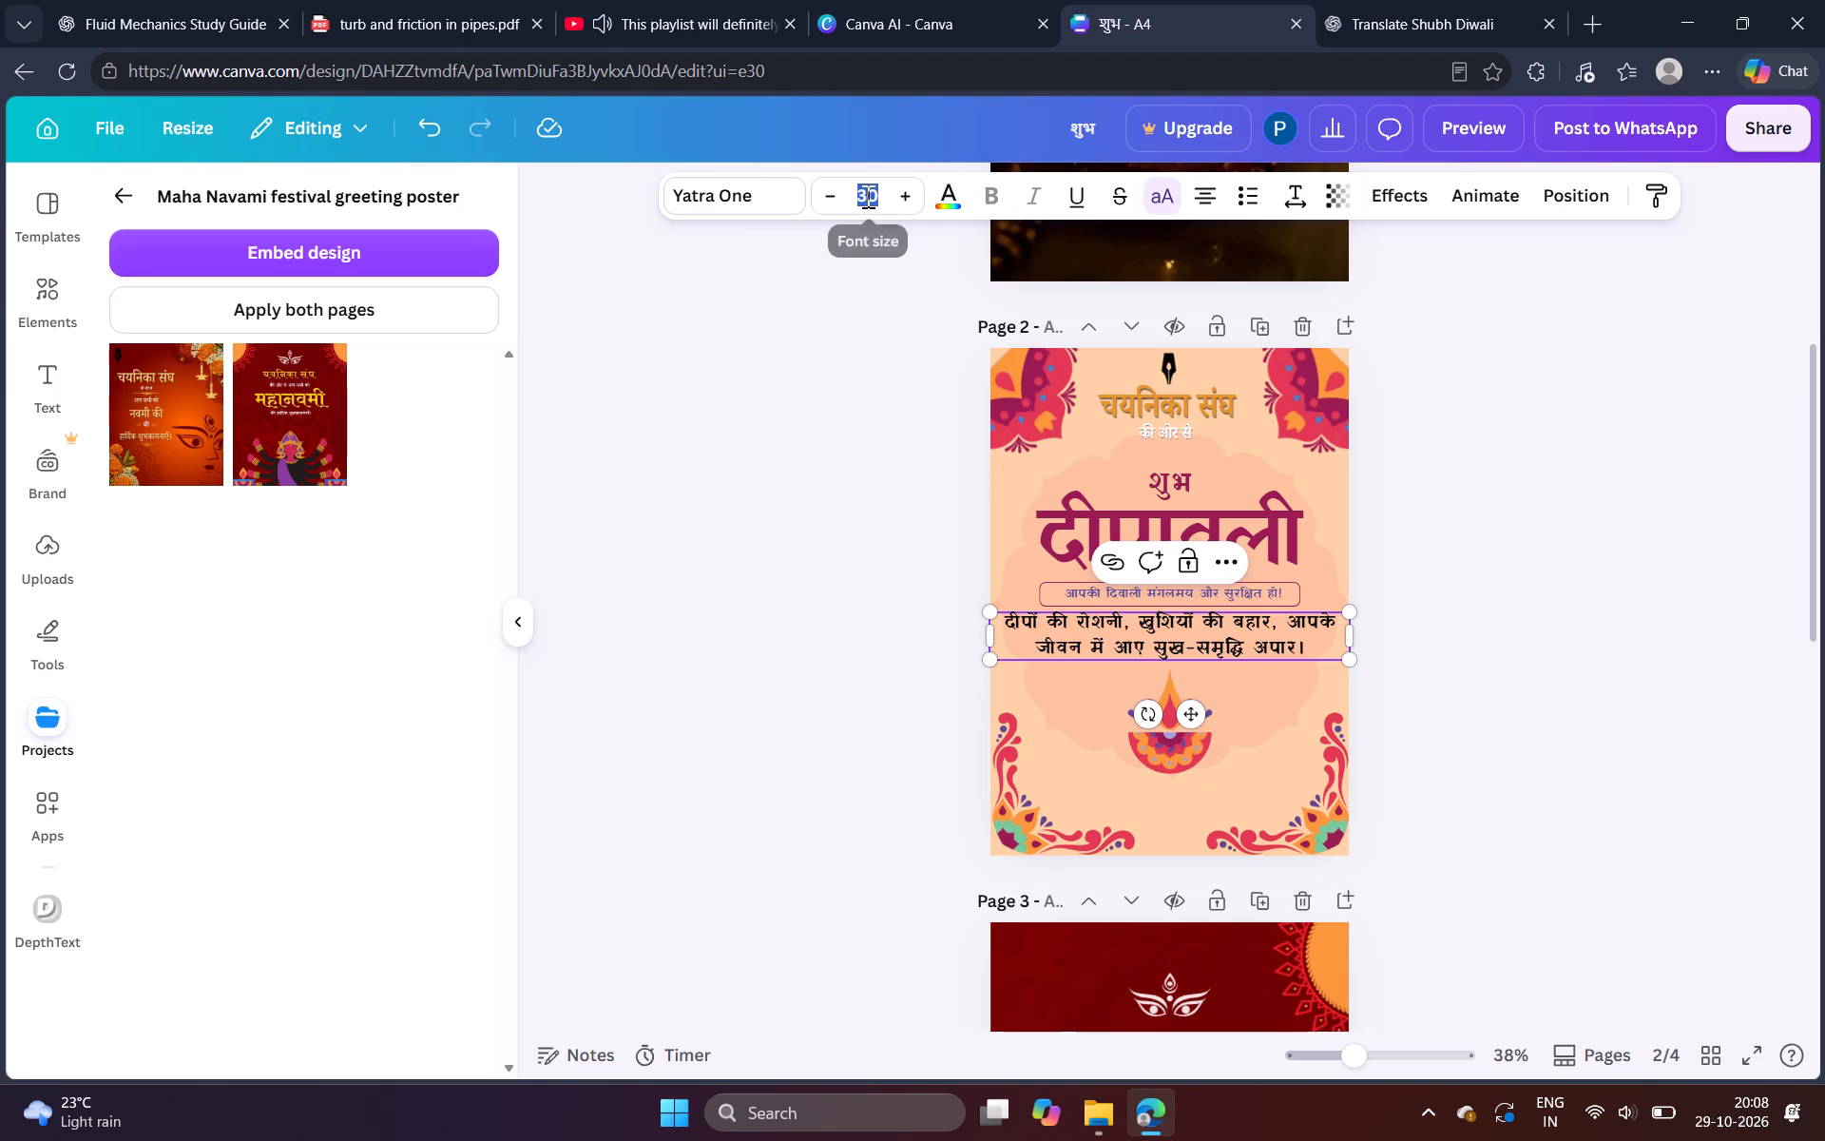
{"action": "type", "text": "25'"}
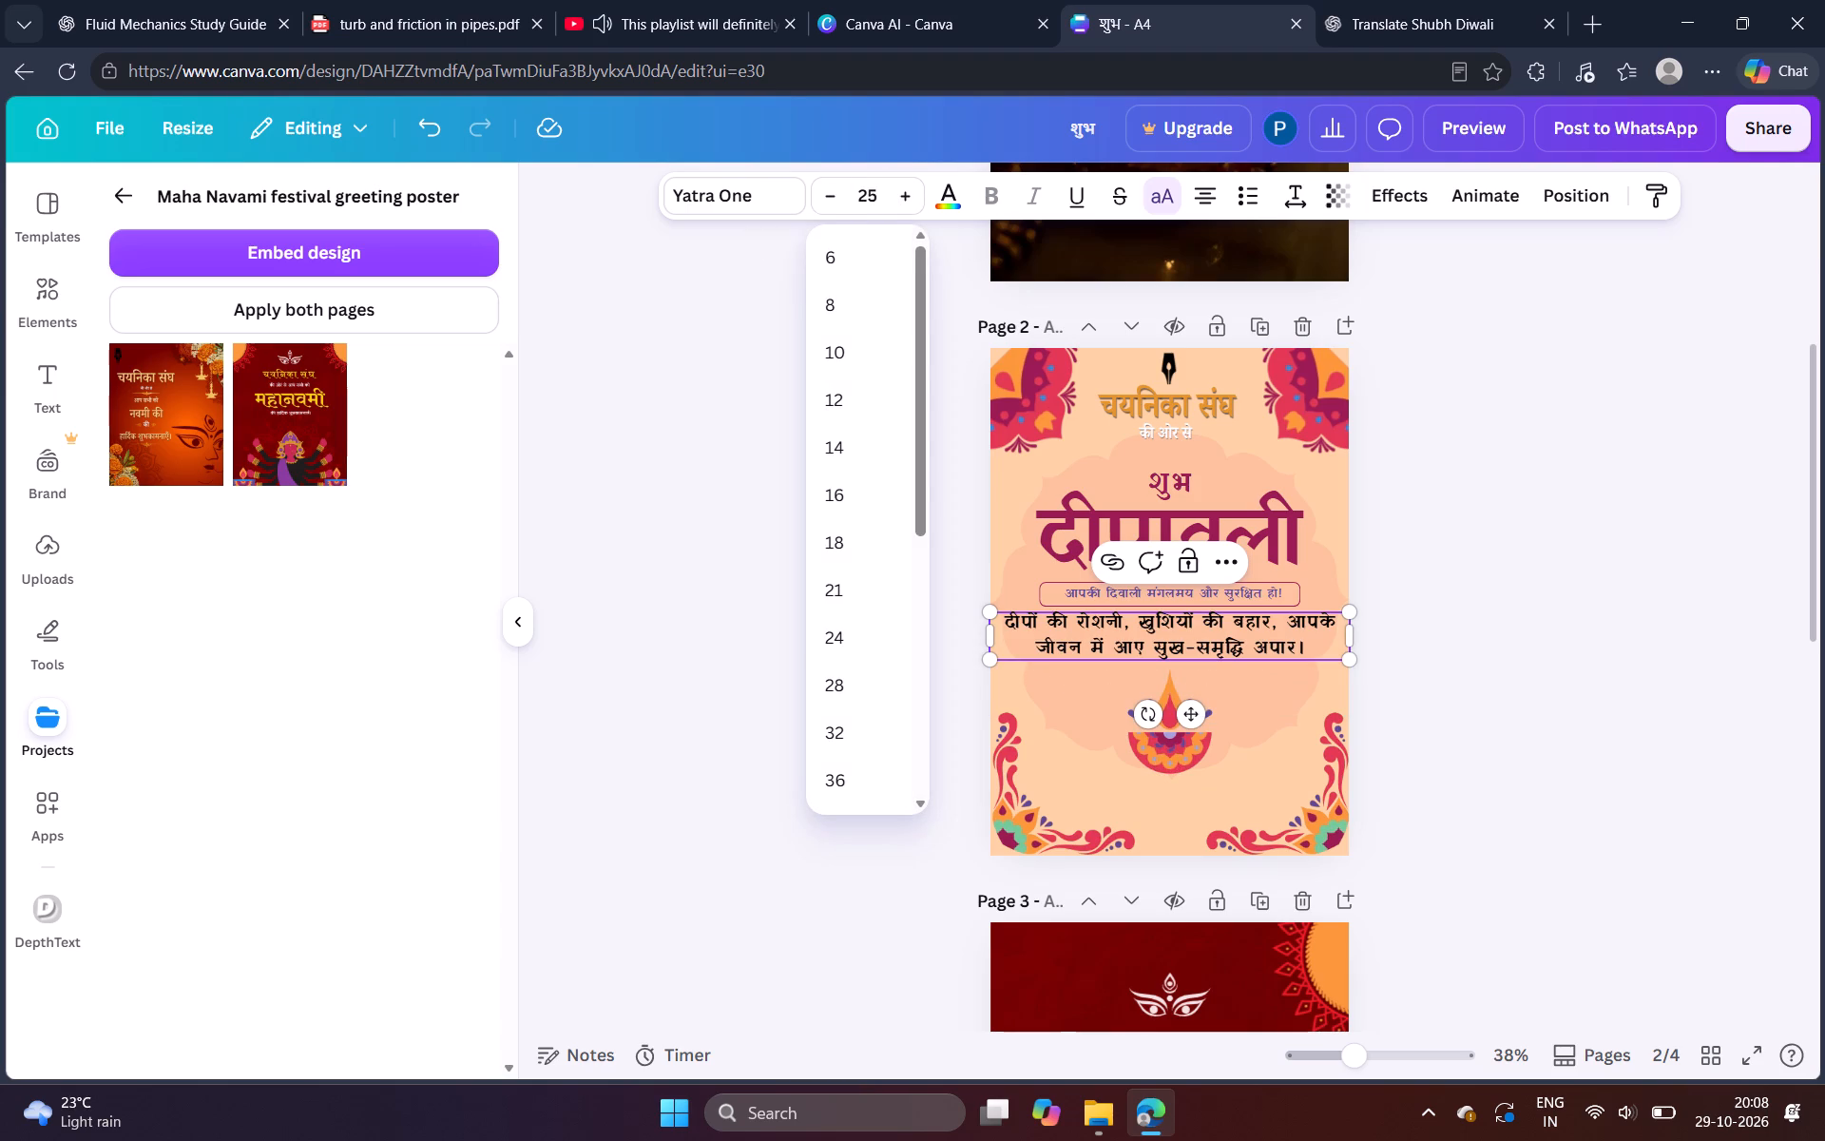
{"action": "left_click", "coordinate": [1314, 658]}
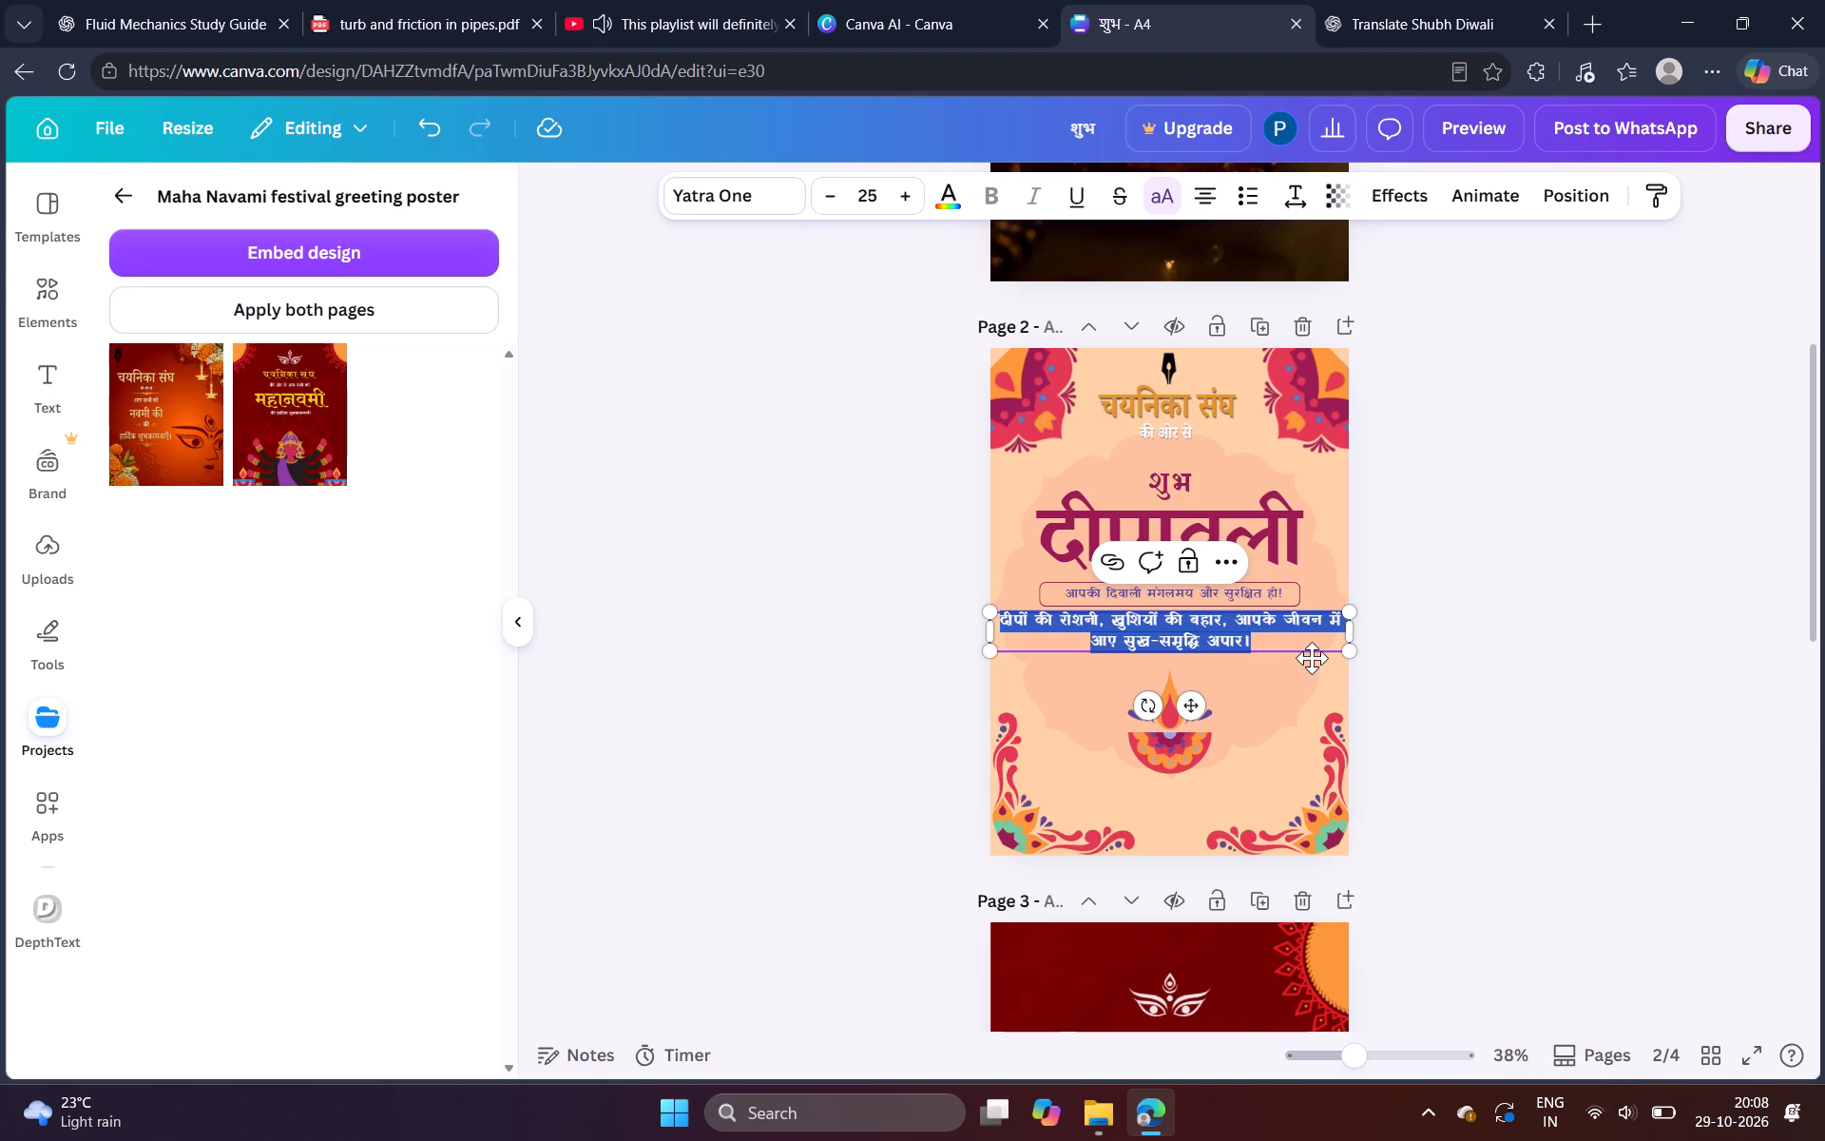
{"action": "key", "text": "ctrl+a"}
Narrow the Hindi wish's text box on page 2 to three lines and centre it below the framed caption.
{"action": "left_click_drag", "start_coordinate": [1355, 635], "coordinate": [1290, 628]}
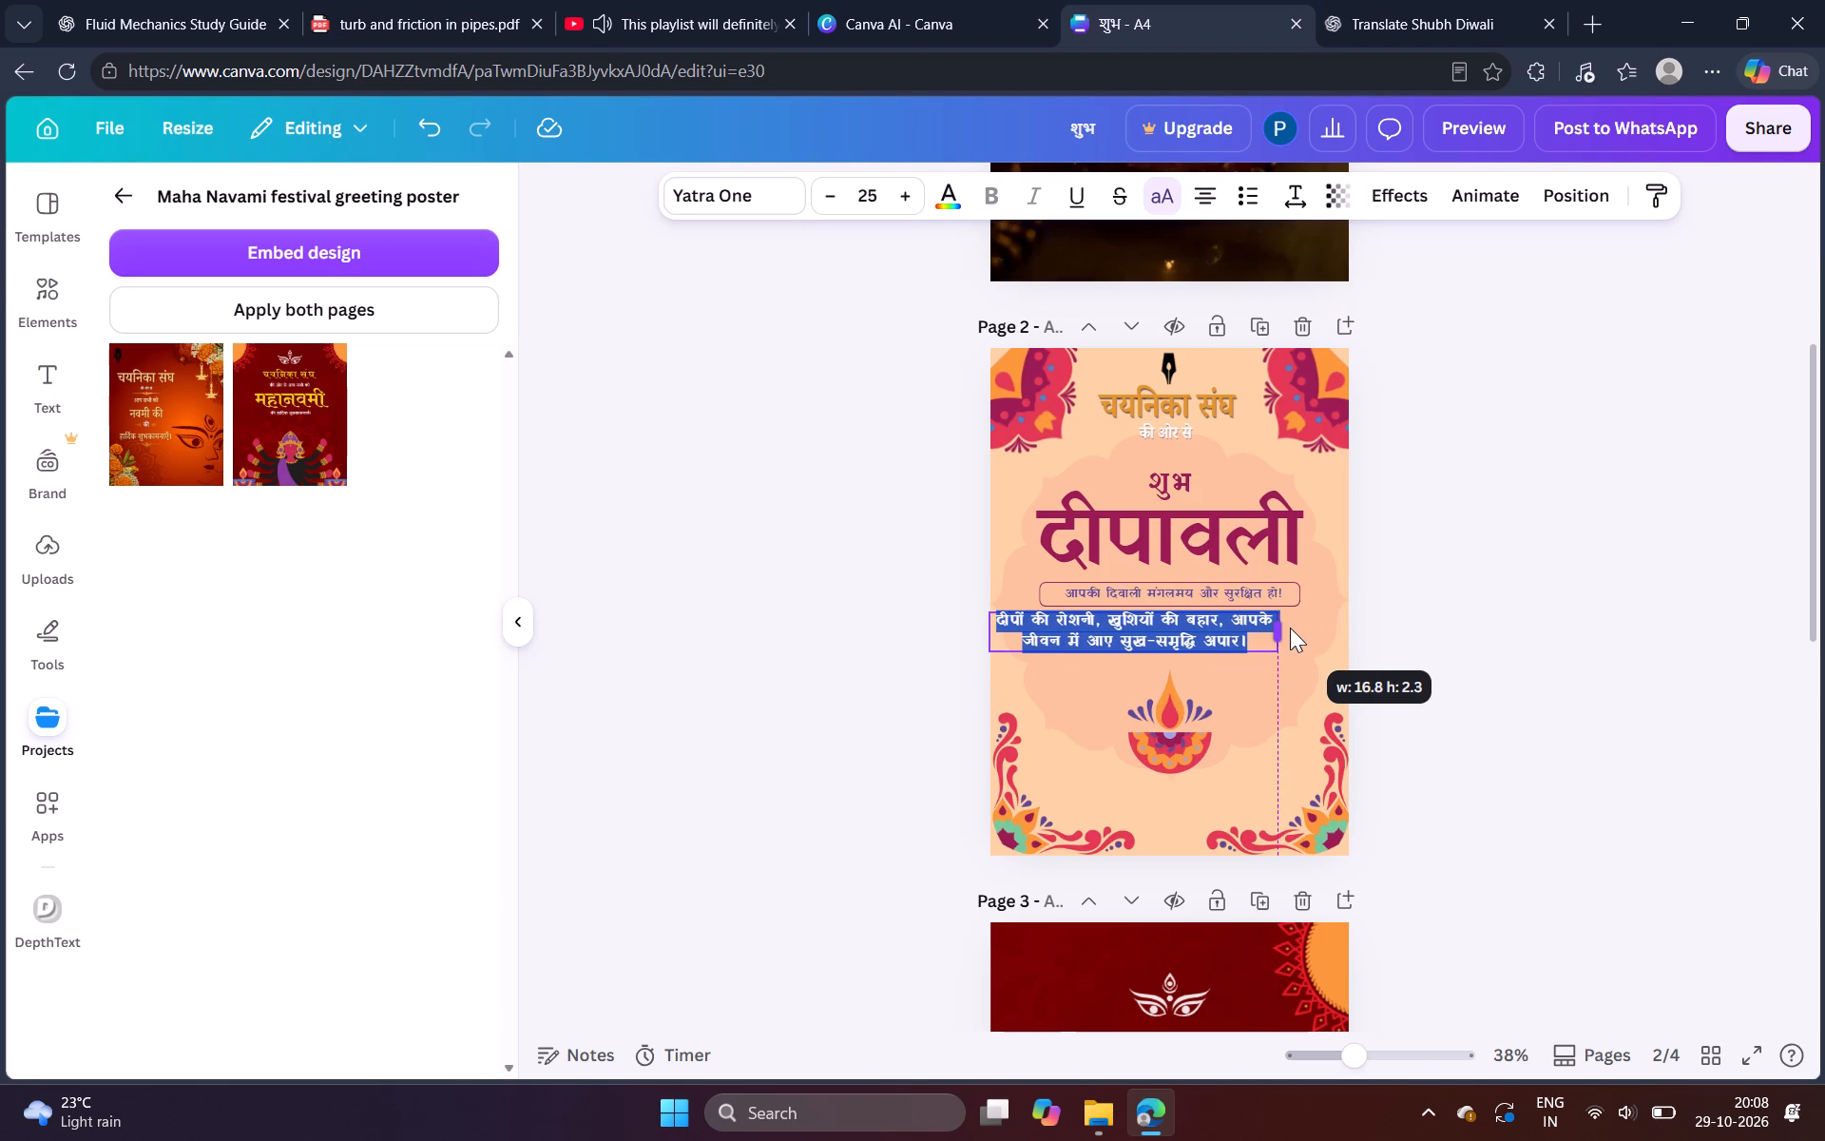
{"action": "left_click_drag", "start_coordinate": [1290, 628], "coordinate": [1277, 628]}
{"action": "left_click_drag", "start_coordinate": [1280, 631], "coordinate": [1251, 629]}
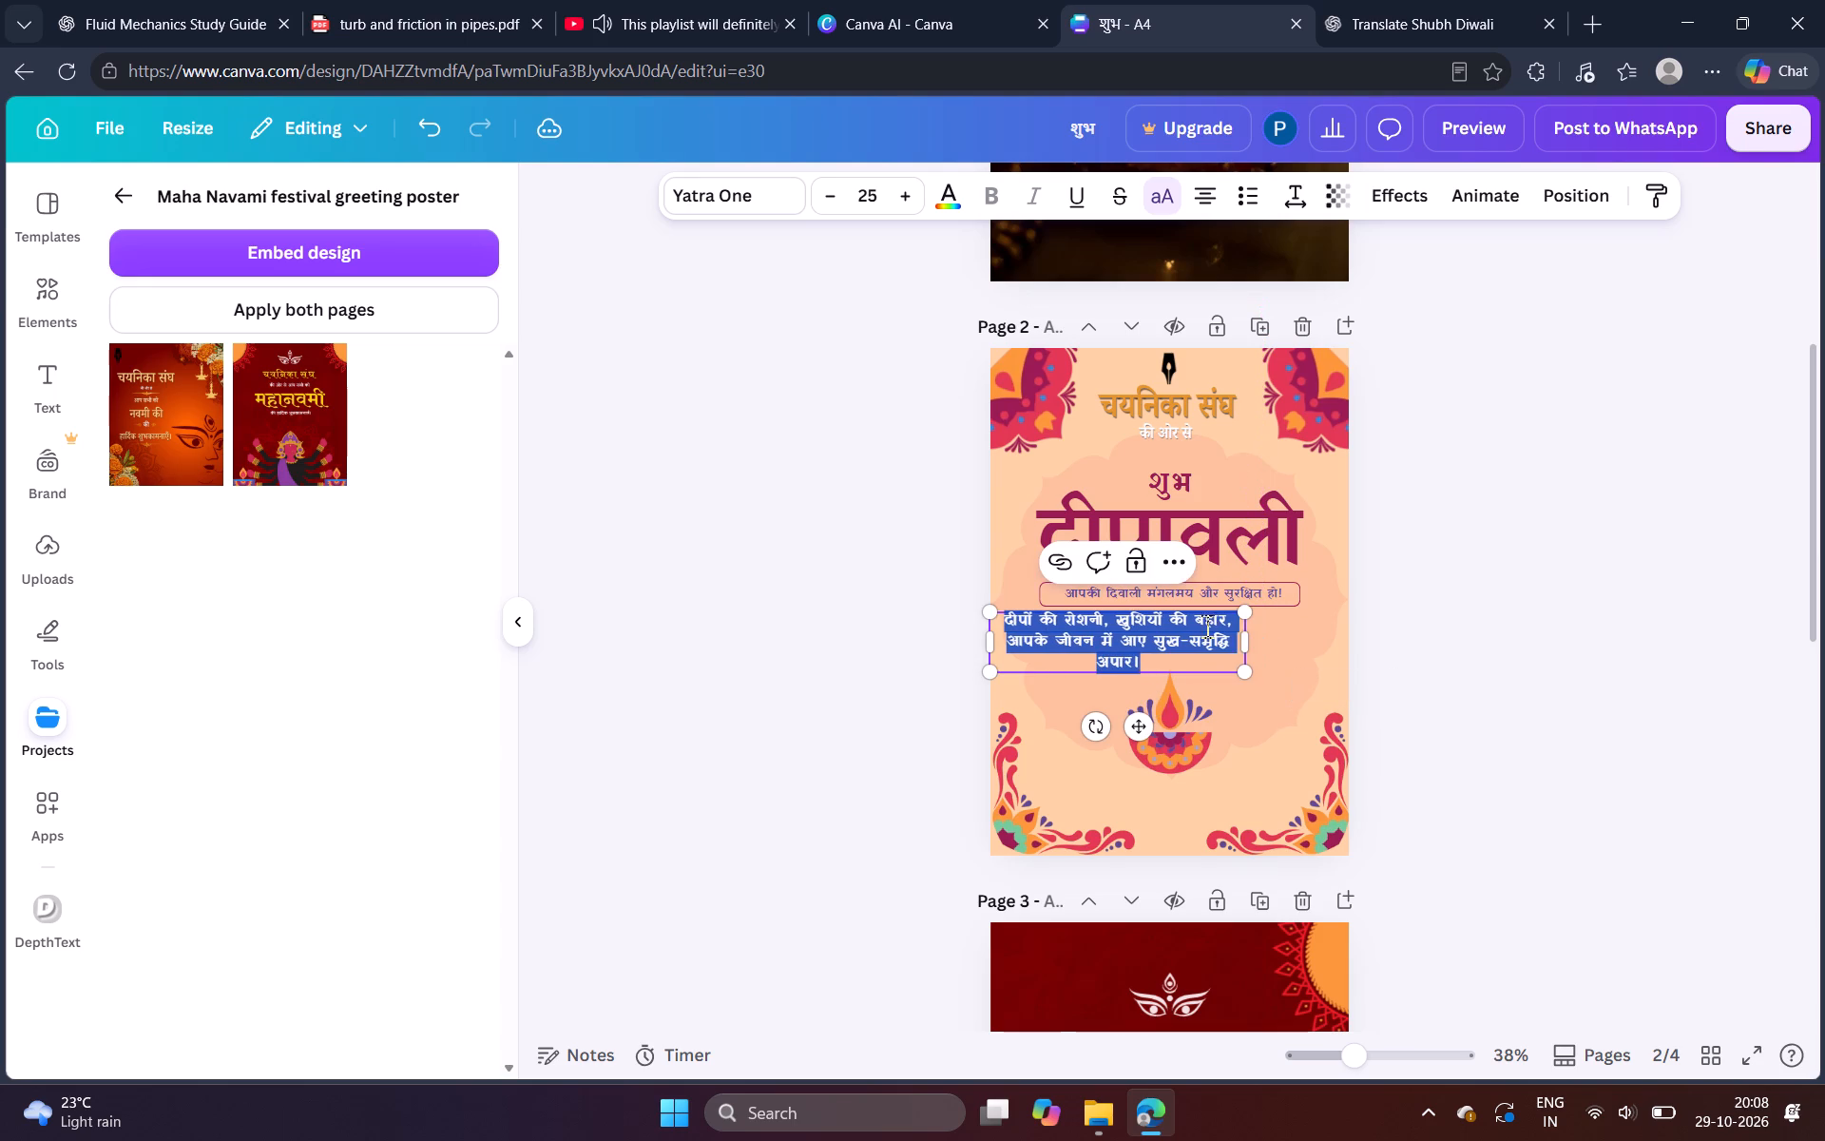
{"action": "left_click", "coordinate": [1204, 624]}
{"action": "left_click", "coordinate": [1687, 632]}
{"action": "left_click_drag", "start_coordinate": [1098, 668], "coordinate": [1150, 677]}
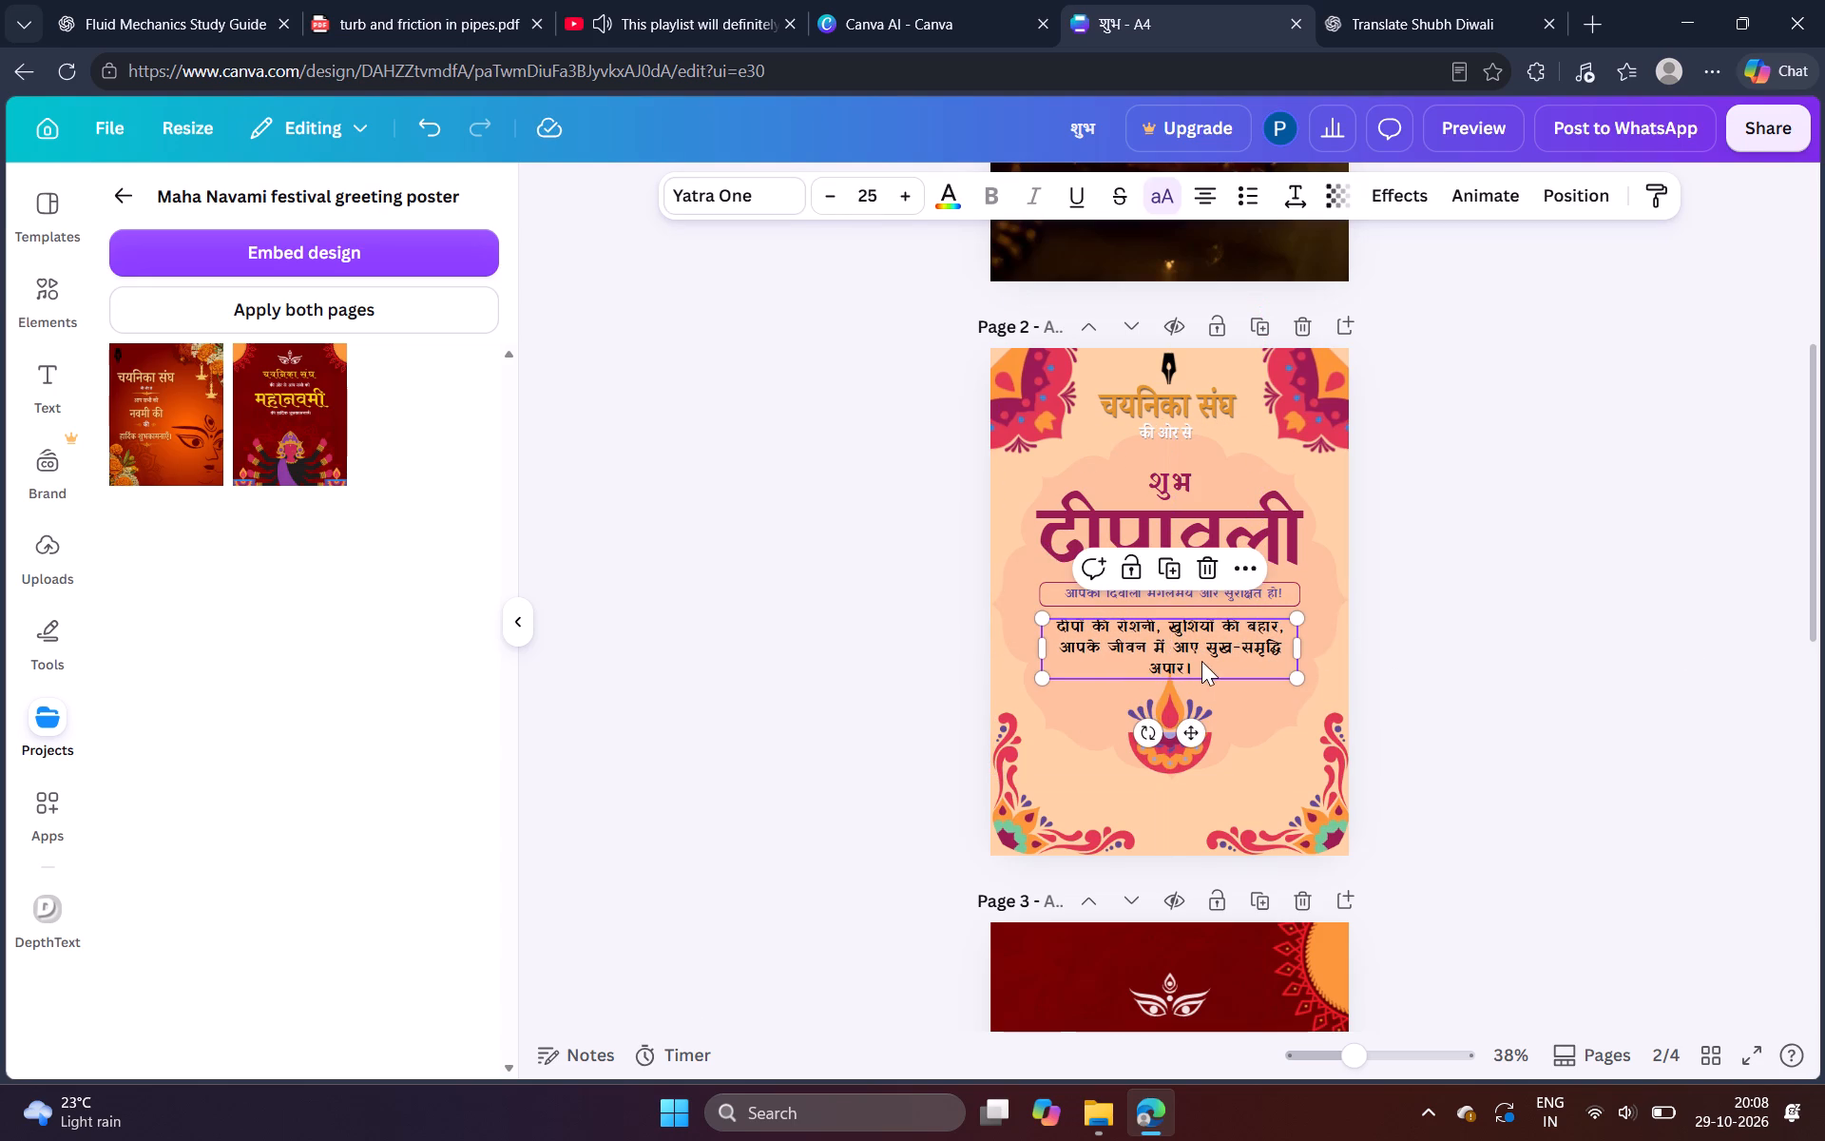
Reduce the Hindi wish's font size on page 2 to 20.
{"action": "triple_click", "coordinate": [1203, 661]}
{"action": "left_click", "coordinate": [1203, 661]}
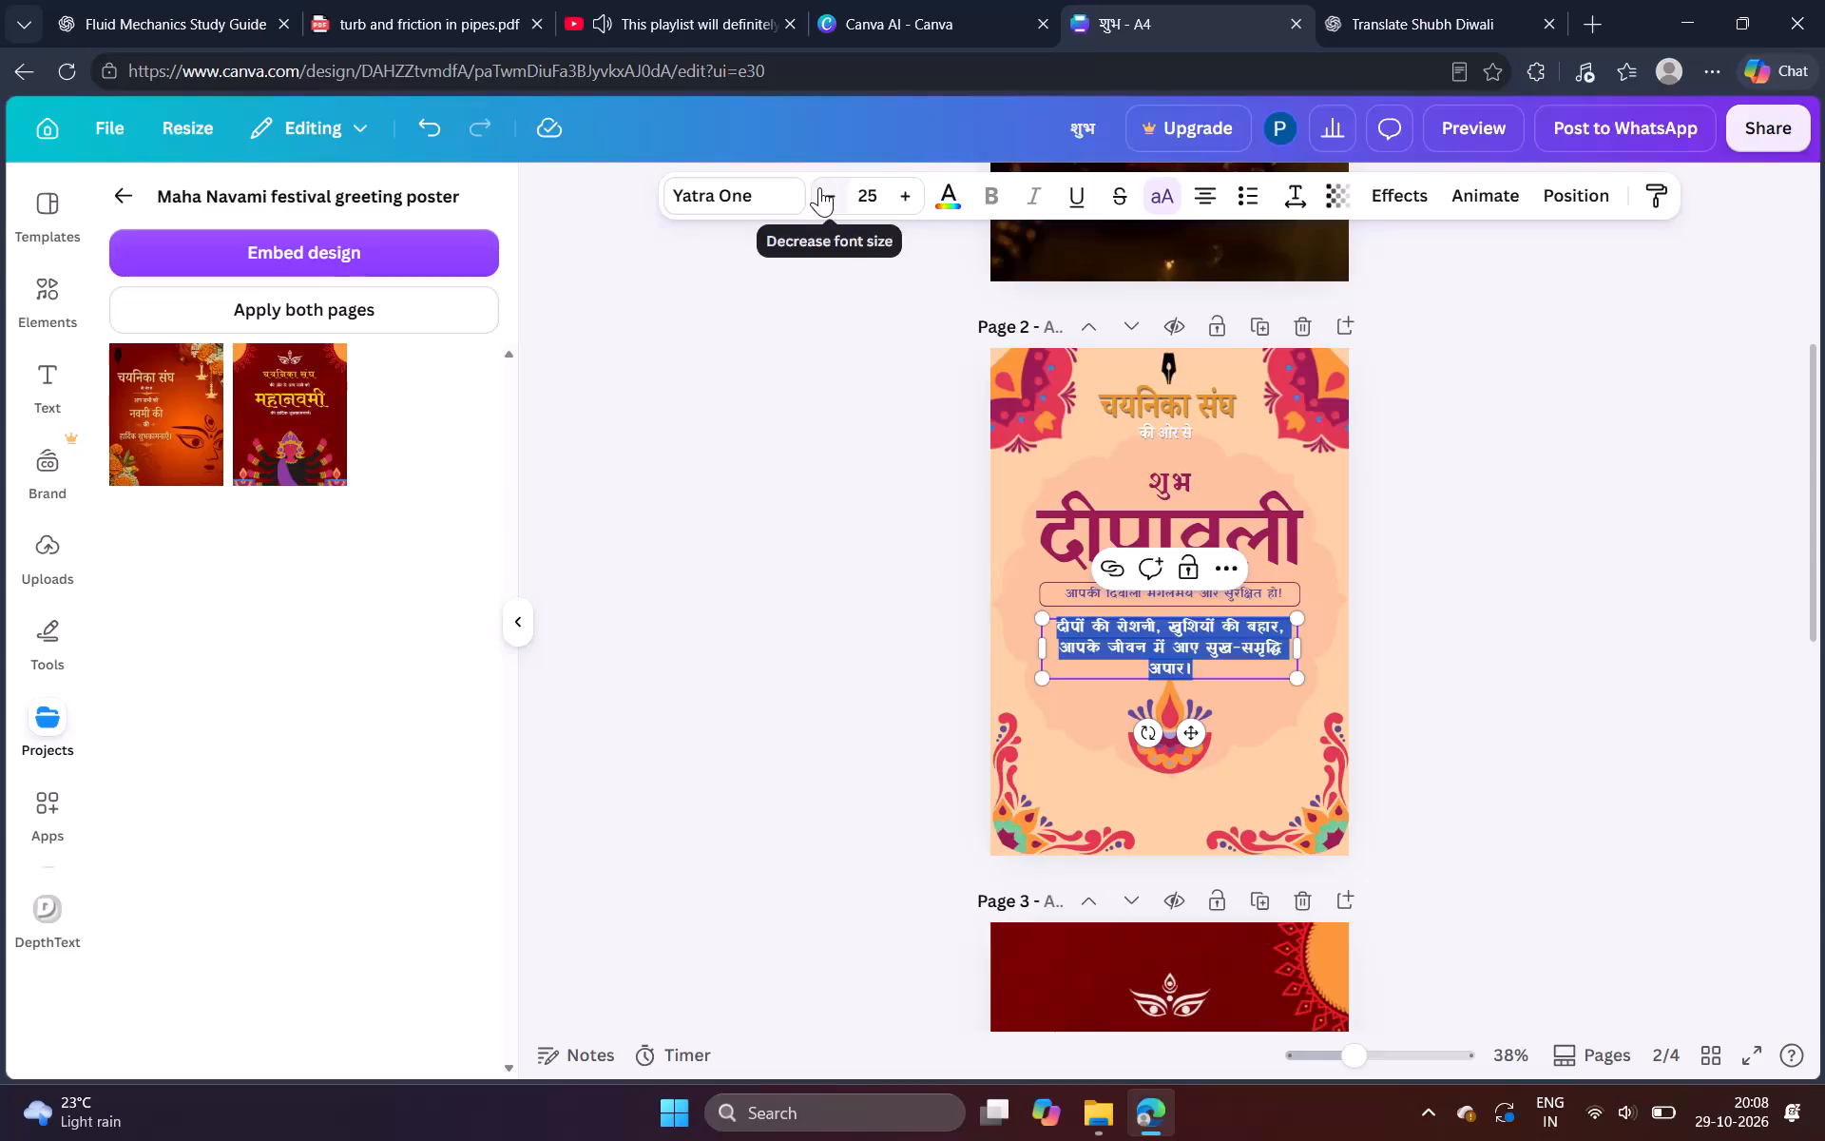
{"action": "triple_click", "coordinate": [819, 187]}
{"action": "left_click", "coordinate": [819, 187]}
{"action": "left_click", "coordinate": [819, 187]}
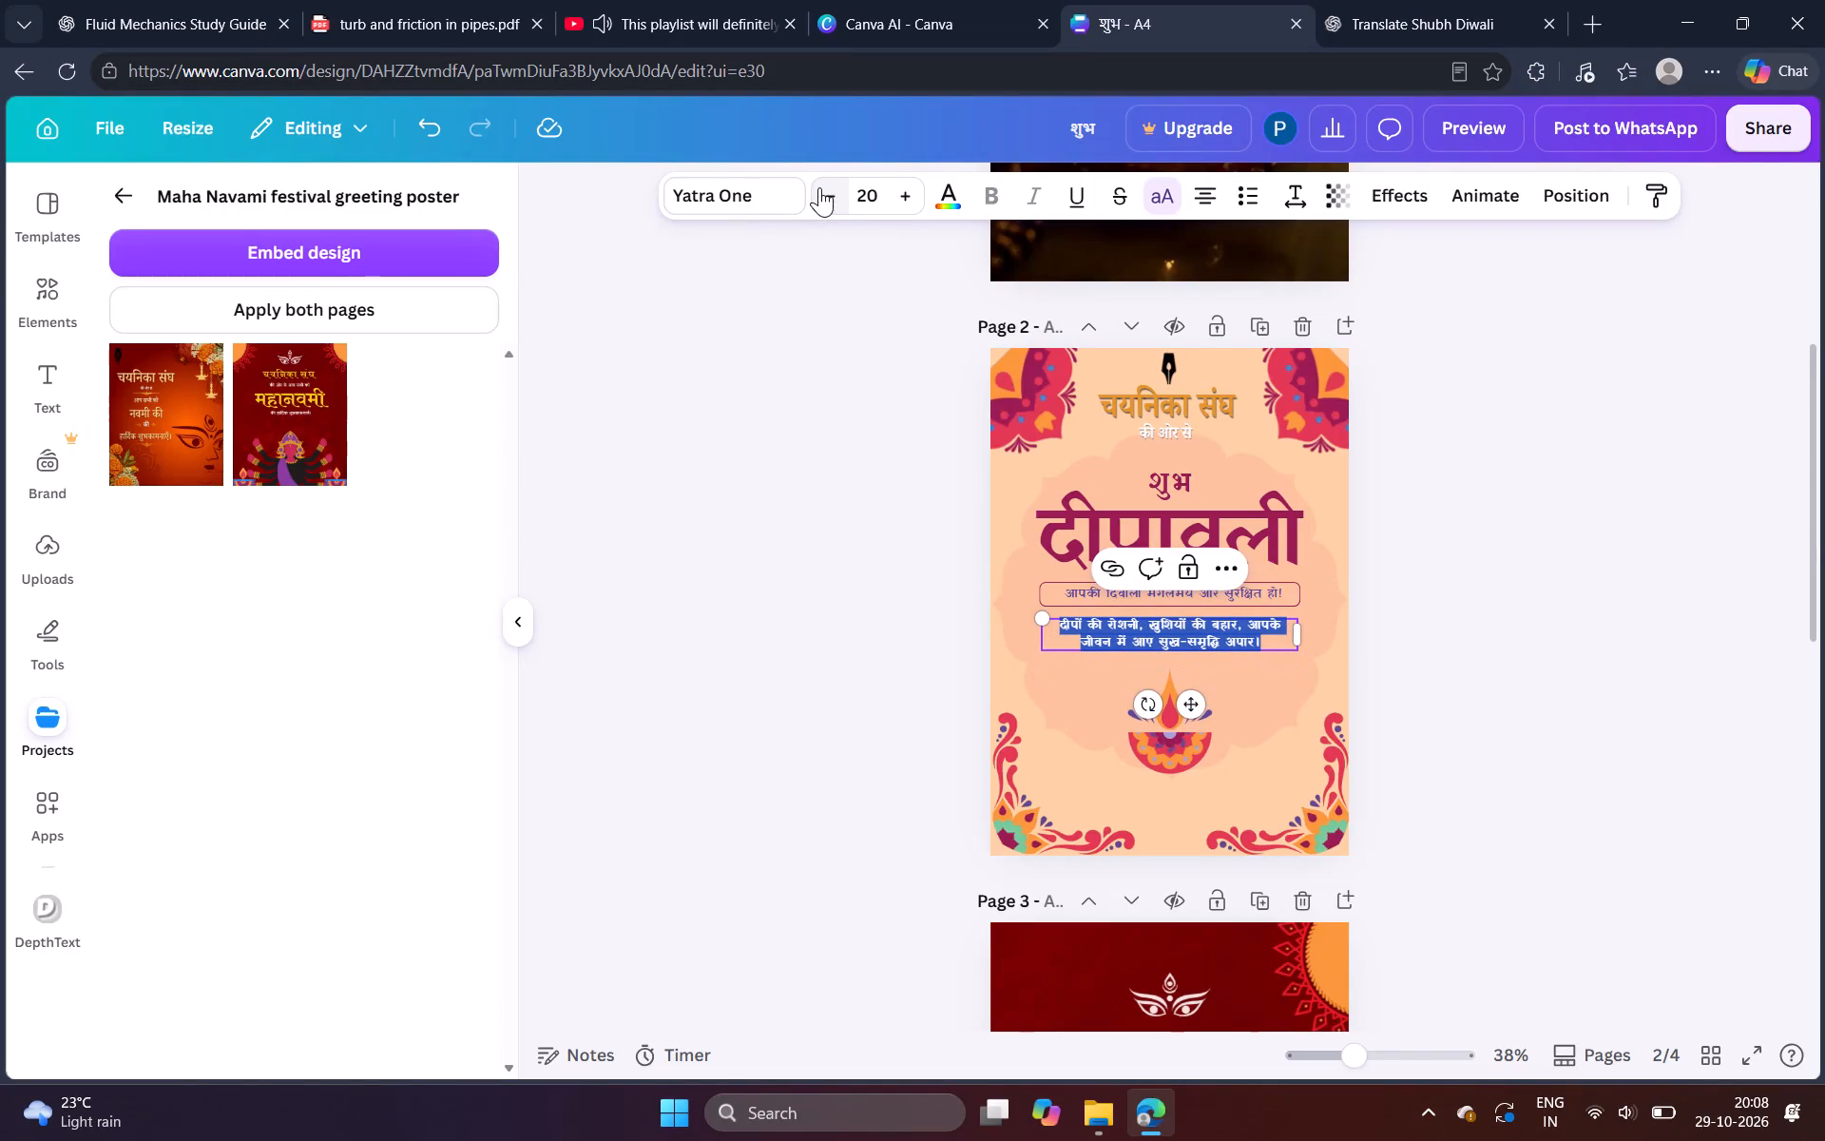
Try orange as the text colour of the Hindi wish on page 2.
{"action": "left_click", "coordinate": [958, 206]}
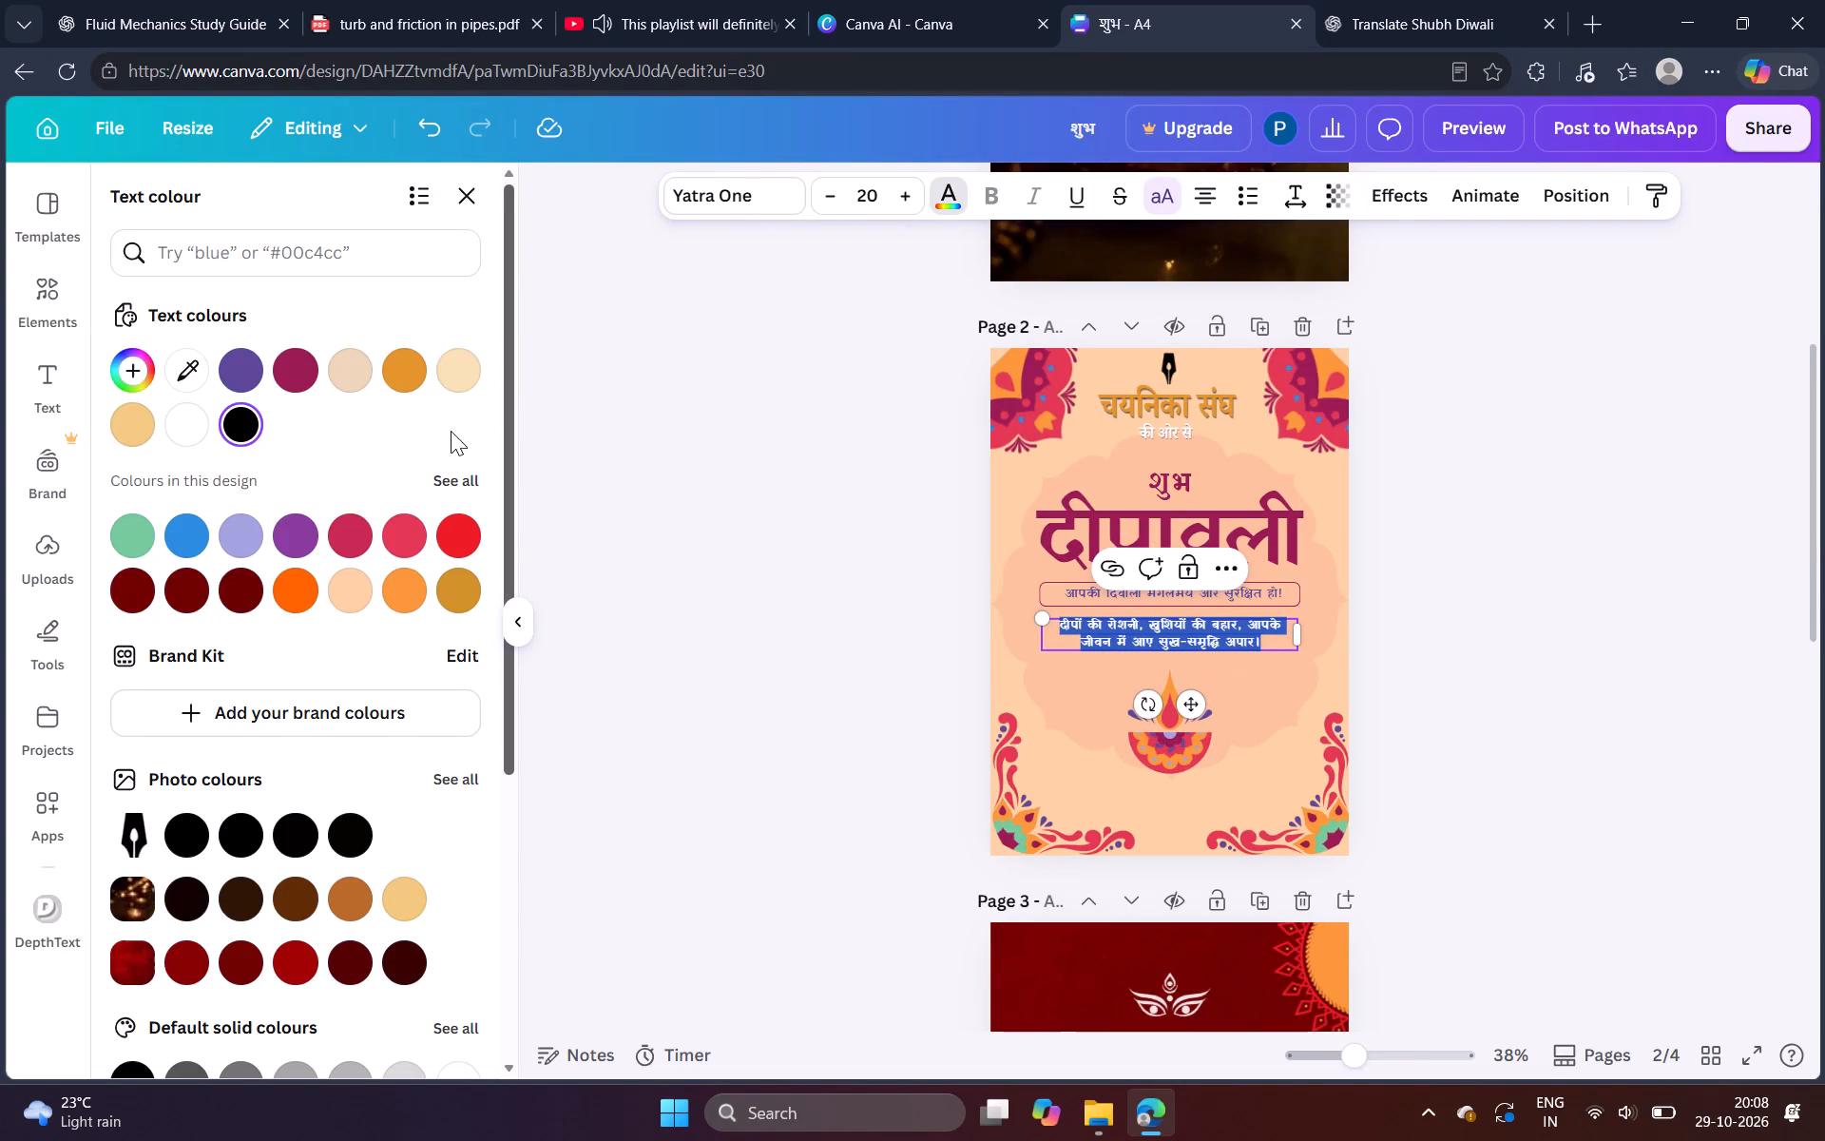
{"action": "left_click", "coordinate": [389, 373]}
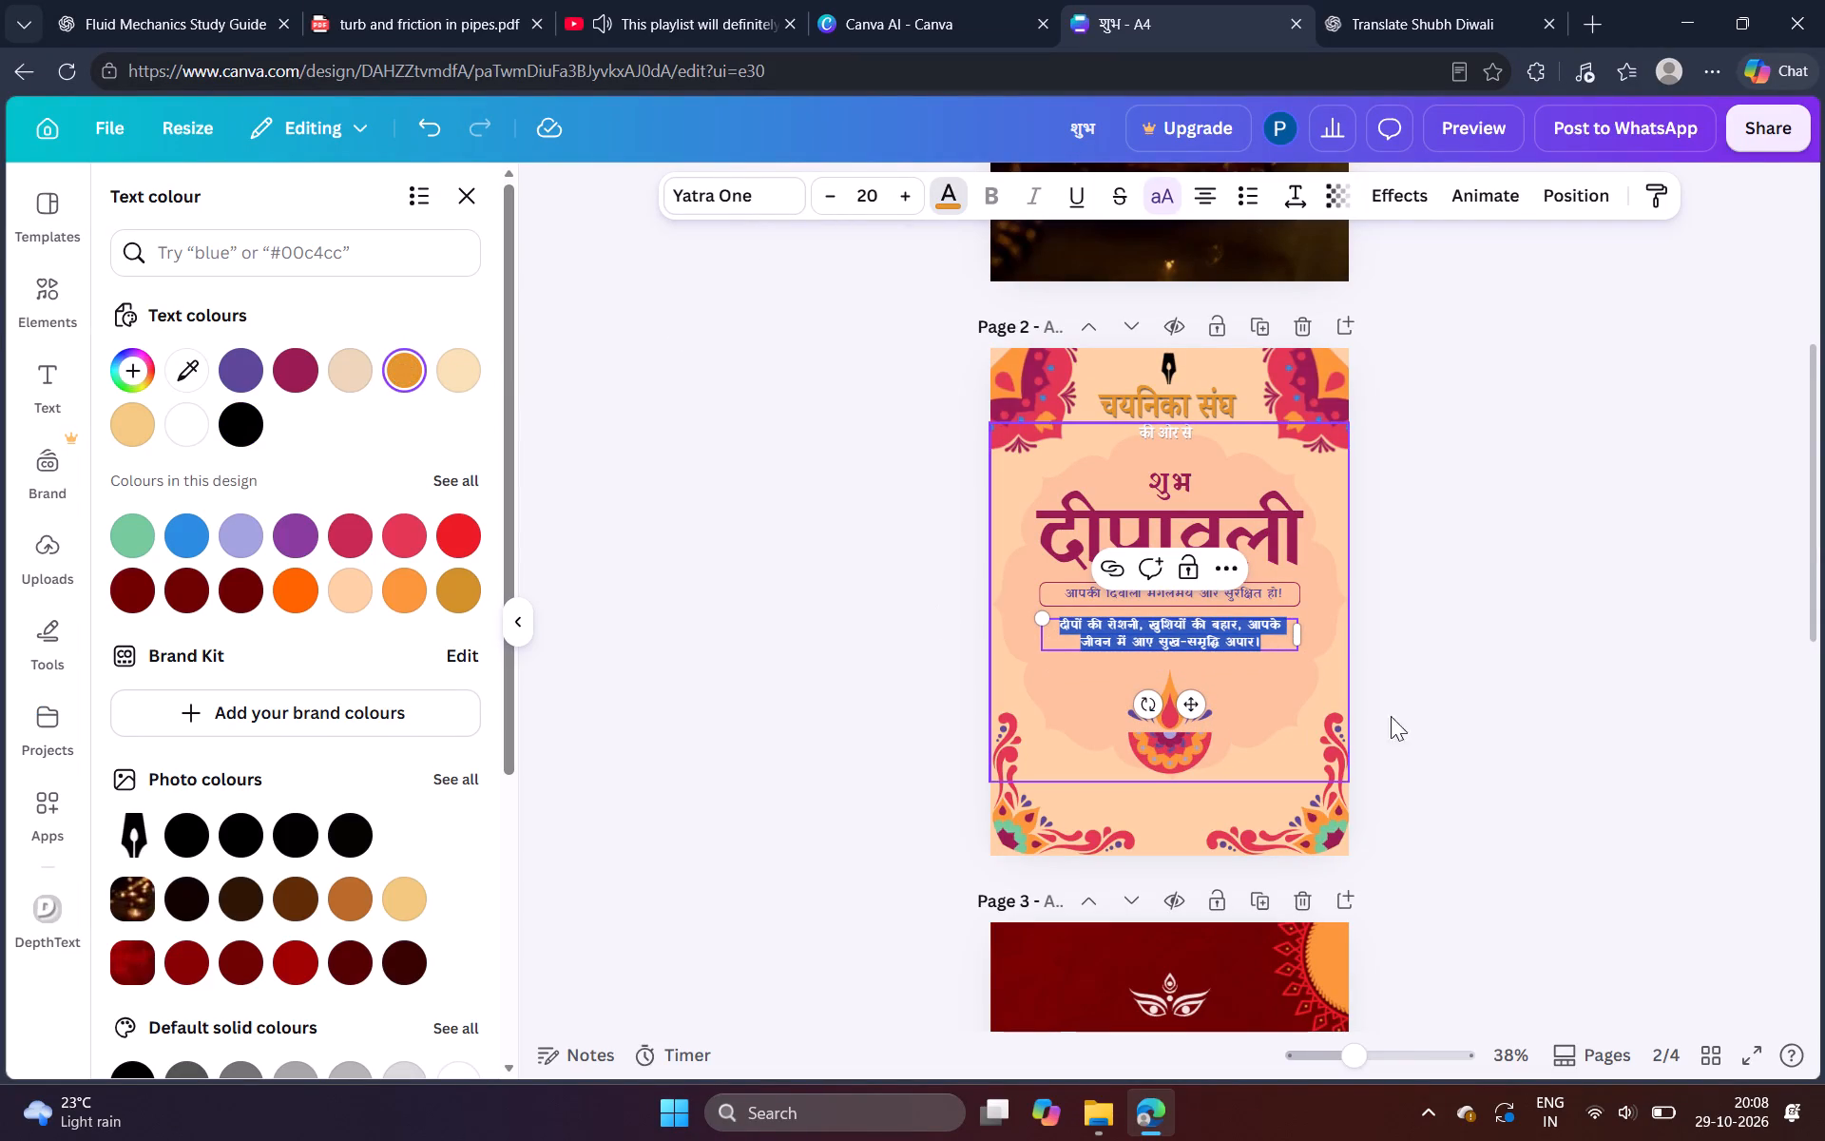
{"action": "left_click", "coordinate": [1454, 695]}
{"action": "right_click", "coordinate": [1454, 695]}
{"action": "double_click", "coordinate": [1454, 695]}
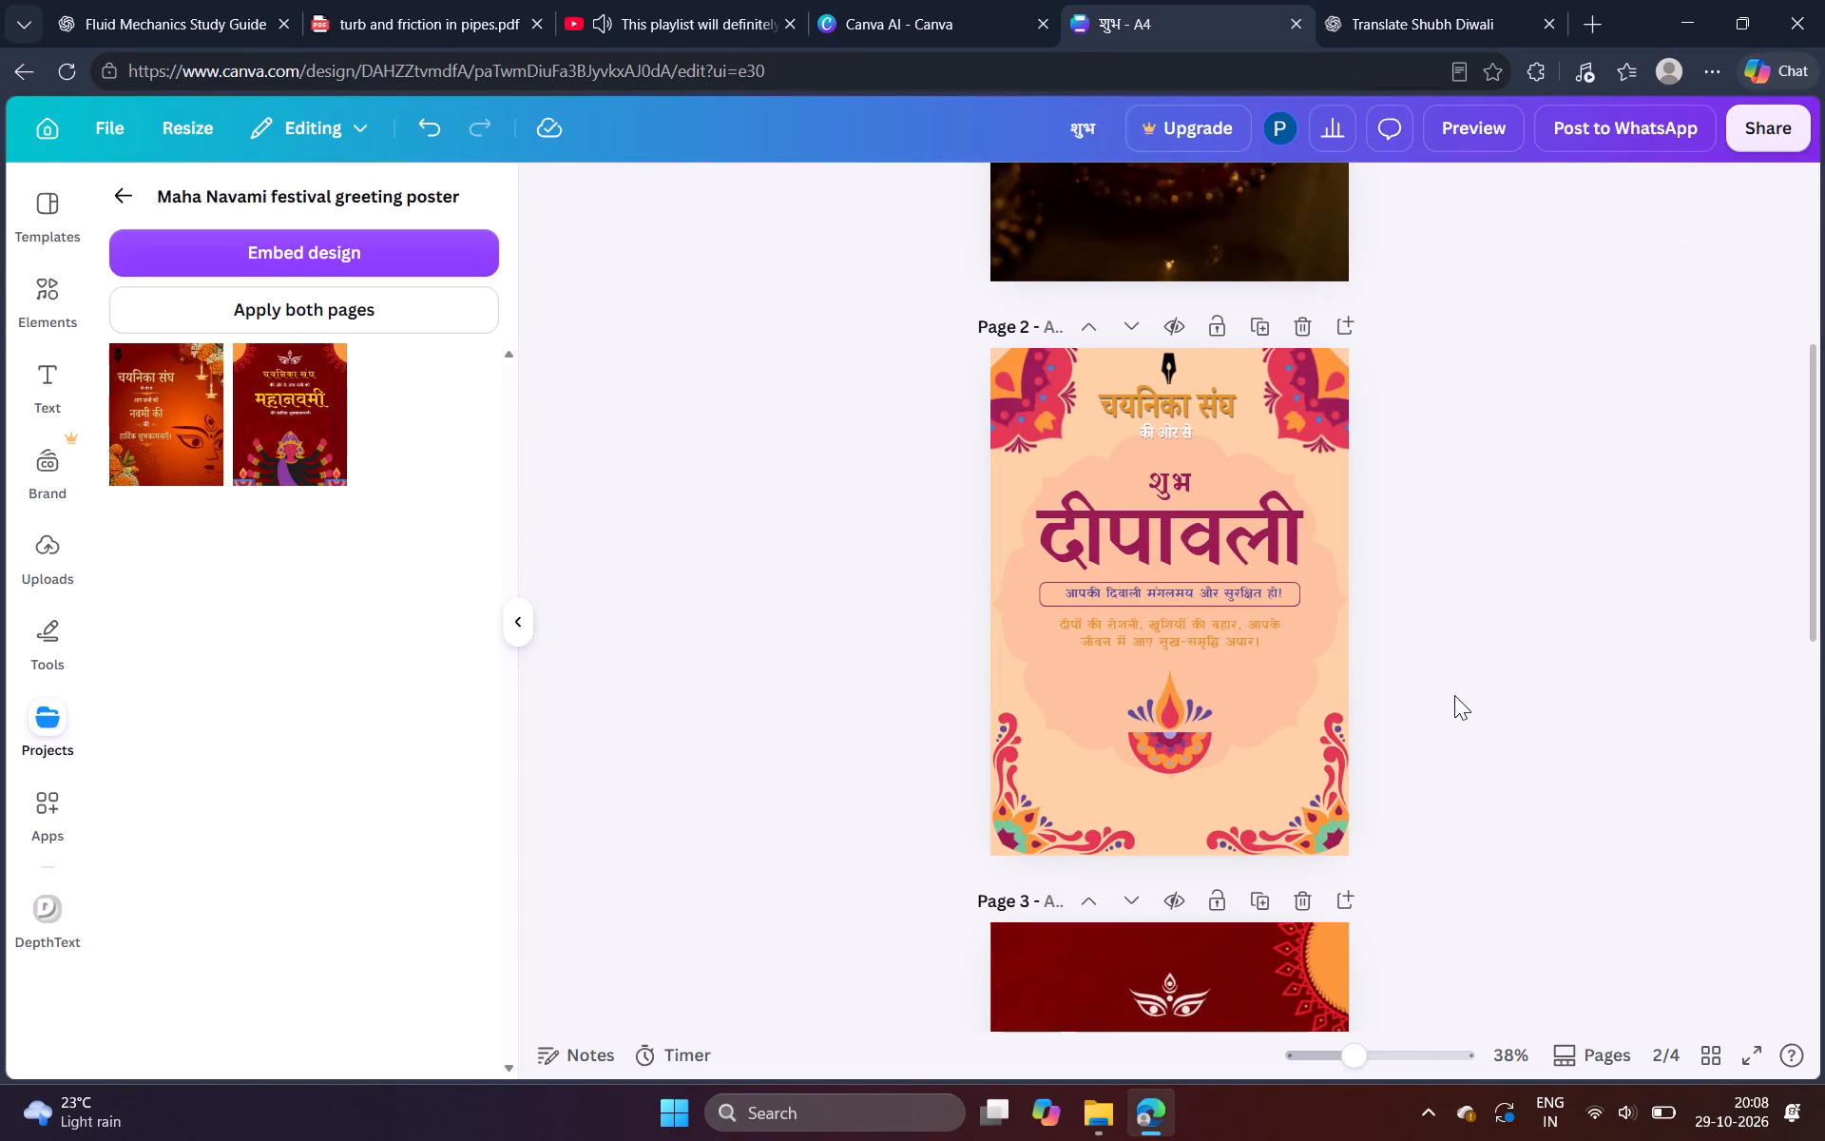
Recolour the Hindi wish on page 2 with the crimson shade already used in the design.
{"action": "double_click", "coordinate": [1230, 581]}
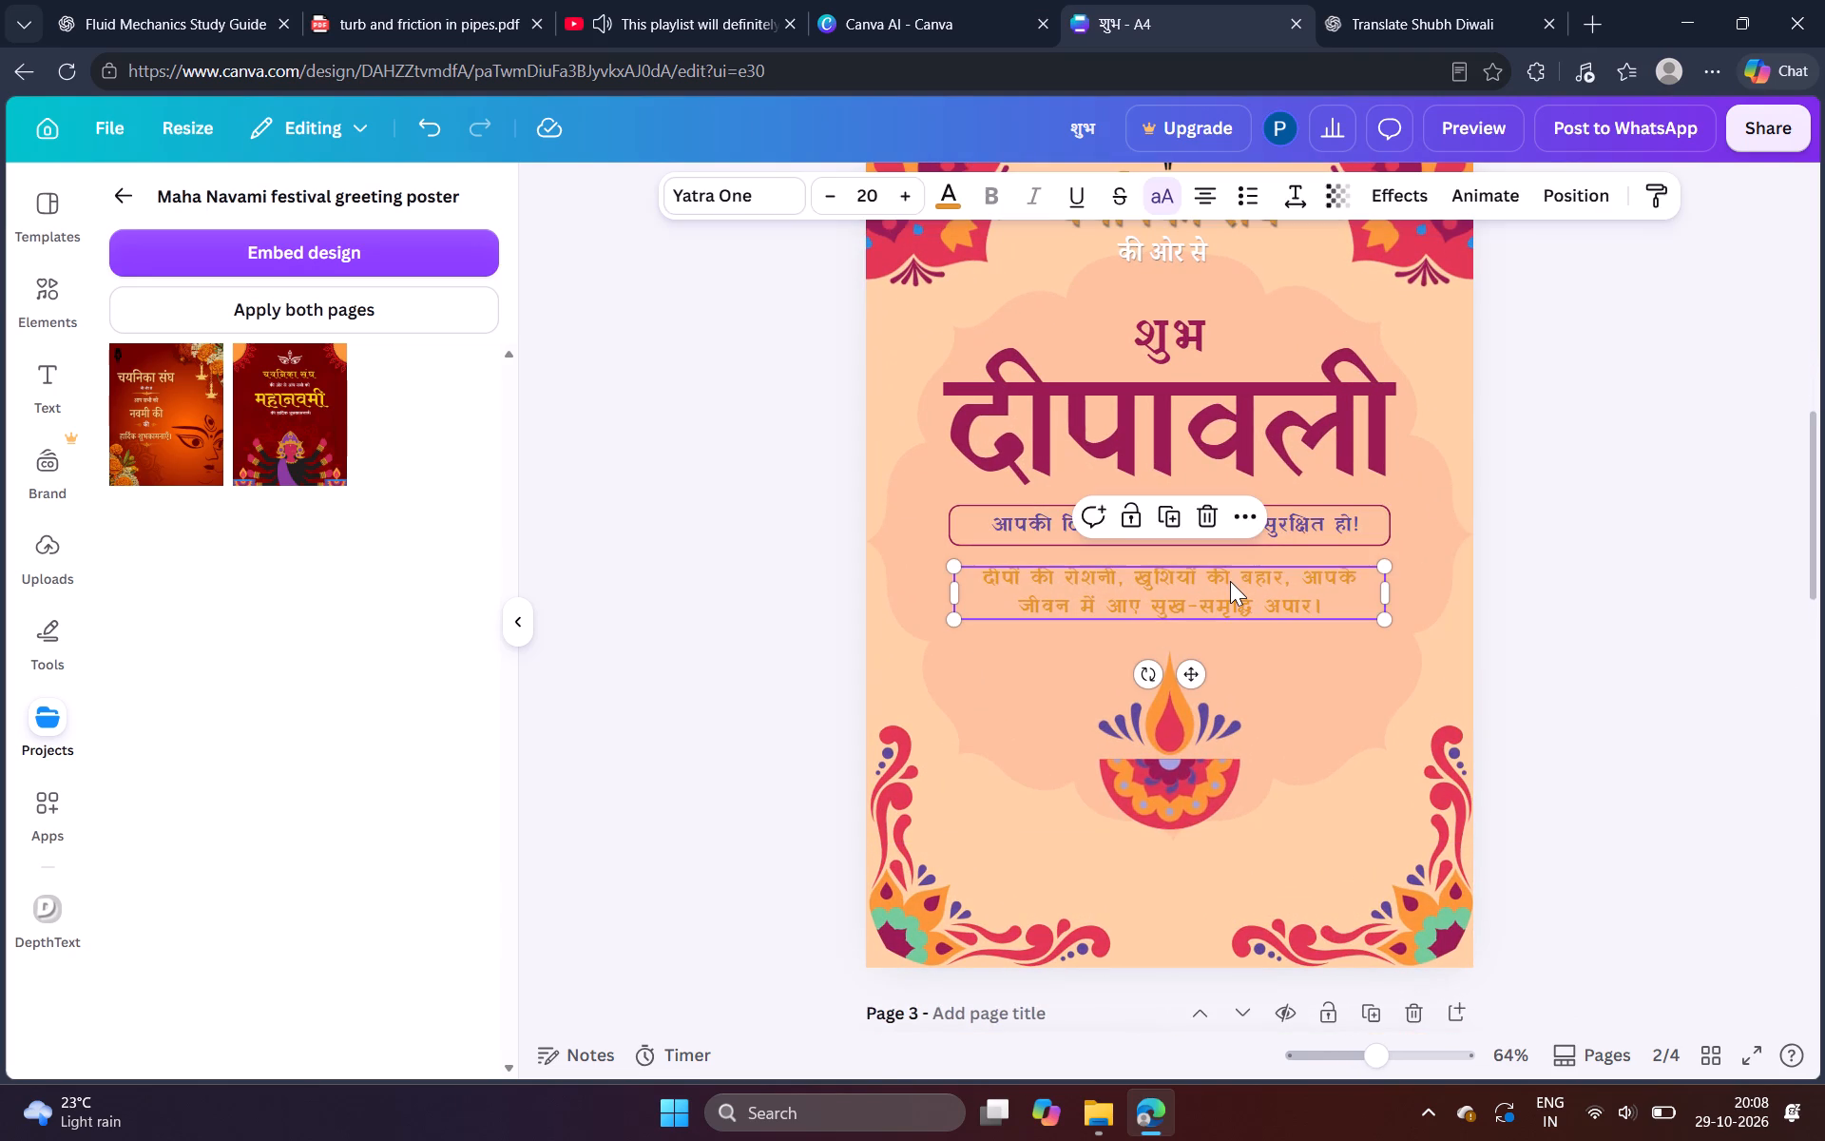
{"action": "left_click", "coordinate": [951, 197]}
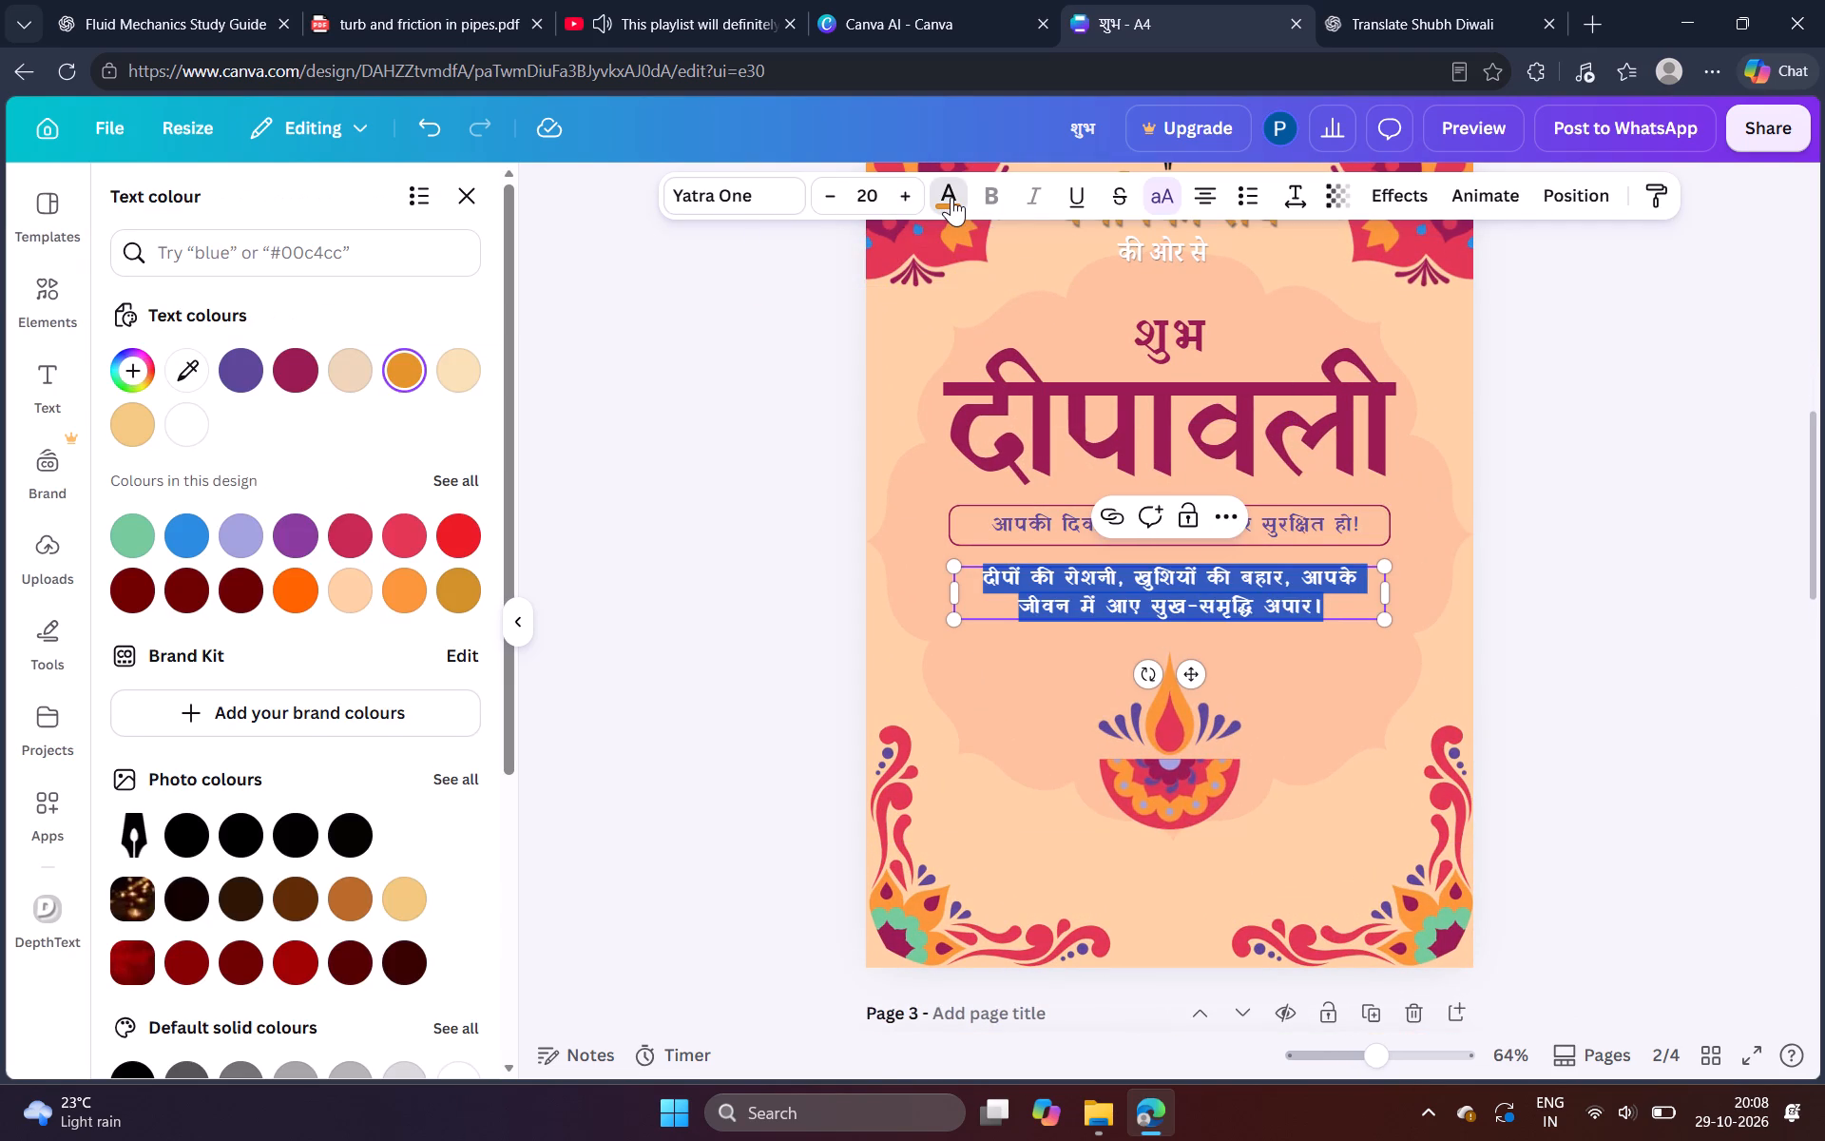
{"action": "left_click", "coordinate": [338, 531]}
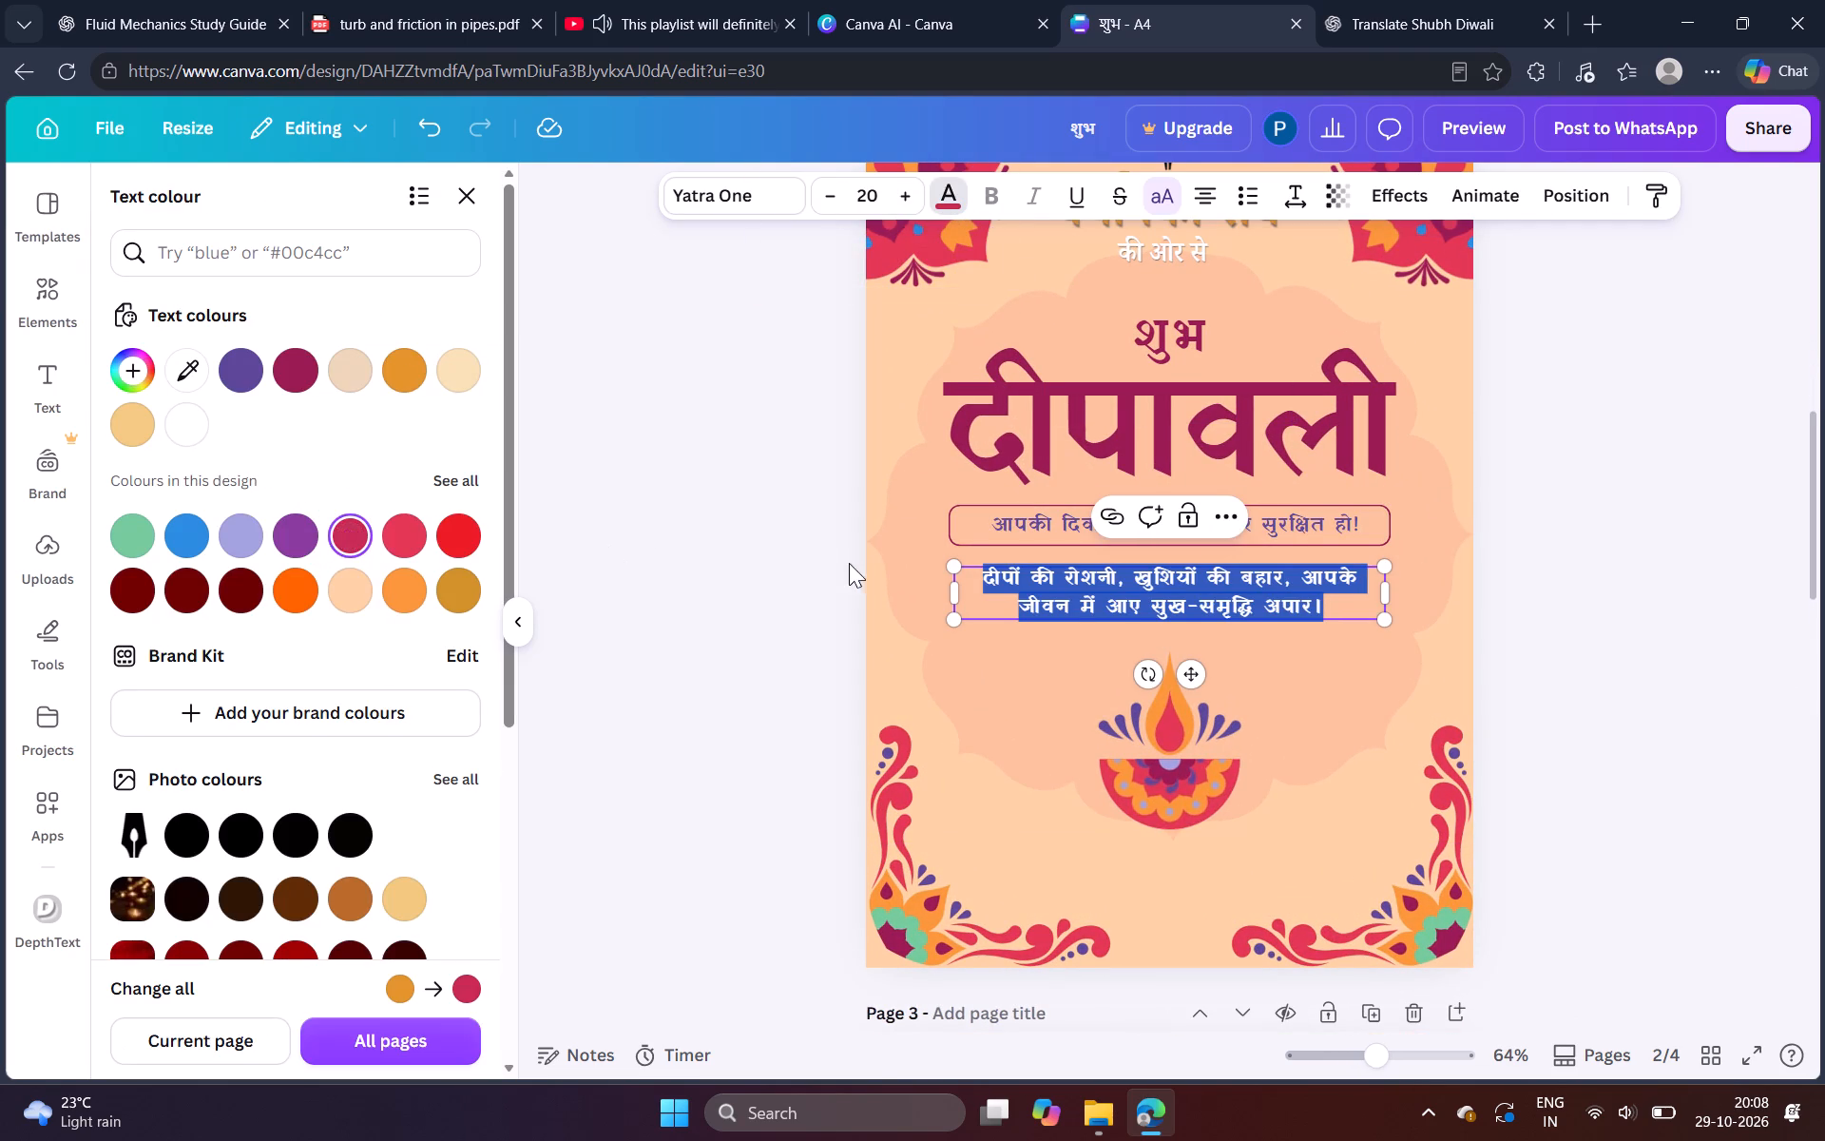
{"action": "left_click", "coordinate": [783, 556]}
{"action": "left_click", "coordinate": [783, 556]}
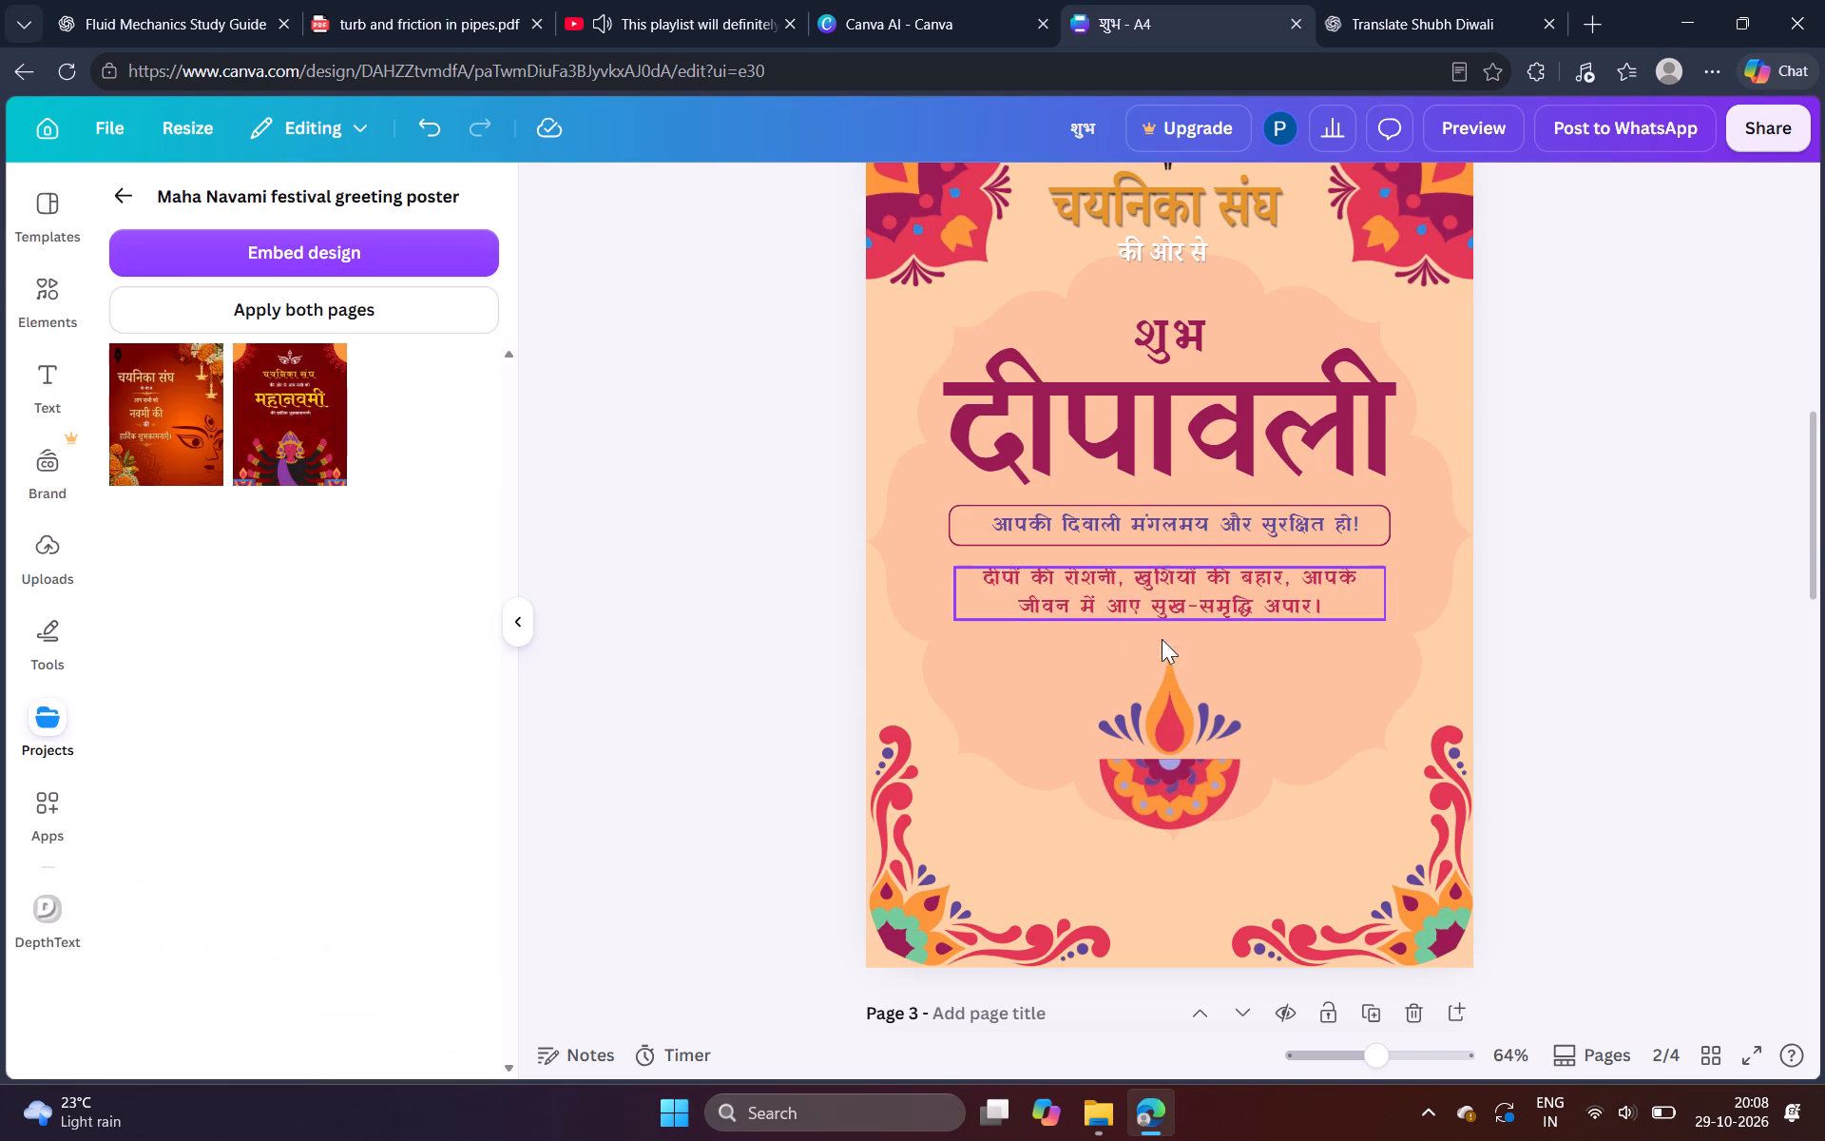
Reposition the Hindi wish on page 2 so it is horizontally centred between the framed caption and the diya.
{"action": "left_click_drag", "start_coordinate": [1191, 595], "coordinate": [1192, 612]}
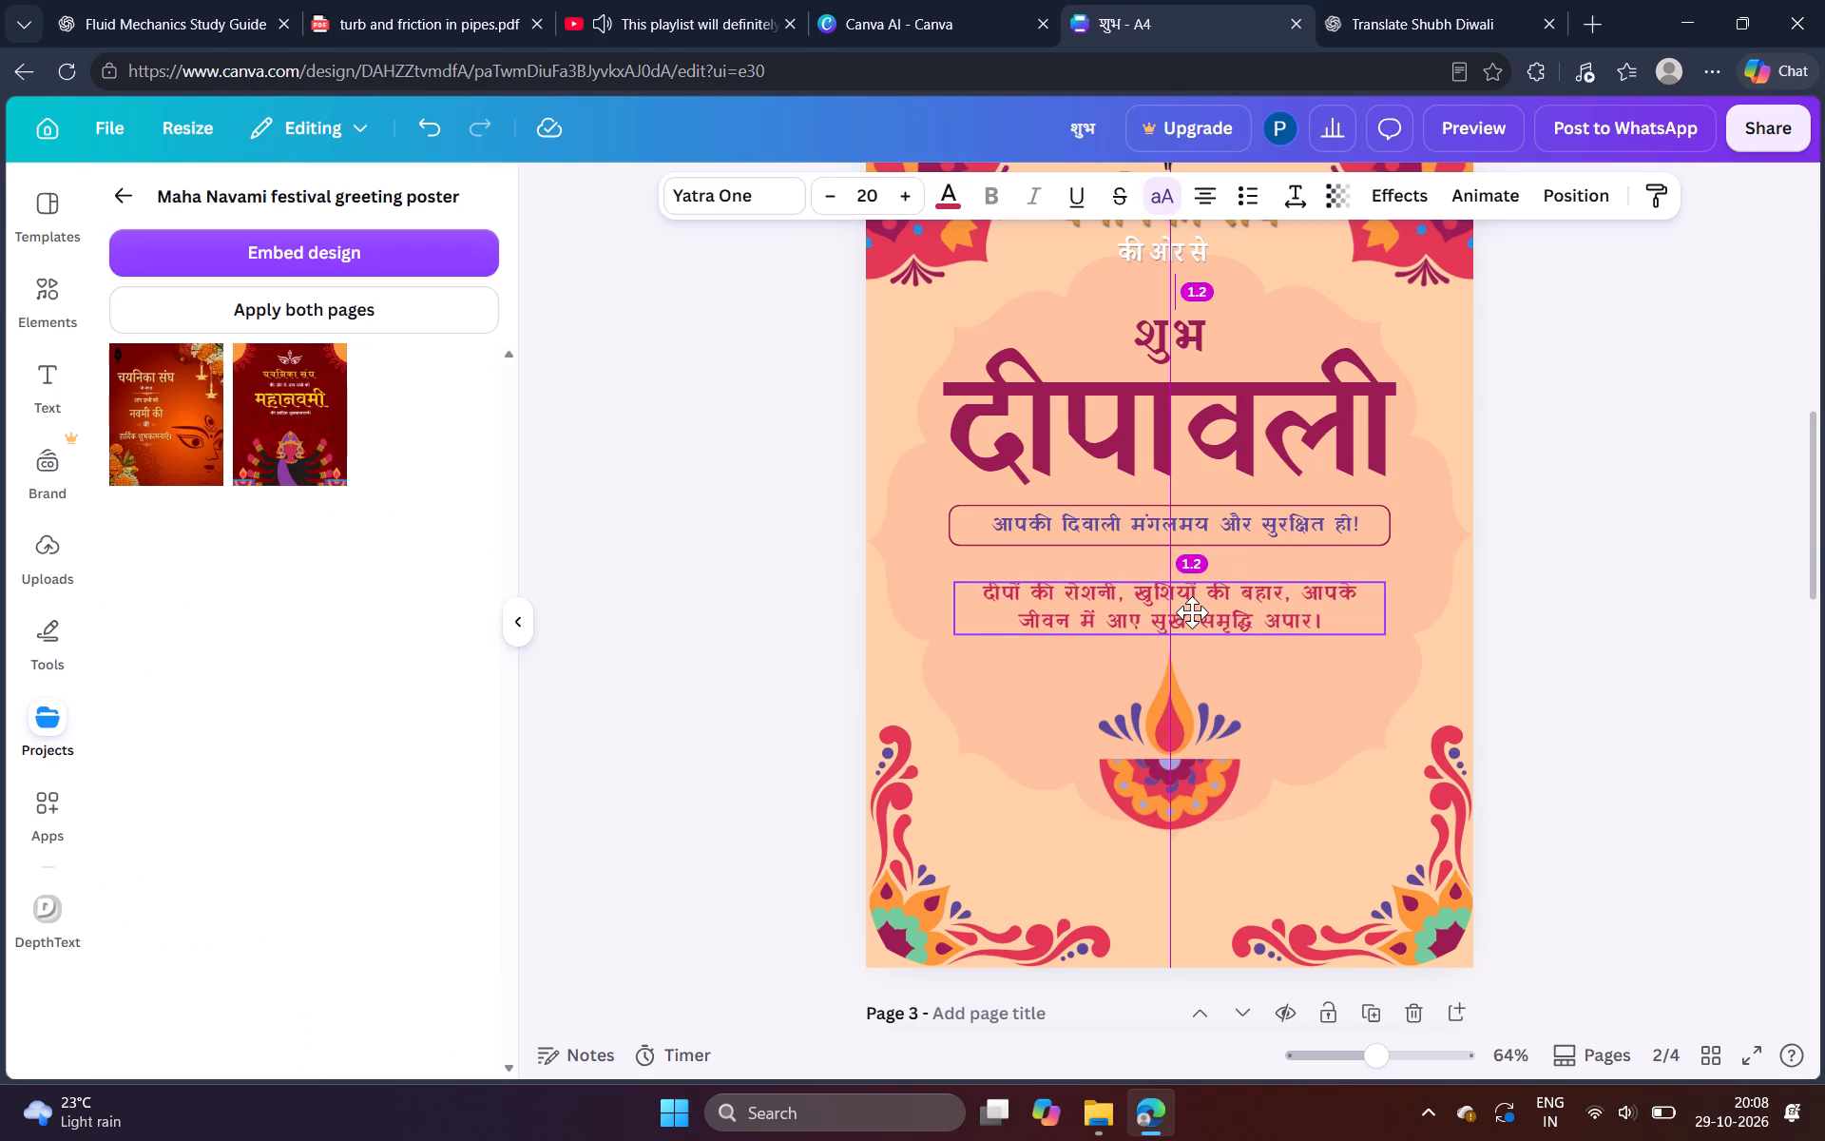
{"action": "left_click_drag", "start_coordinate": [1192, 612], "coordinate": [1197, 610]}
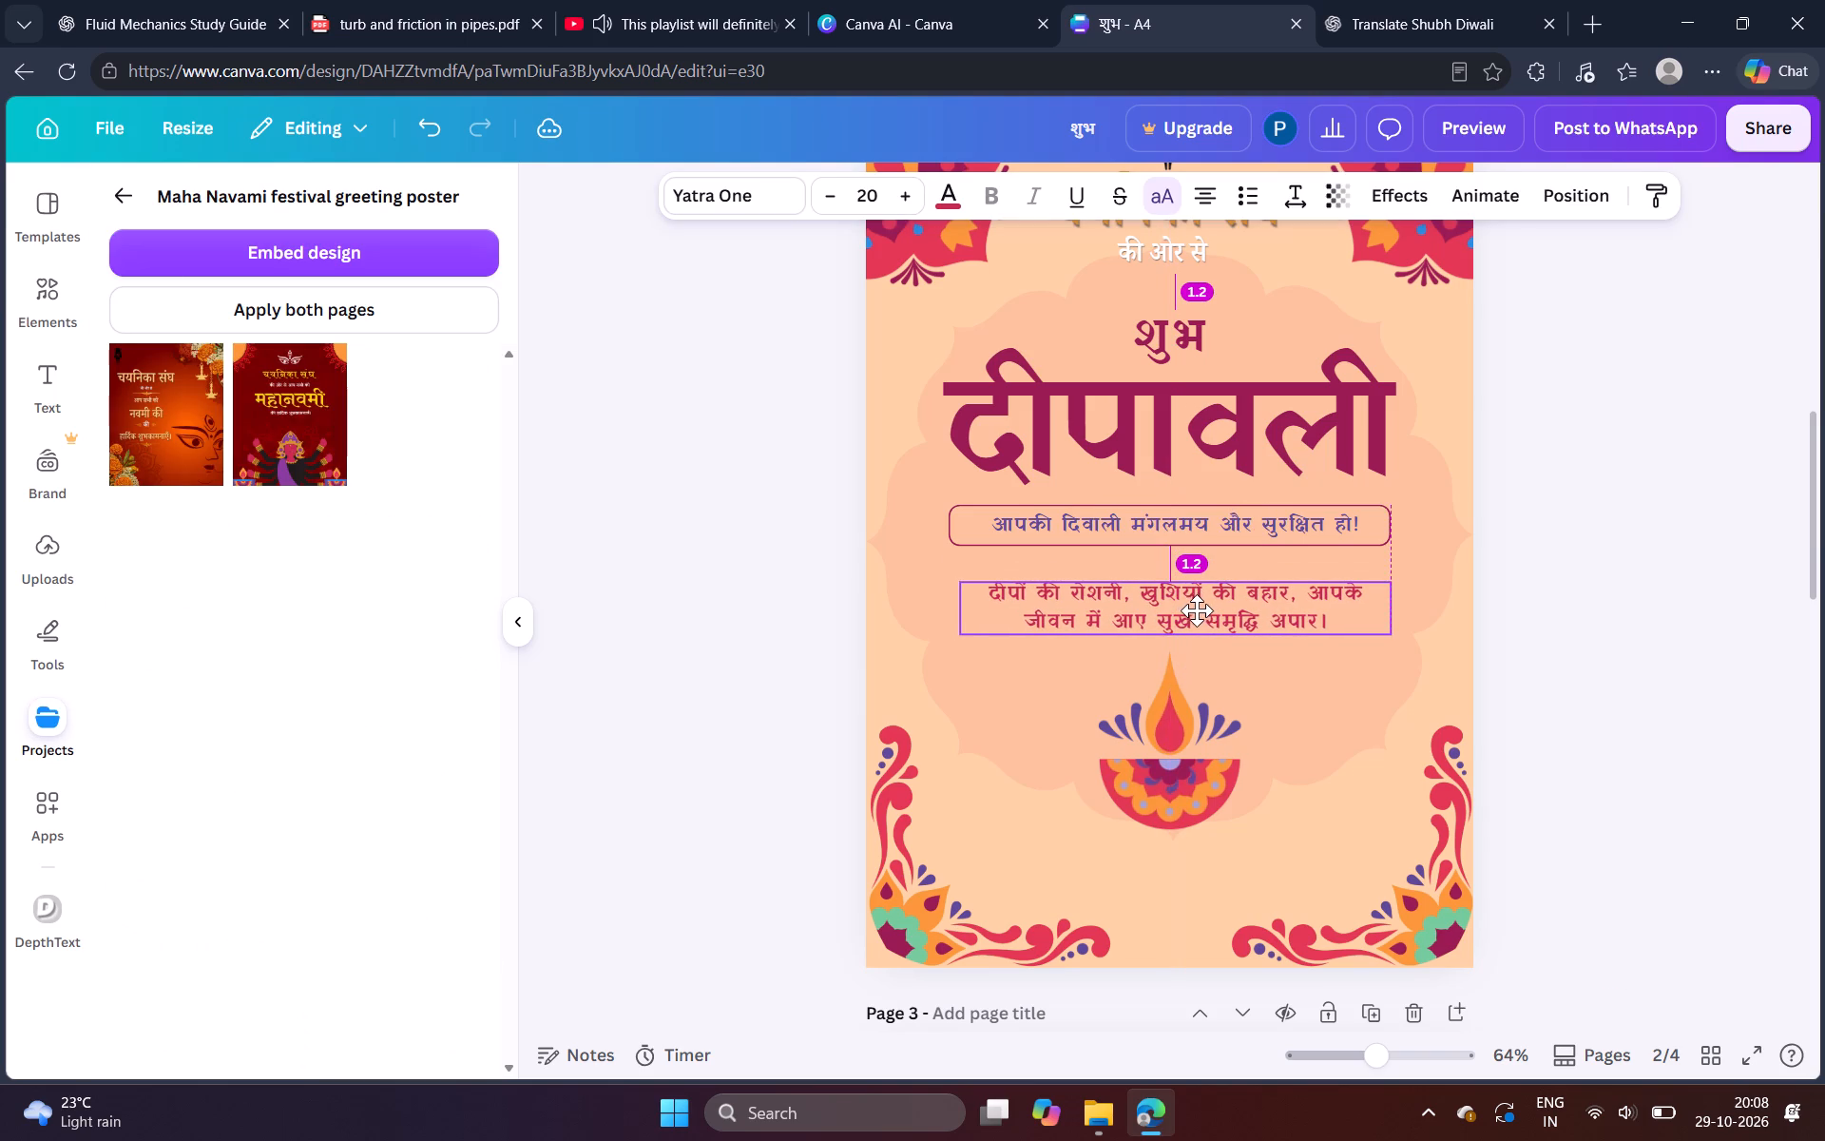
{"action": "left_click_drag", "start_coordinate": [1197, 610], "coordinate": [1197, 613]}
{"action": "left_click_drag", "start_coordinate": [1197, 613], "coordinate": [1197, 612]}
{"action": "left_click_drag", "start_coordinate": [1197, 612], "coordinate": [1198, 618]}
{"action": "left_click", "coordinate": [1598, 669]}
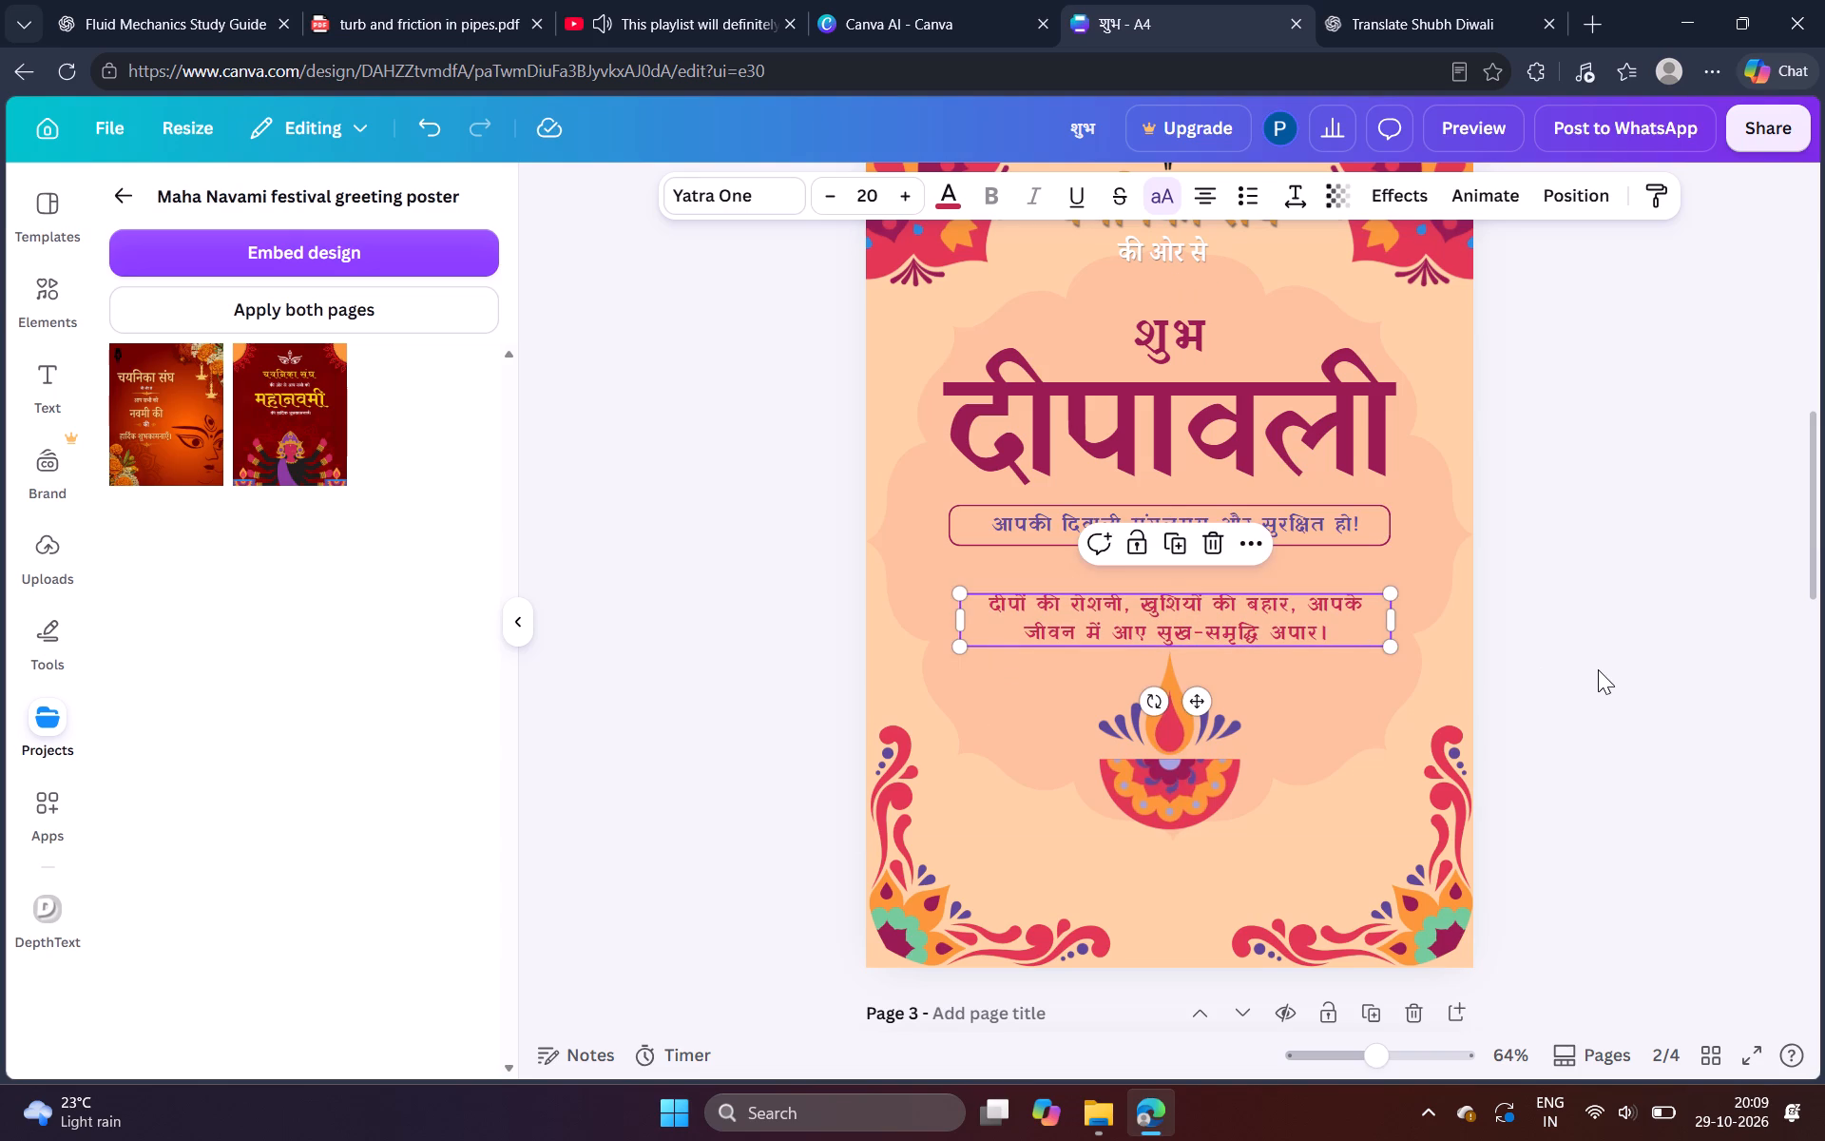
{"action": "left_click", "coordinate": [1598, 669]}
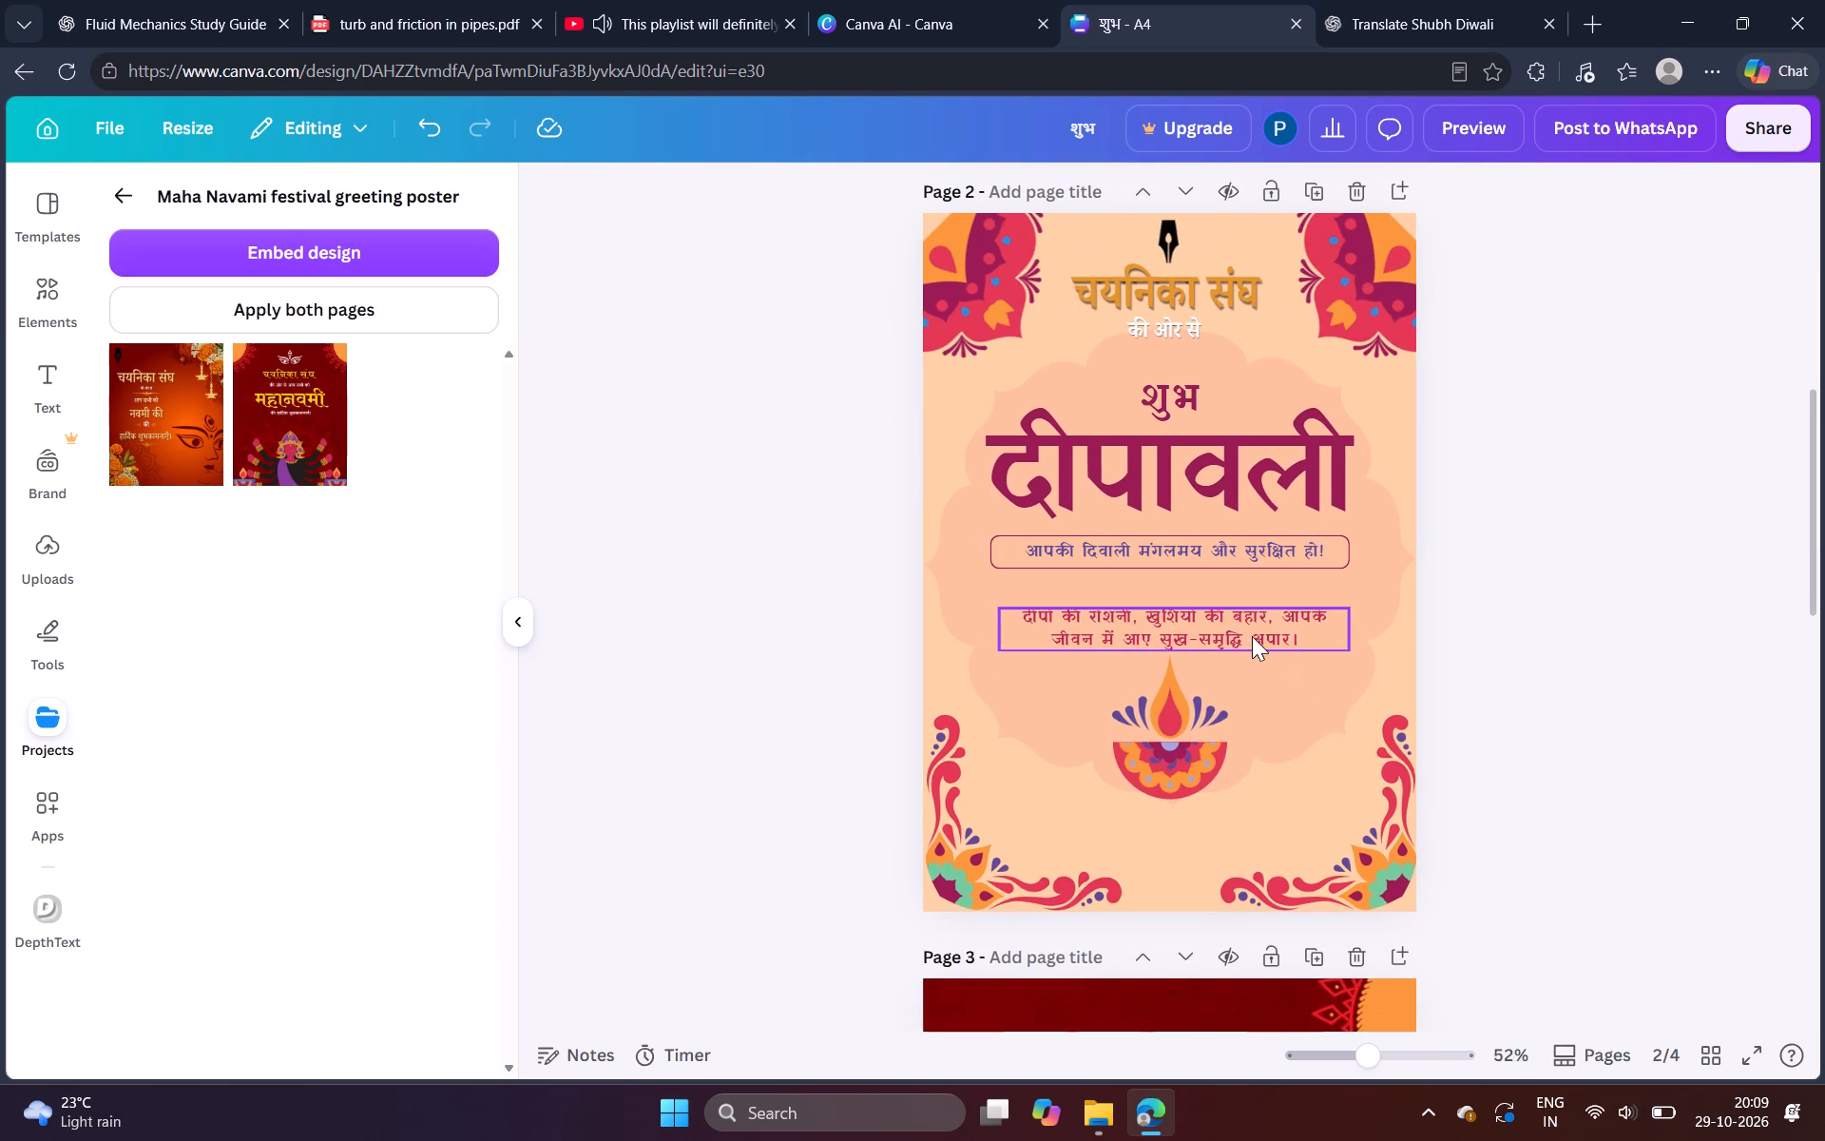
{"action": "left_click_drag", "start_coordinate": [1251, 634], "coordinate": [1253, 618]}
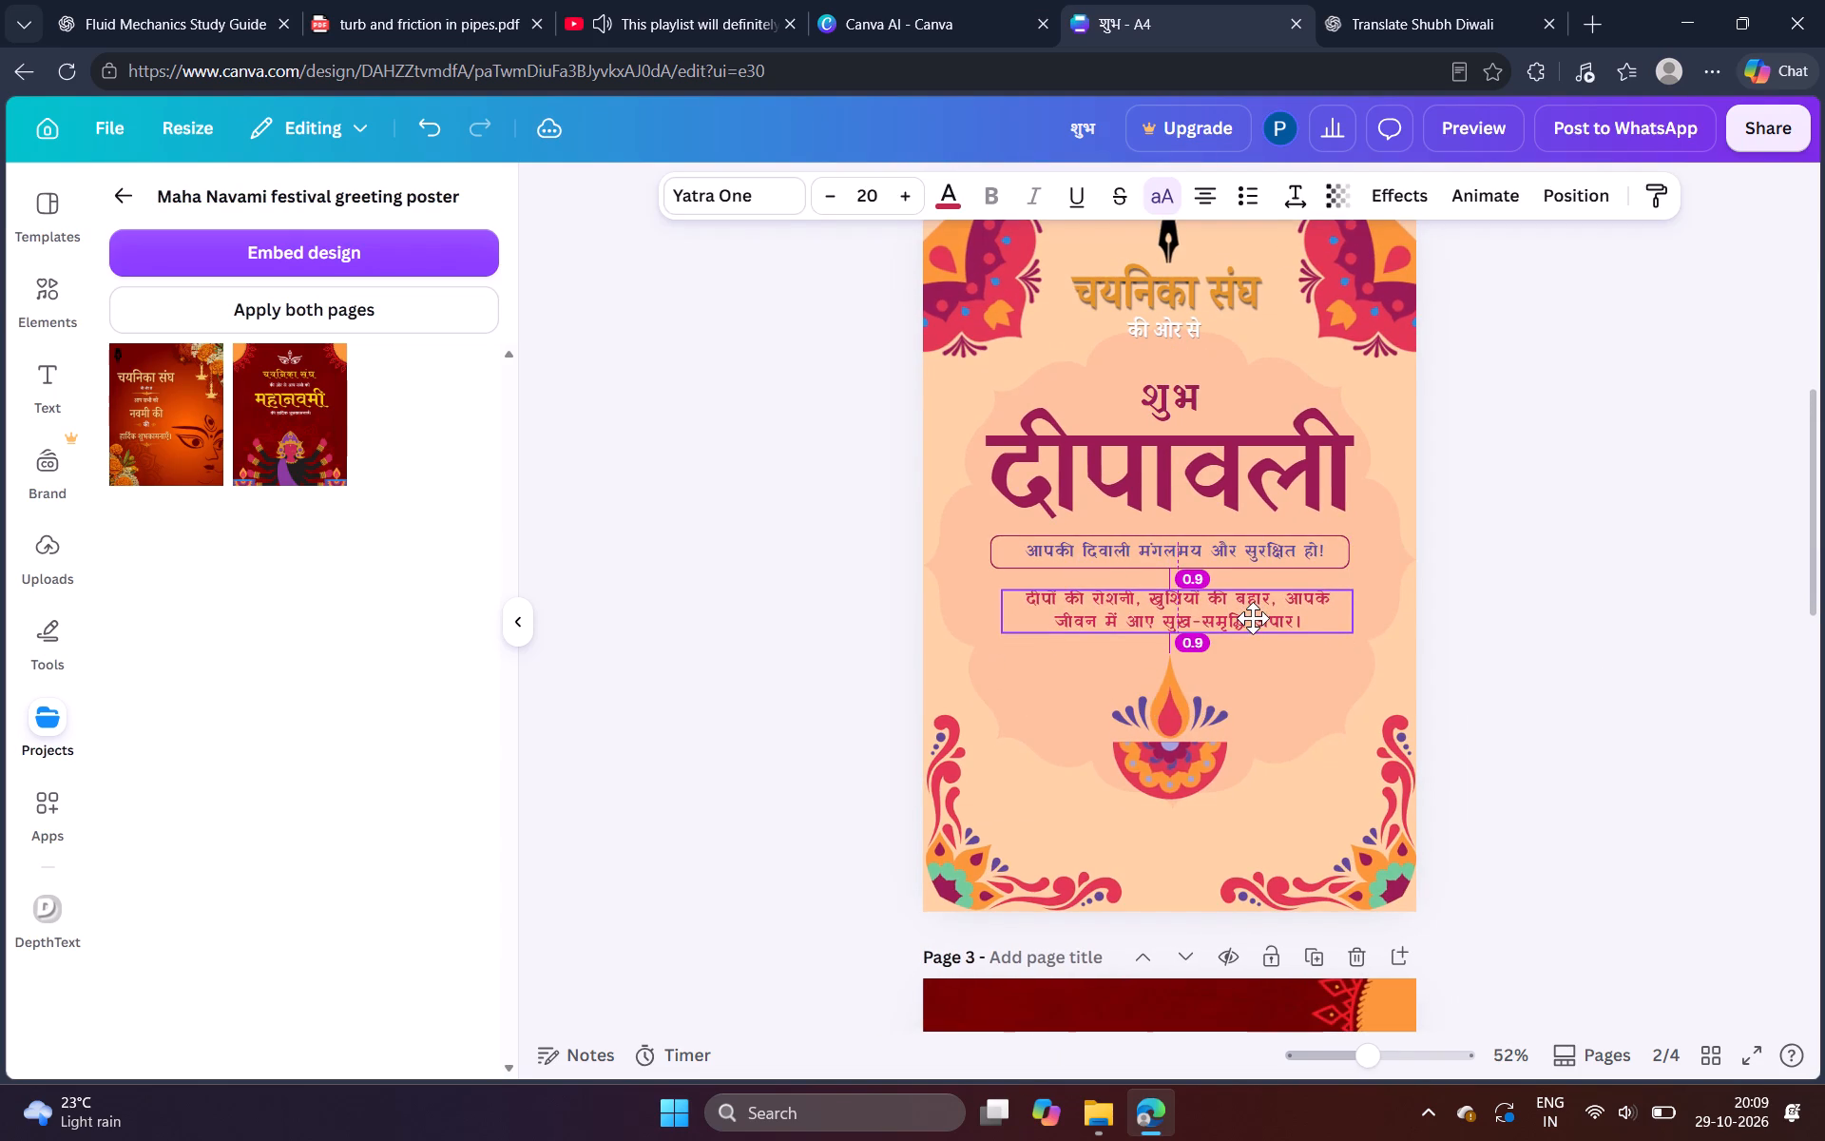
{"action": "left_click_drag", "start_coordinate": [1253, 618], "coordinate": [1246, 621]}
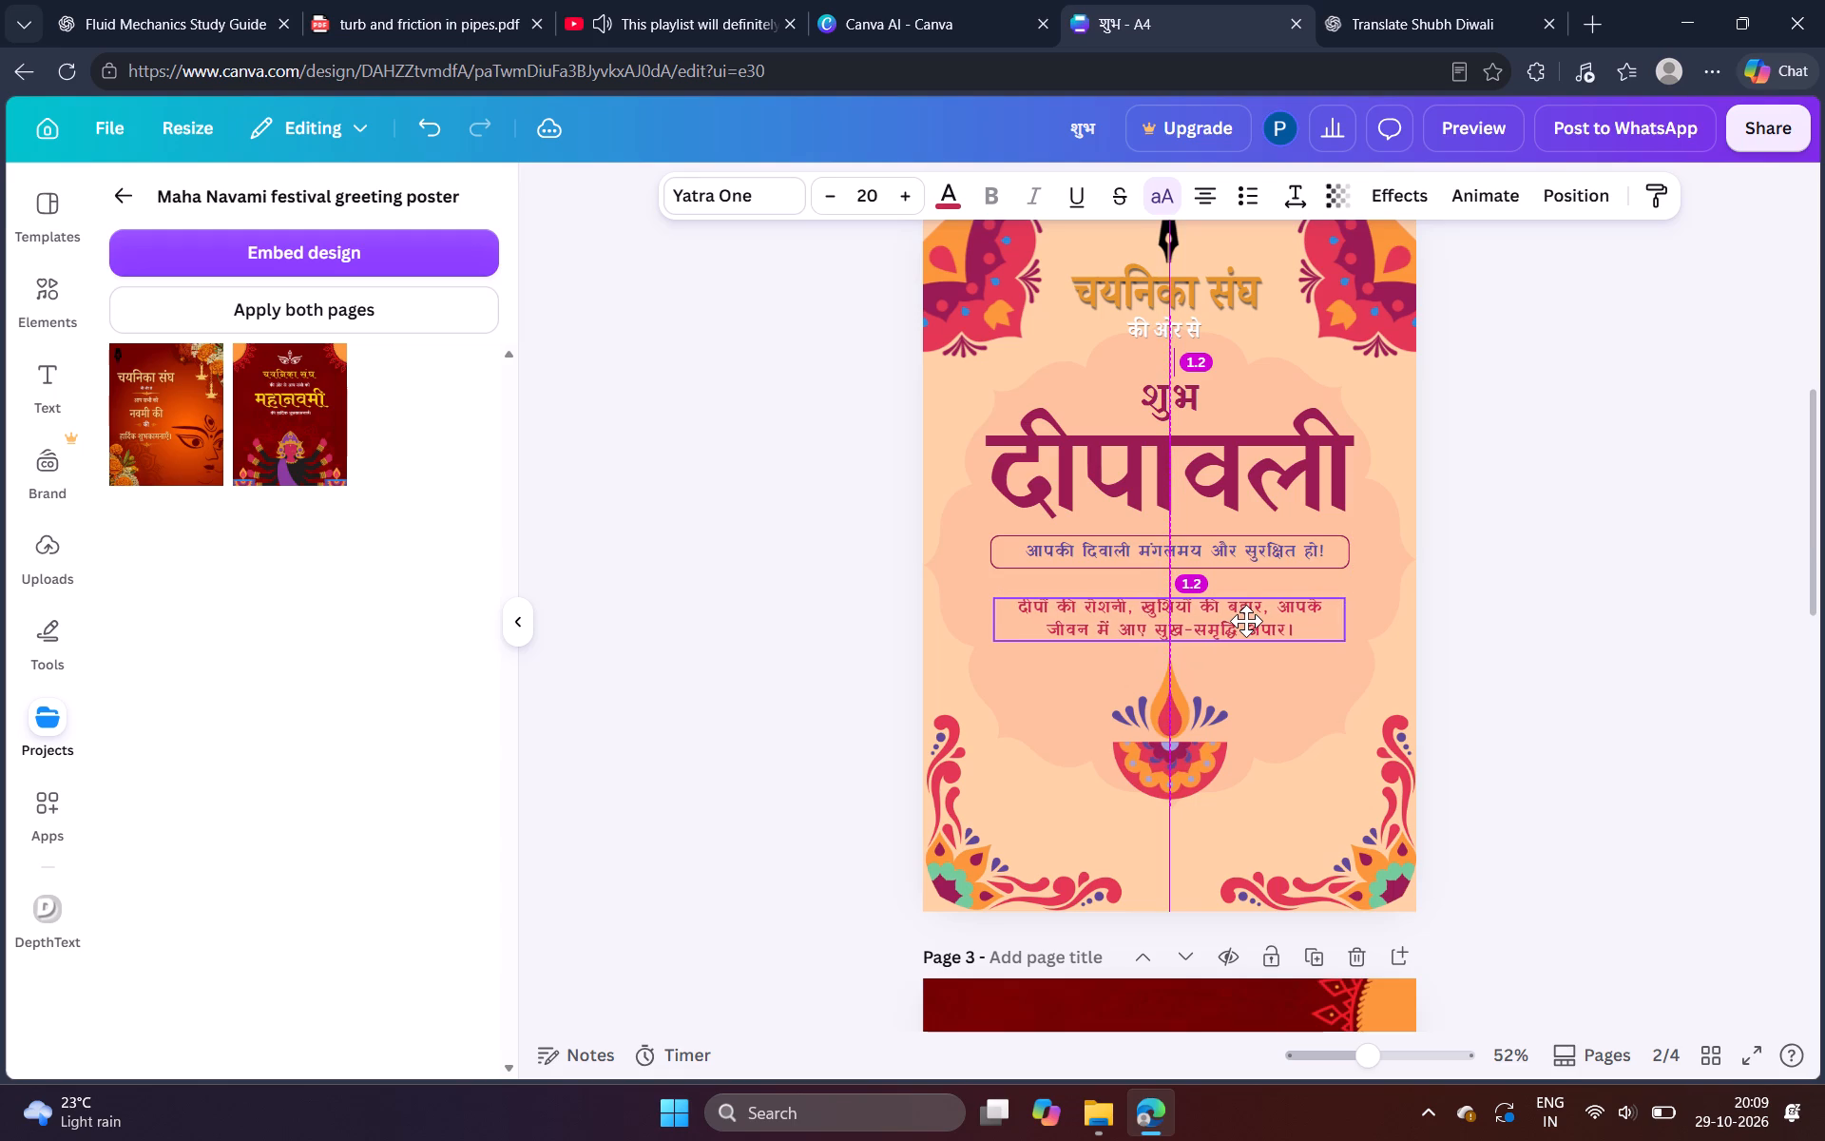
{"action": "left_click_drag", "start_coordinate": [1246, 621], "coordinate": [1246, 622]}
{"action": "left_click_drag", "start_coordinate": [1246, 622], "coordinate": [1246, 620]}
{"action": "left_click", "coordinate": [1824, 702]}
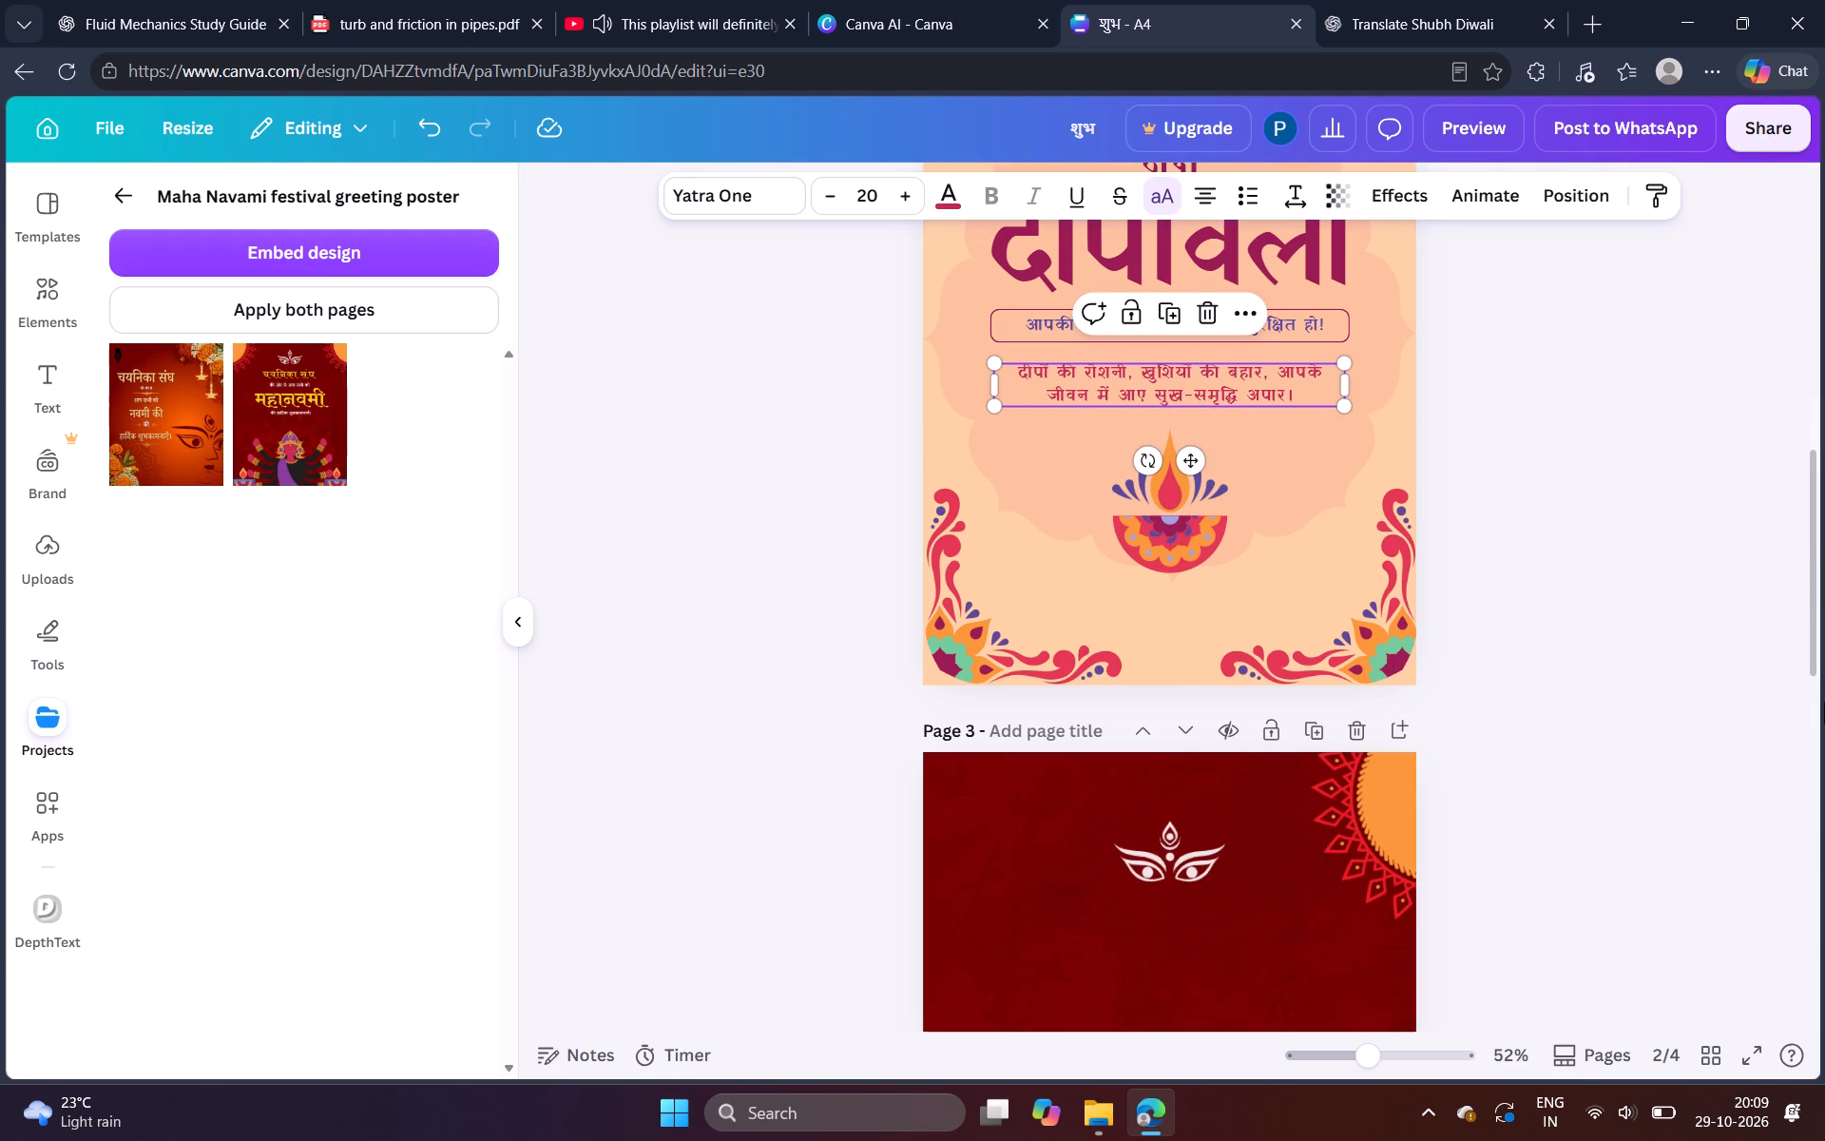
{"action": "left_click", "coordinate": [1741, 656]}
Delete the English greeting text below the "Diwali" heading on page 1.
{"action": "scroll", "coordinate": [1741, 656], "scroll_direction": "up", "scroll_amount": 1}
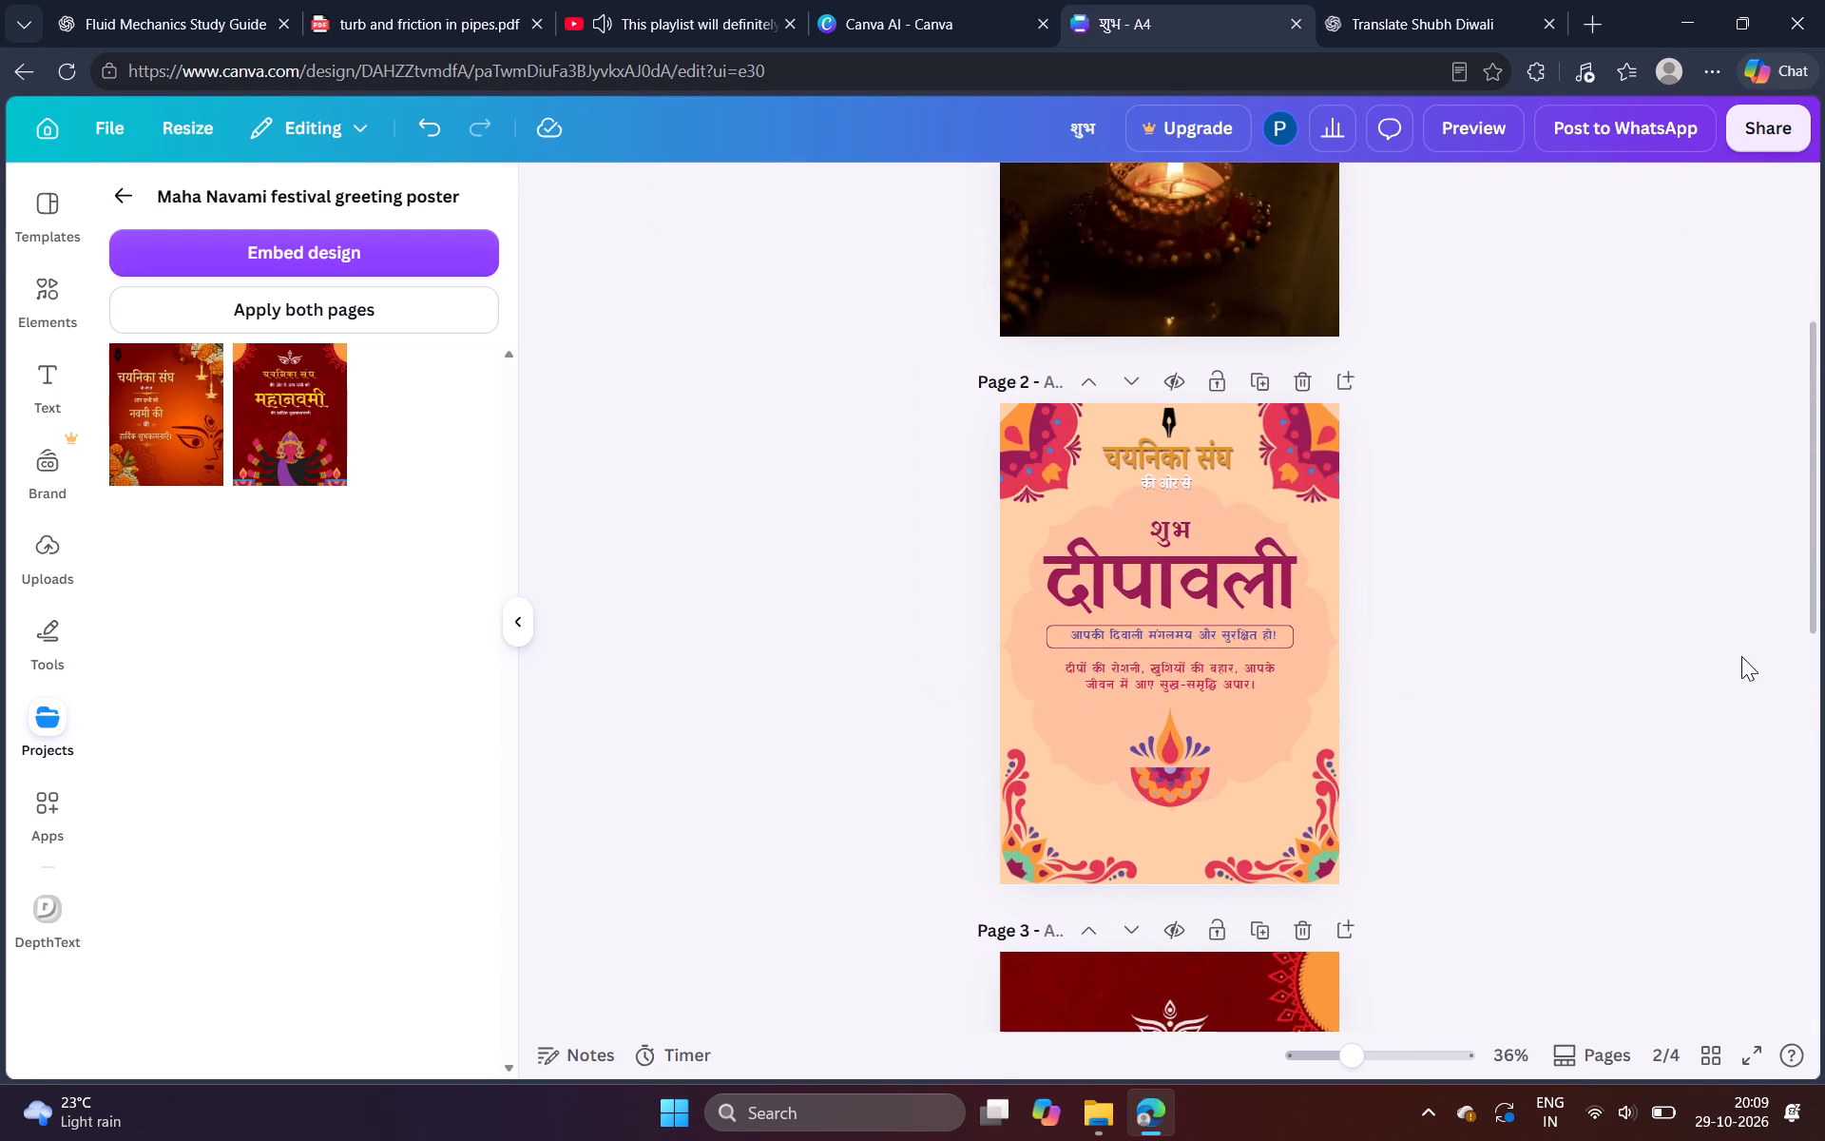
{"action": "scroll", "coordinate": [1741, 656], "scroll_direction": "up", "scroll_amount": 2}
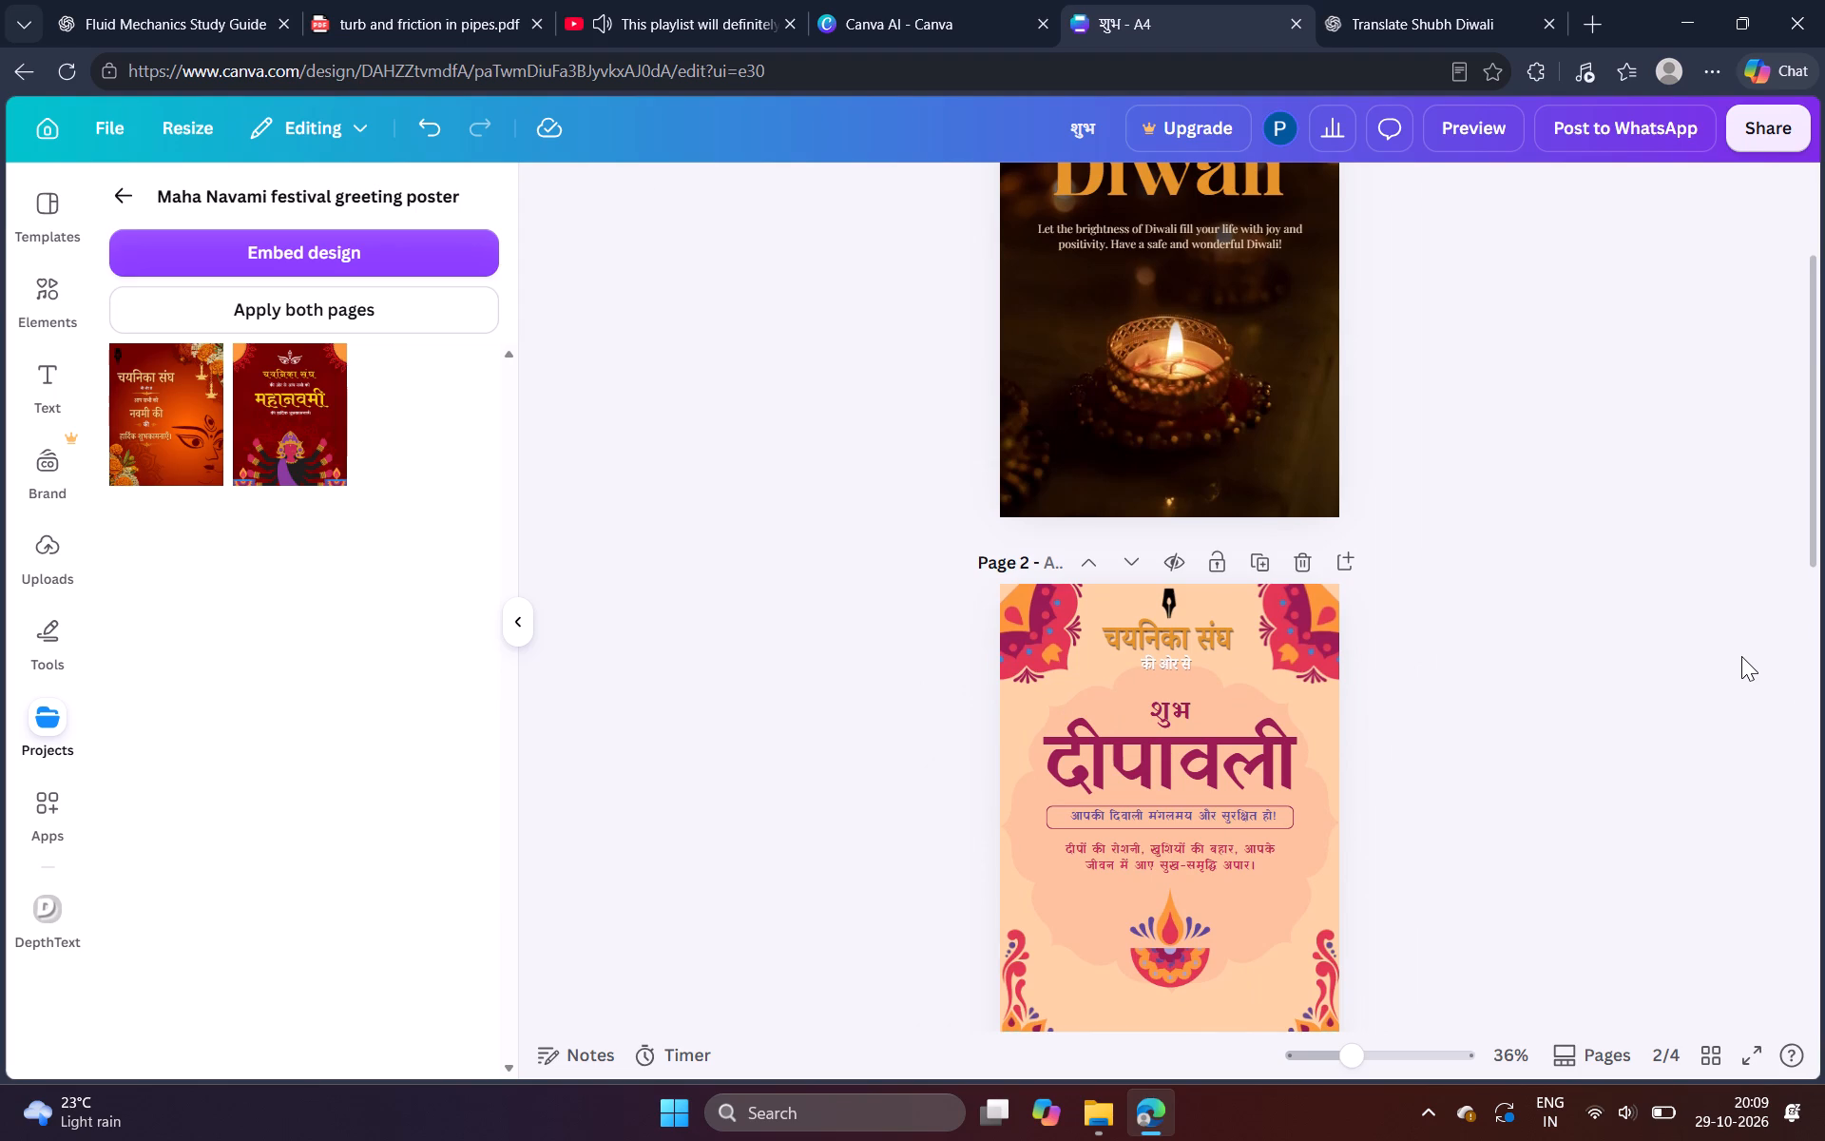
{"action": "scroll", "coordinate": [1741, 656], "scroll_direction": "up", "scroll_amount": 2}
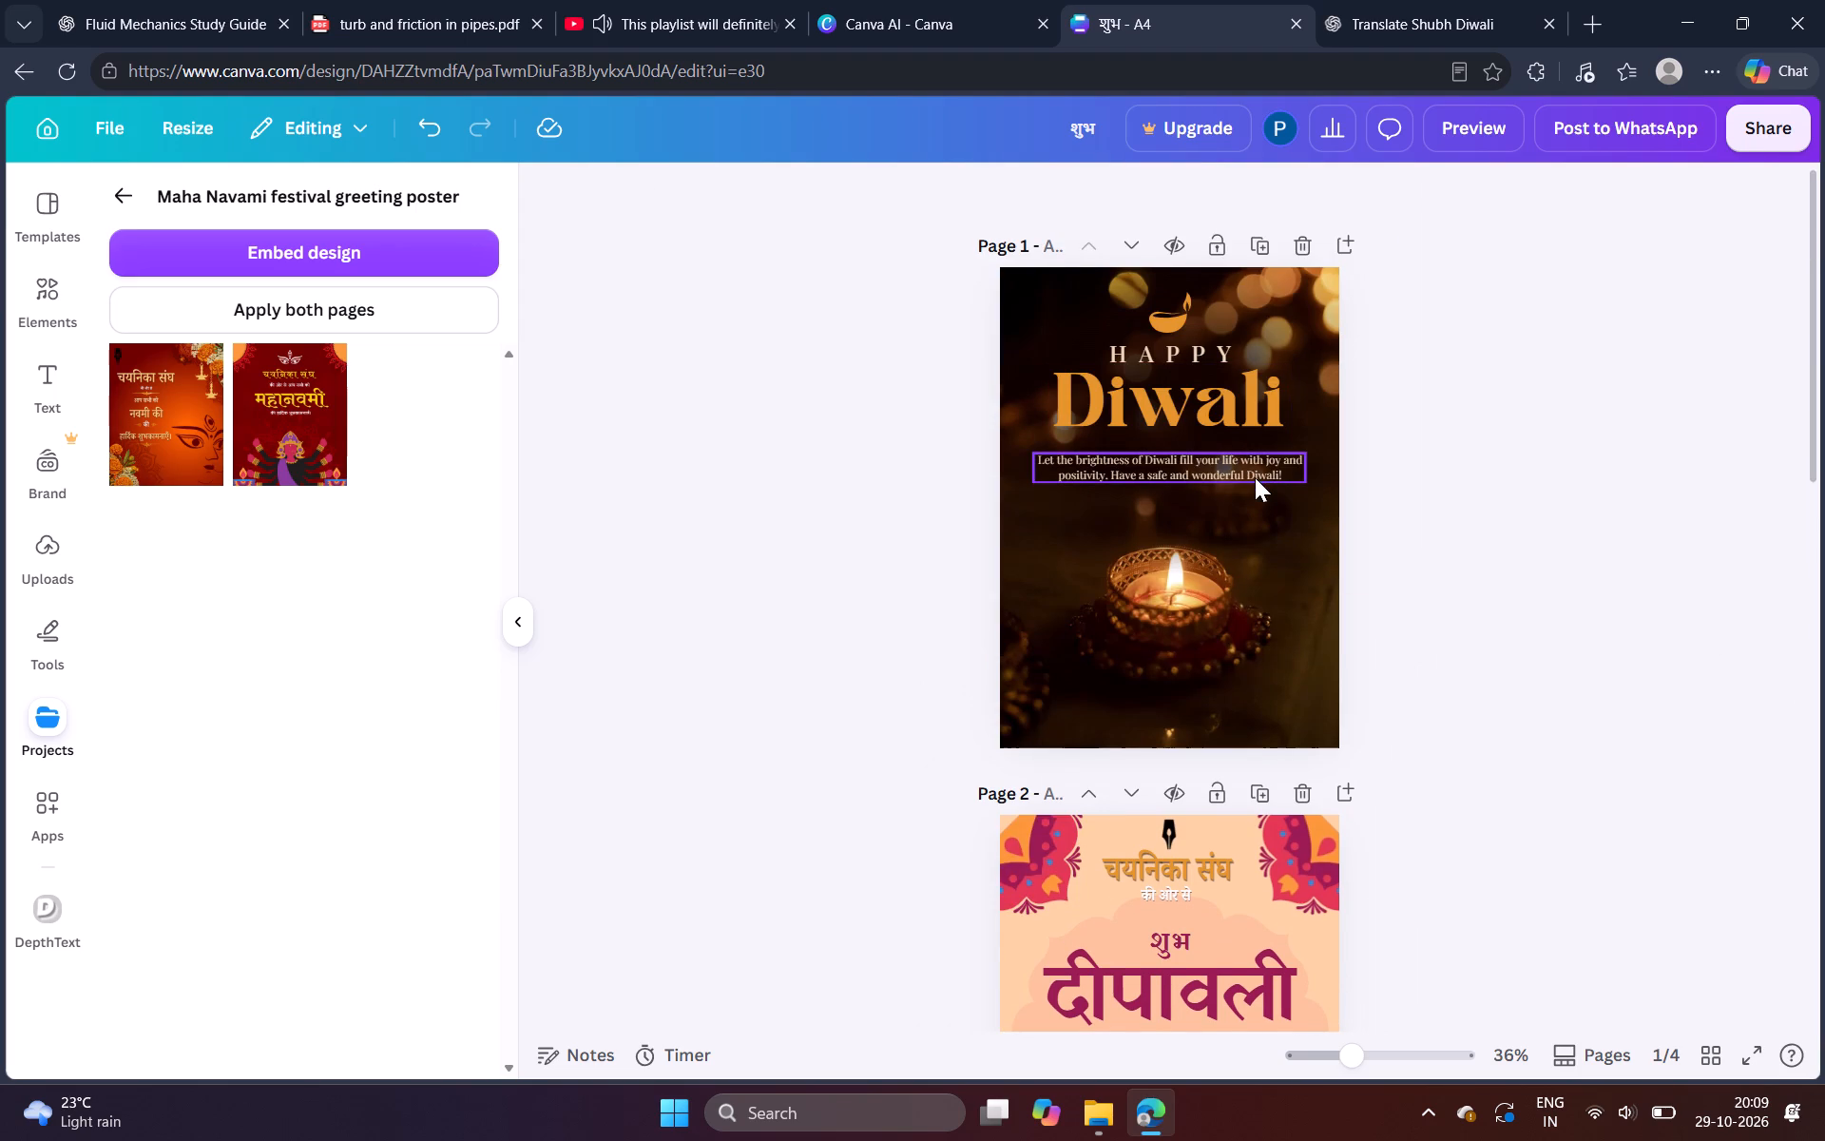
{"action": "triple_click", "coordinate": [1255, 474]}
{"action": "key", "text": "BackSpace"}
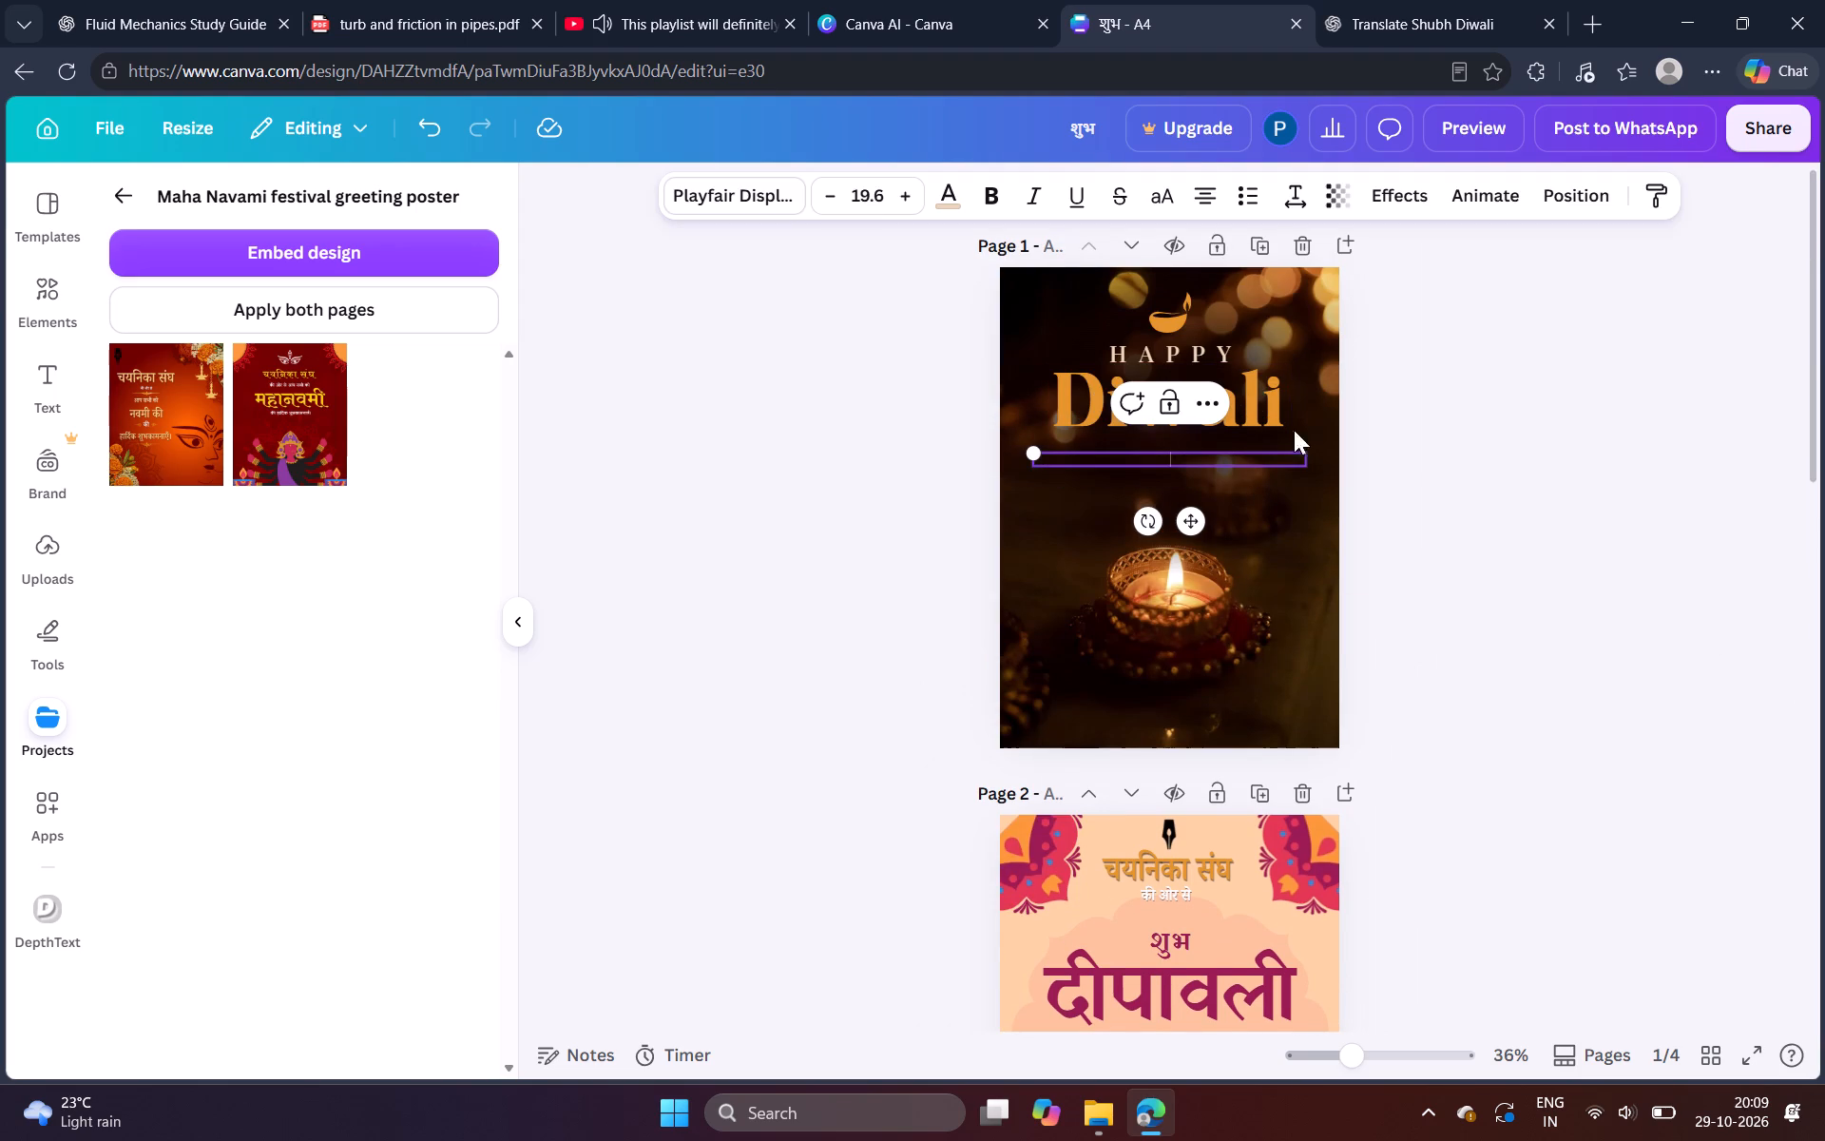
{"action": "left_click", "coordinate": [1604, 505]}
Move the "Diwali" heading on page 1 lower and bring the "HAPPY" line down just above it.
{"action": "left_click_drag", "start_coordinate": [1252, 406], "coordinate": [1253, 446]}
{"action": "left_click", "coordinate": [1253, 446]}
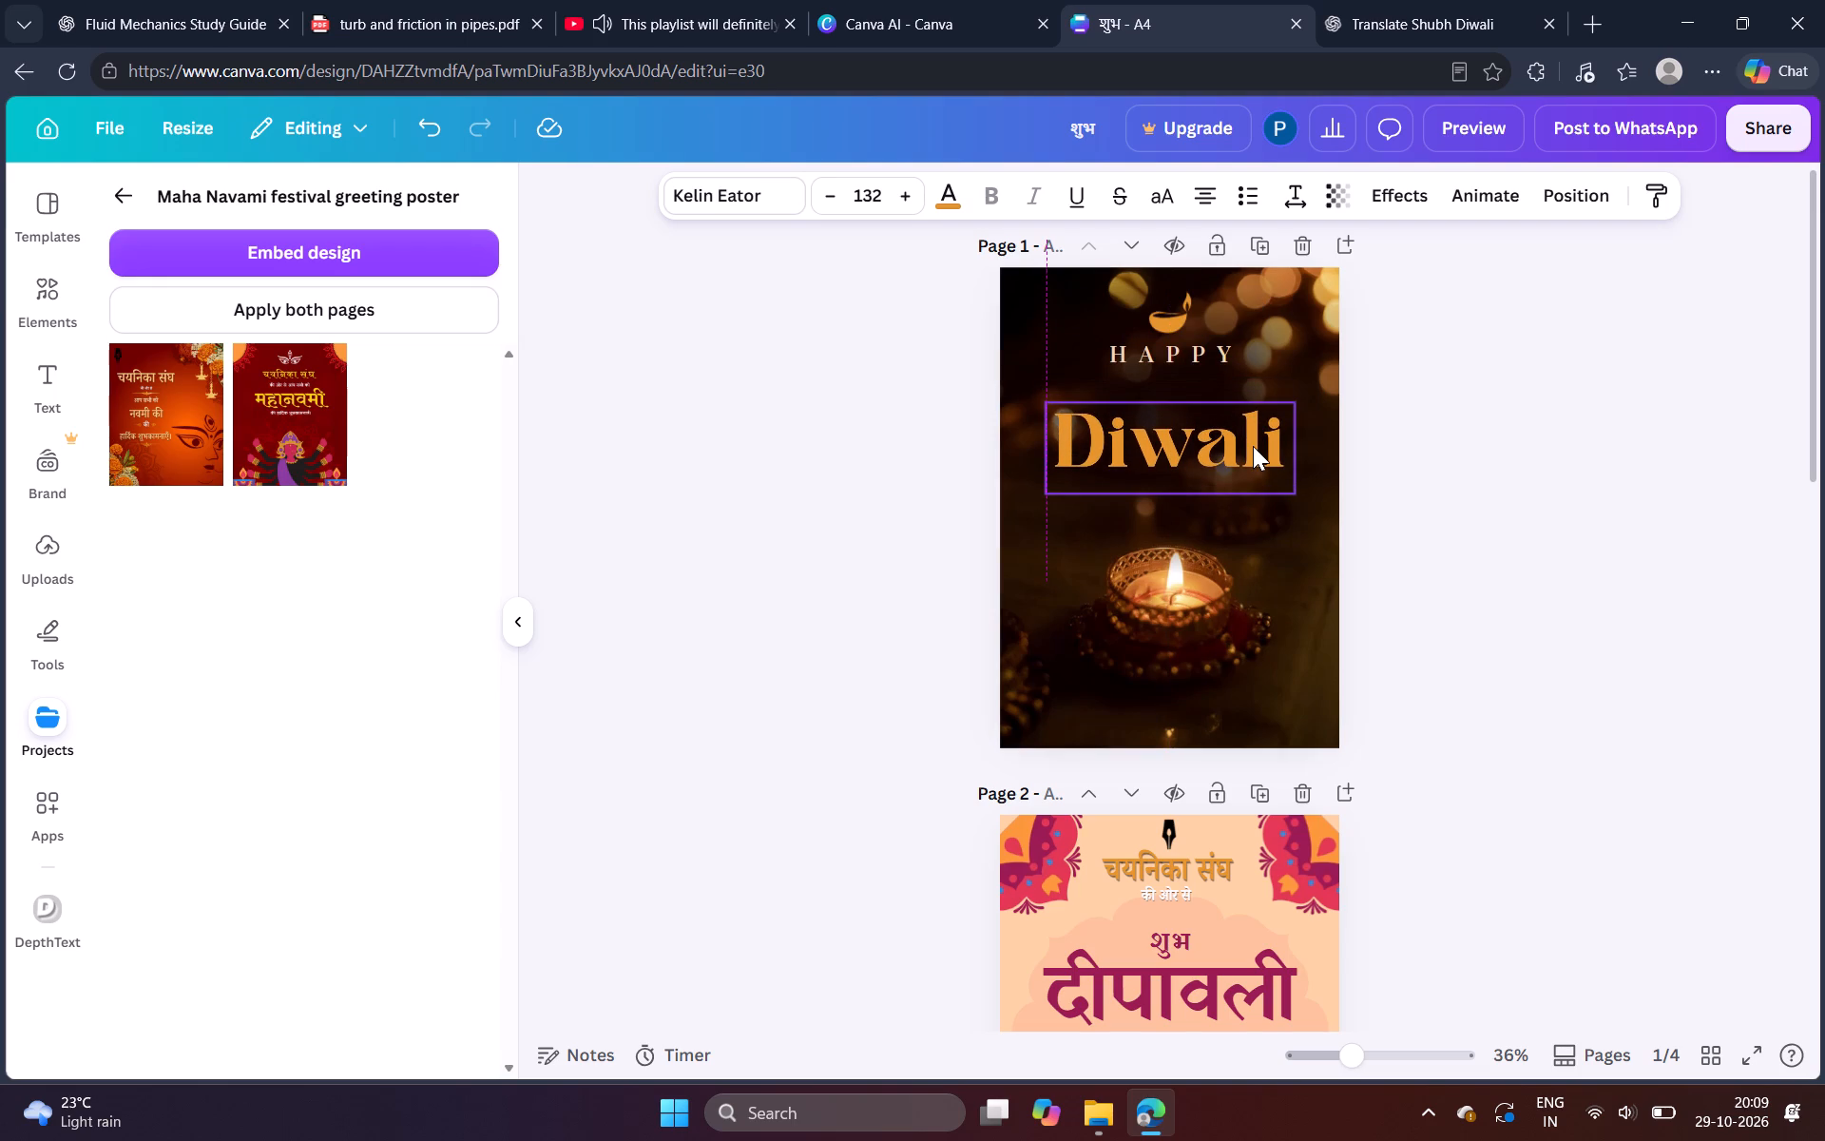
{"action": "left_click", "coordinate": [1418, 455]}
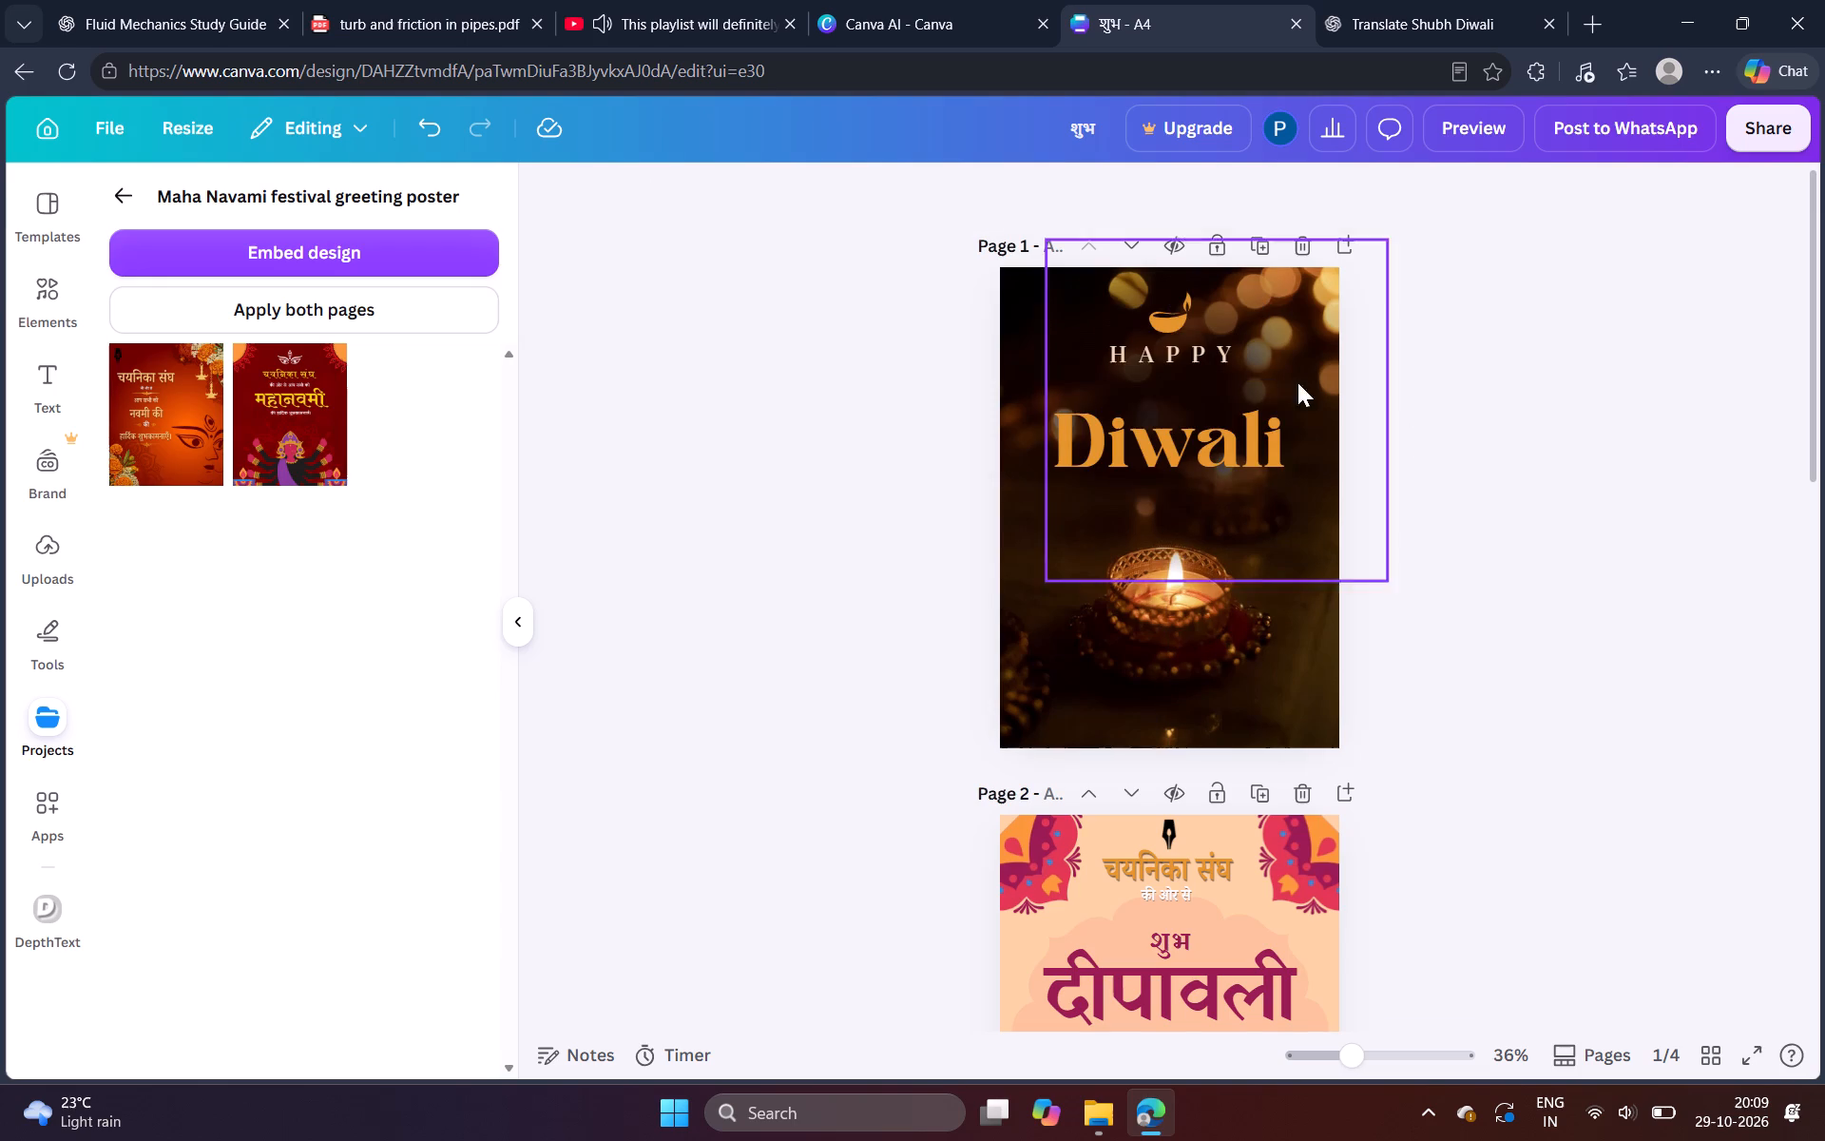
{"action": "left_click_drag", "start_coordinate": [1191, 351], "coordinate": [1192, 392]}
Nudge "HAPPY" on page 1 slightly up and replace its text with "शुभ" copied from page 2.
{"action": "scroll", "coordinate": [1325, 589], "scroll_direction": "down", "scroll_amount": 1}
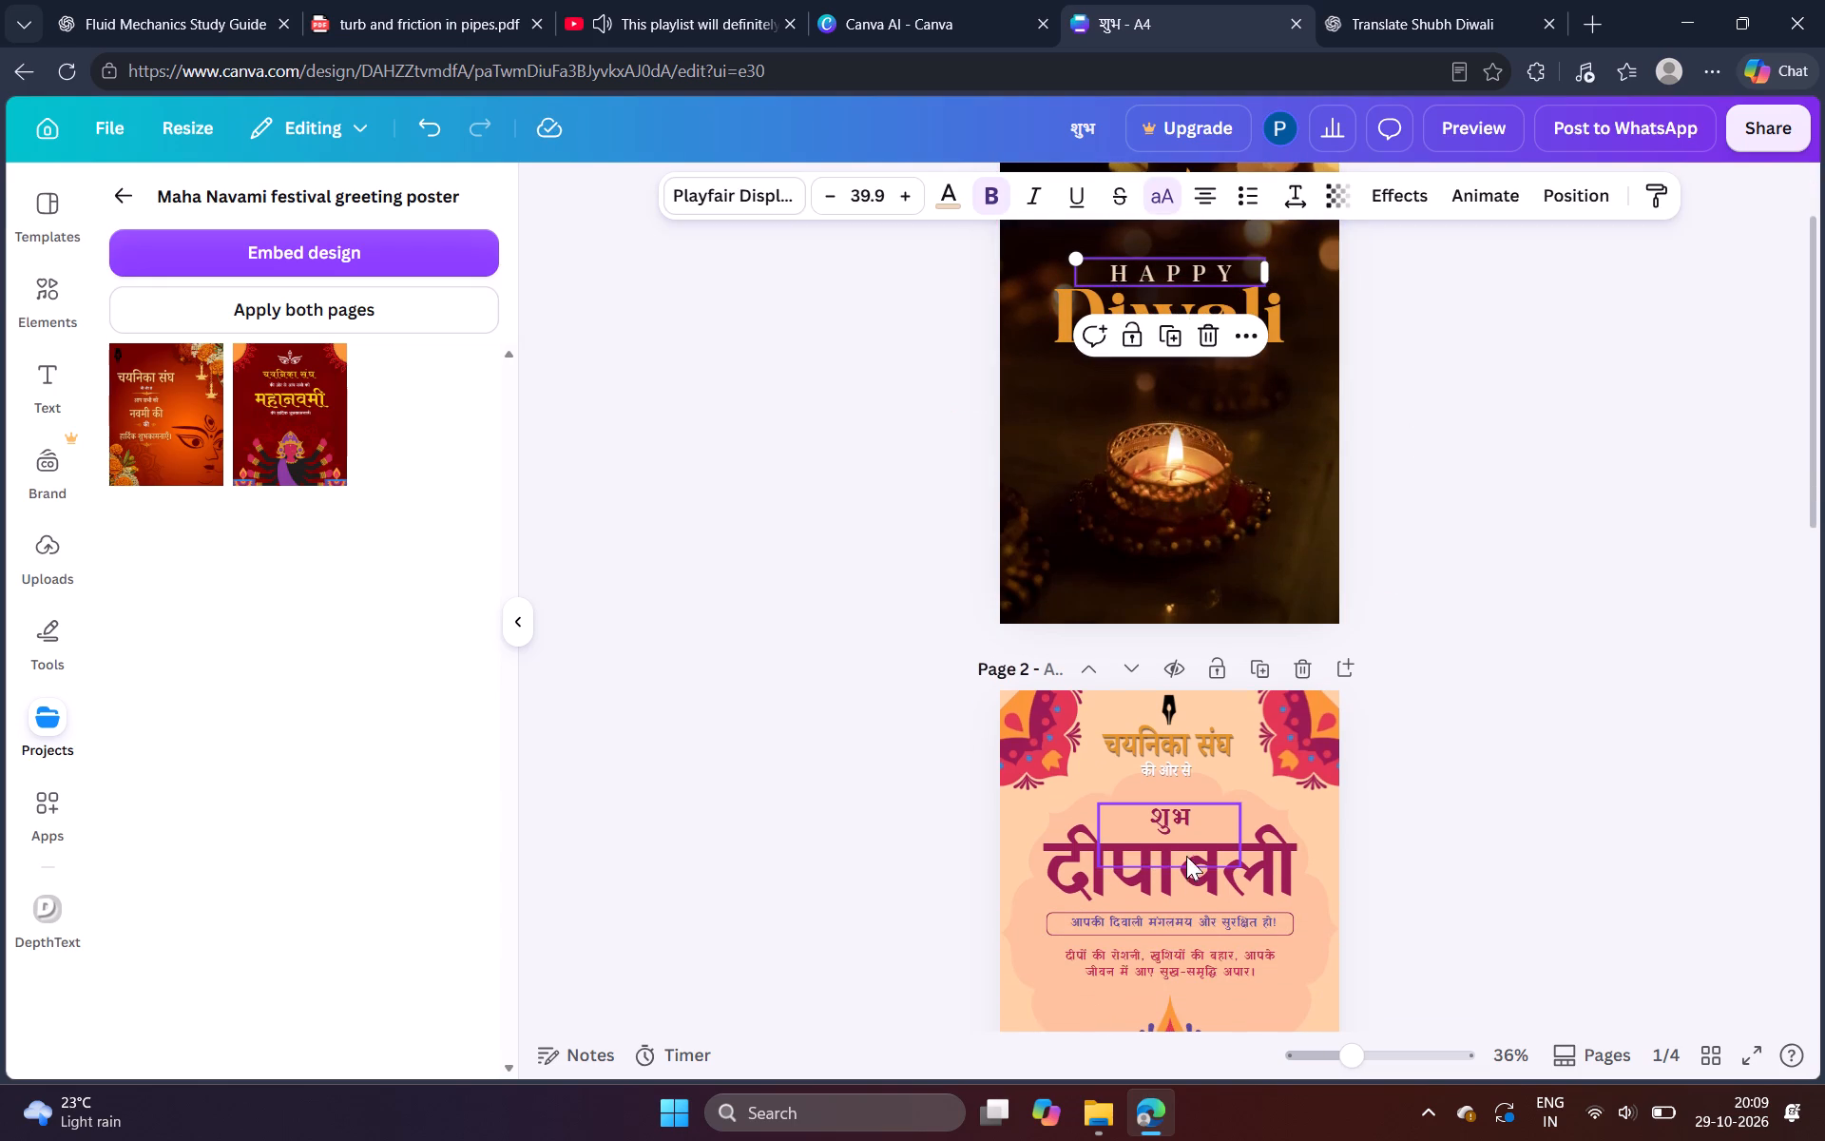
{"action": "triple_click", "coordinate": [1183, 806]}
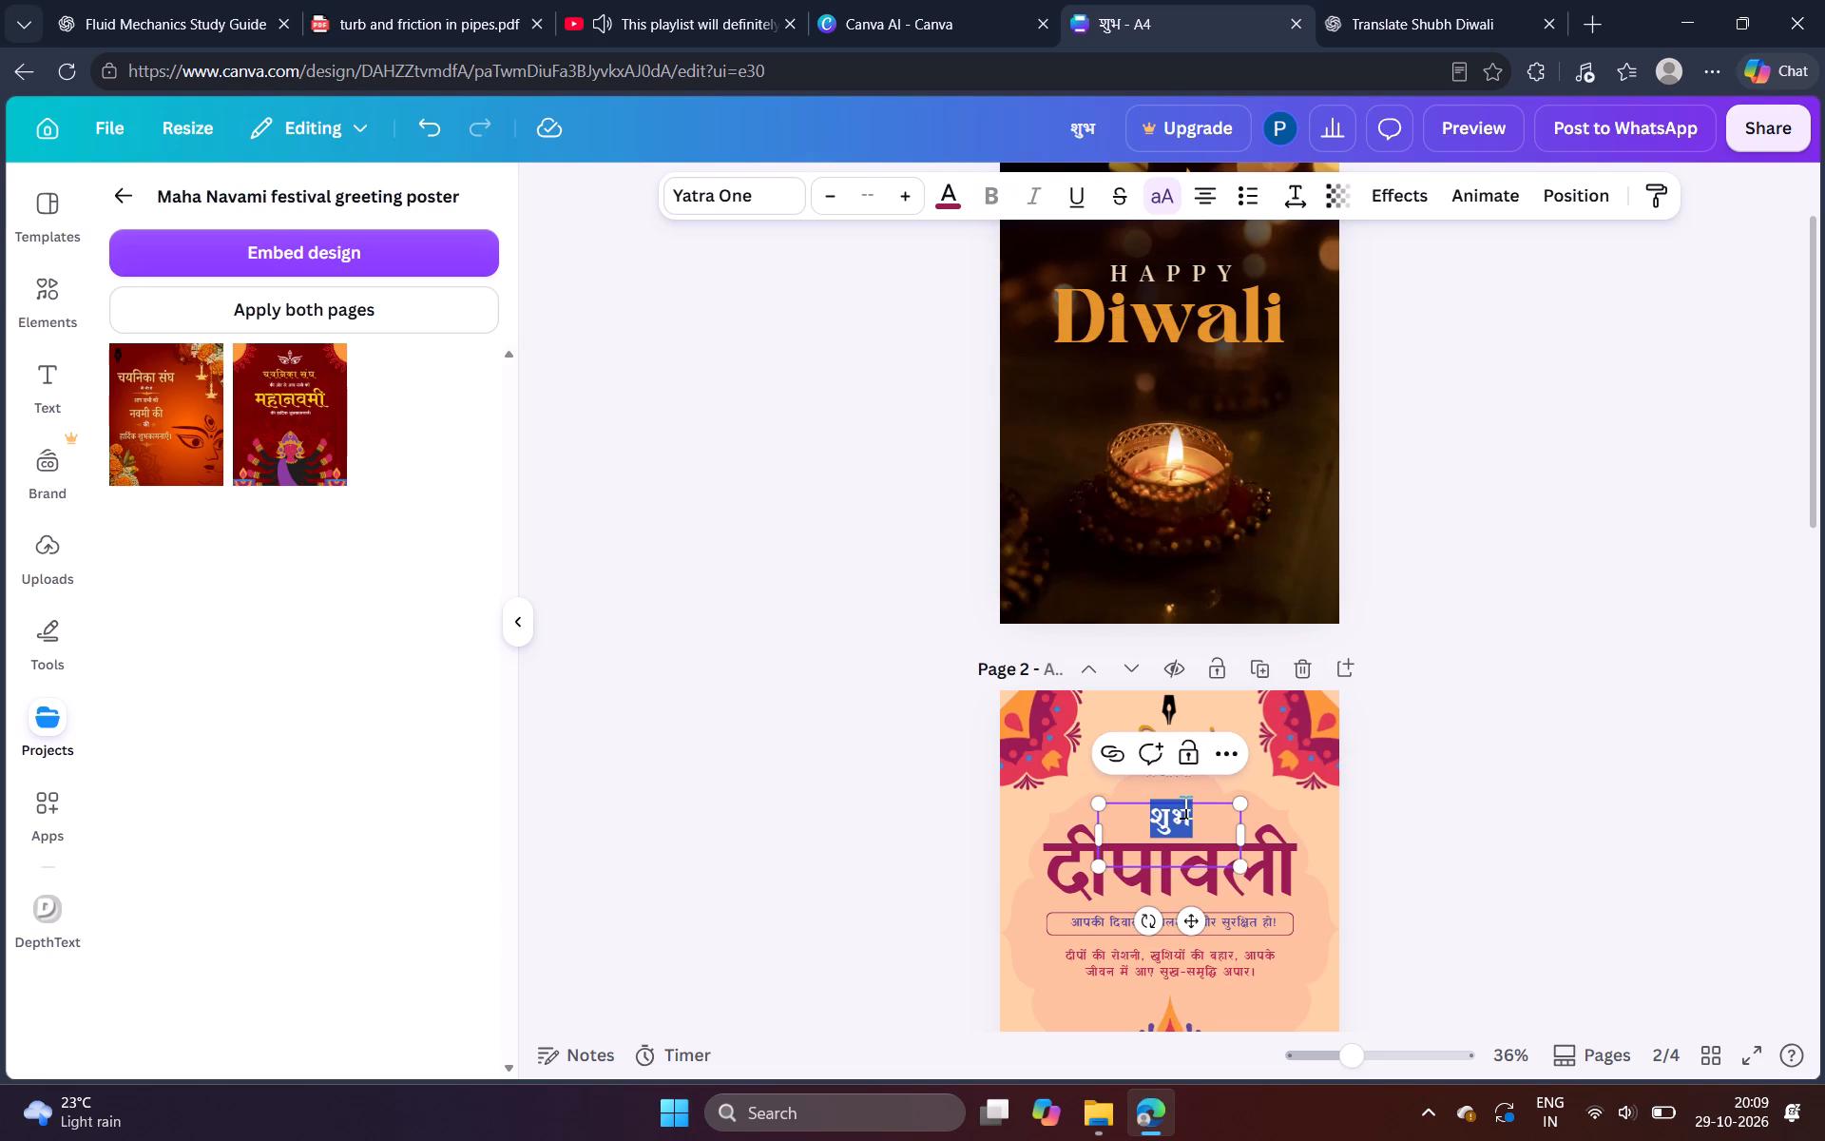
{"action": "key", "text": "ctrl+c"}
{"action": "scroll", "coordinate": [1183, 806], "scroll_direction": "up", "scroll_amount": 1}
{"action": "left_click", "coordinate": [1177, 402]}
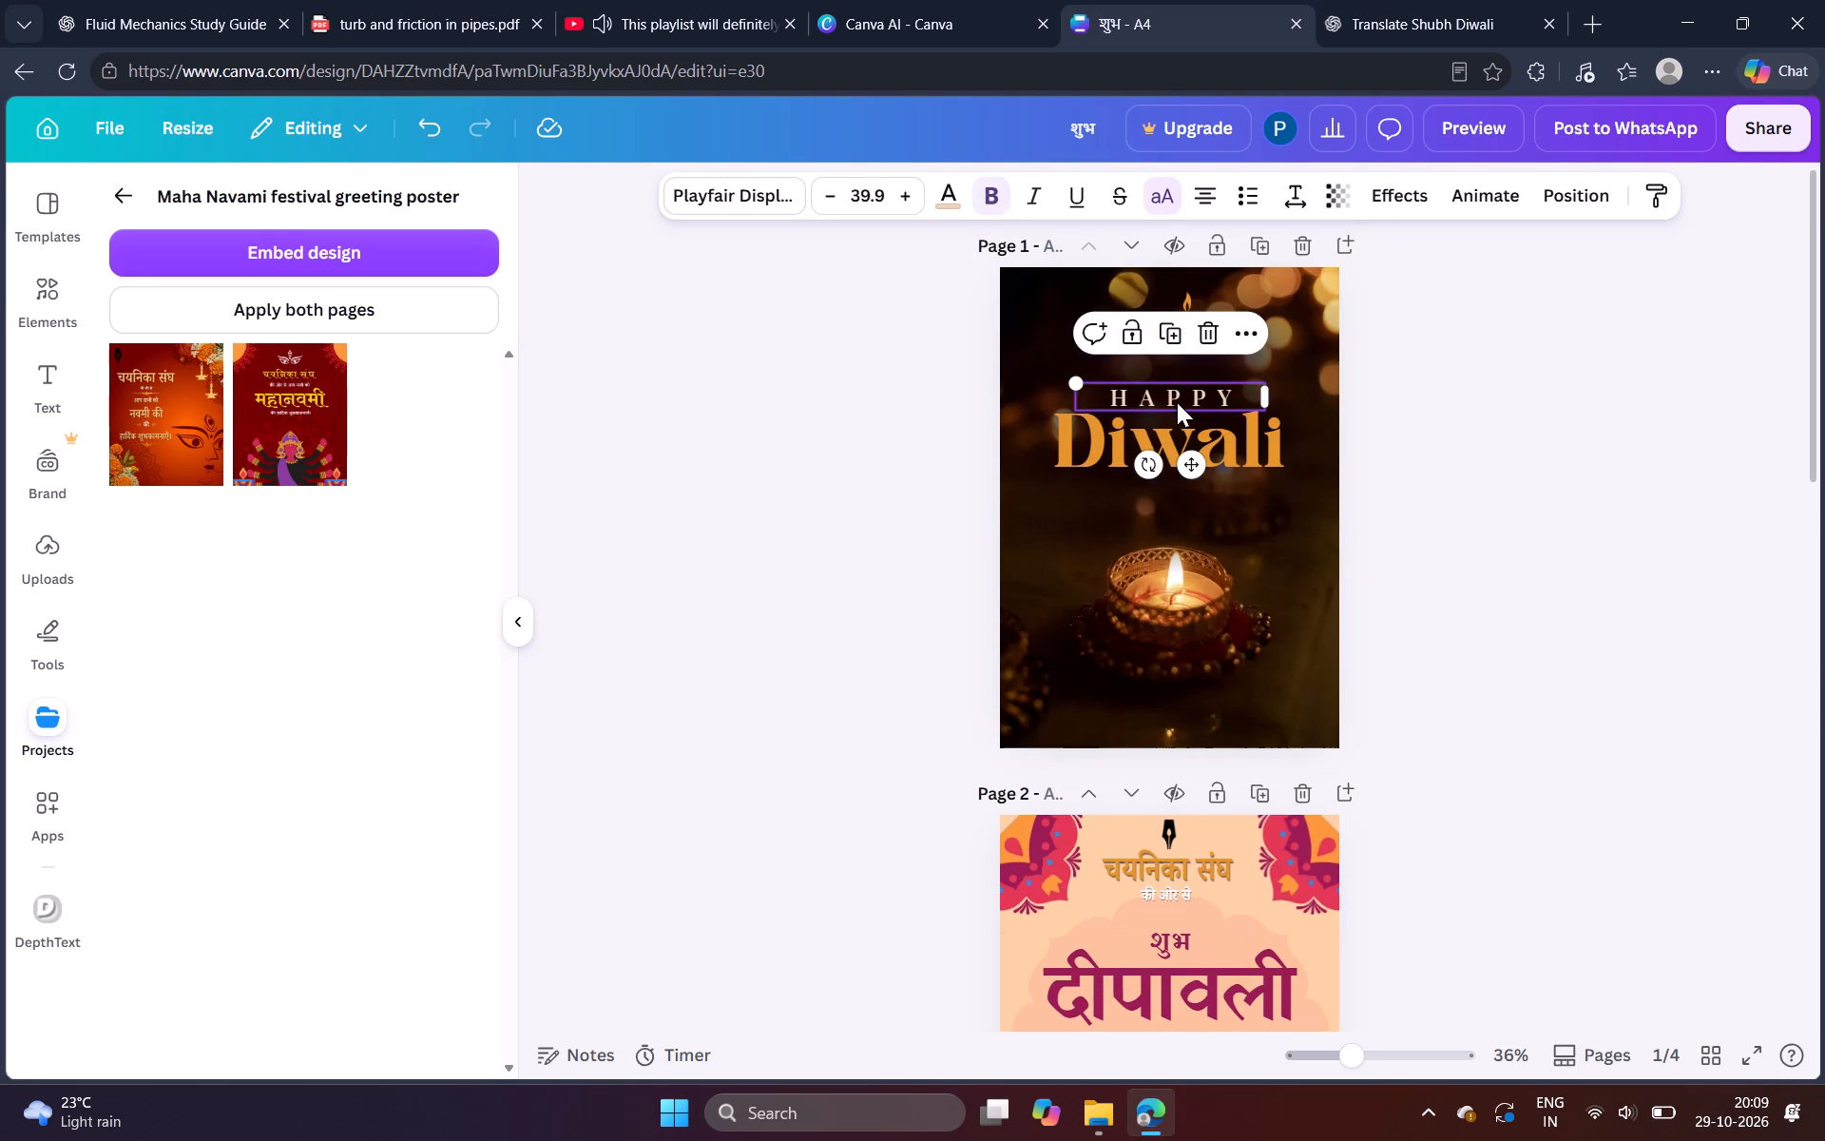
{"action": "key", "text": "Up"}
{"action": "key", "text": "Up"}
{"action": "triple_click", "coordinate": [1179, 398]}
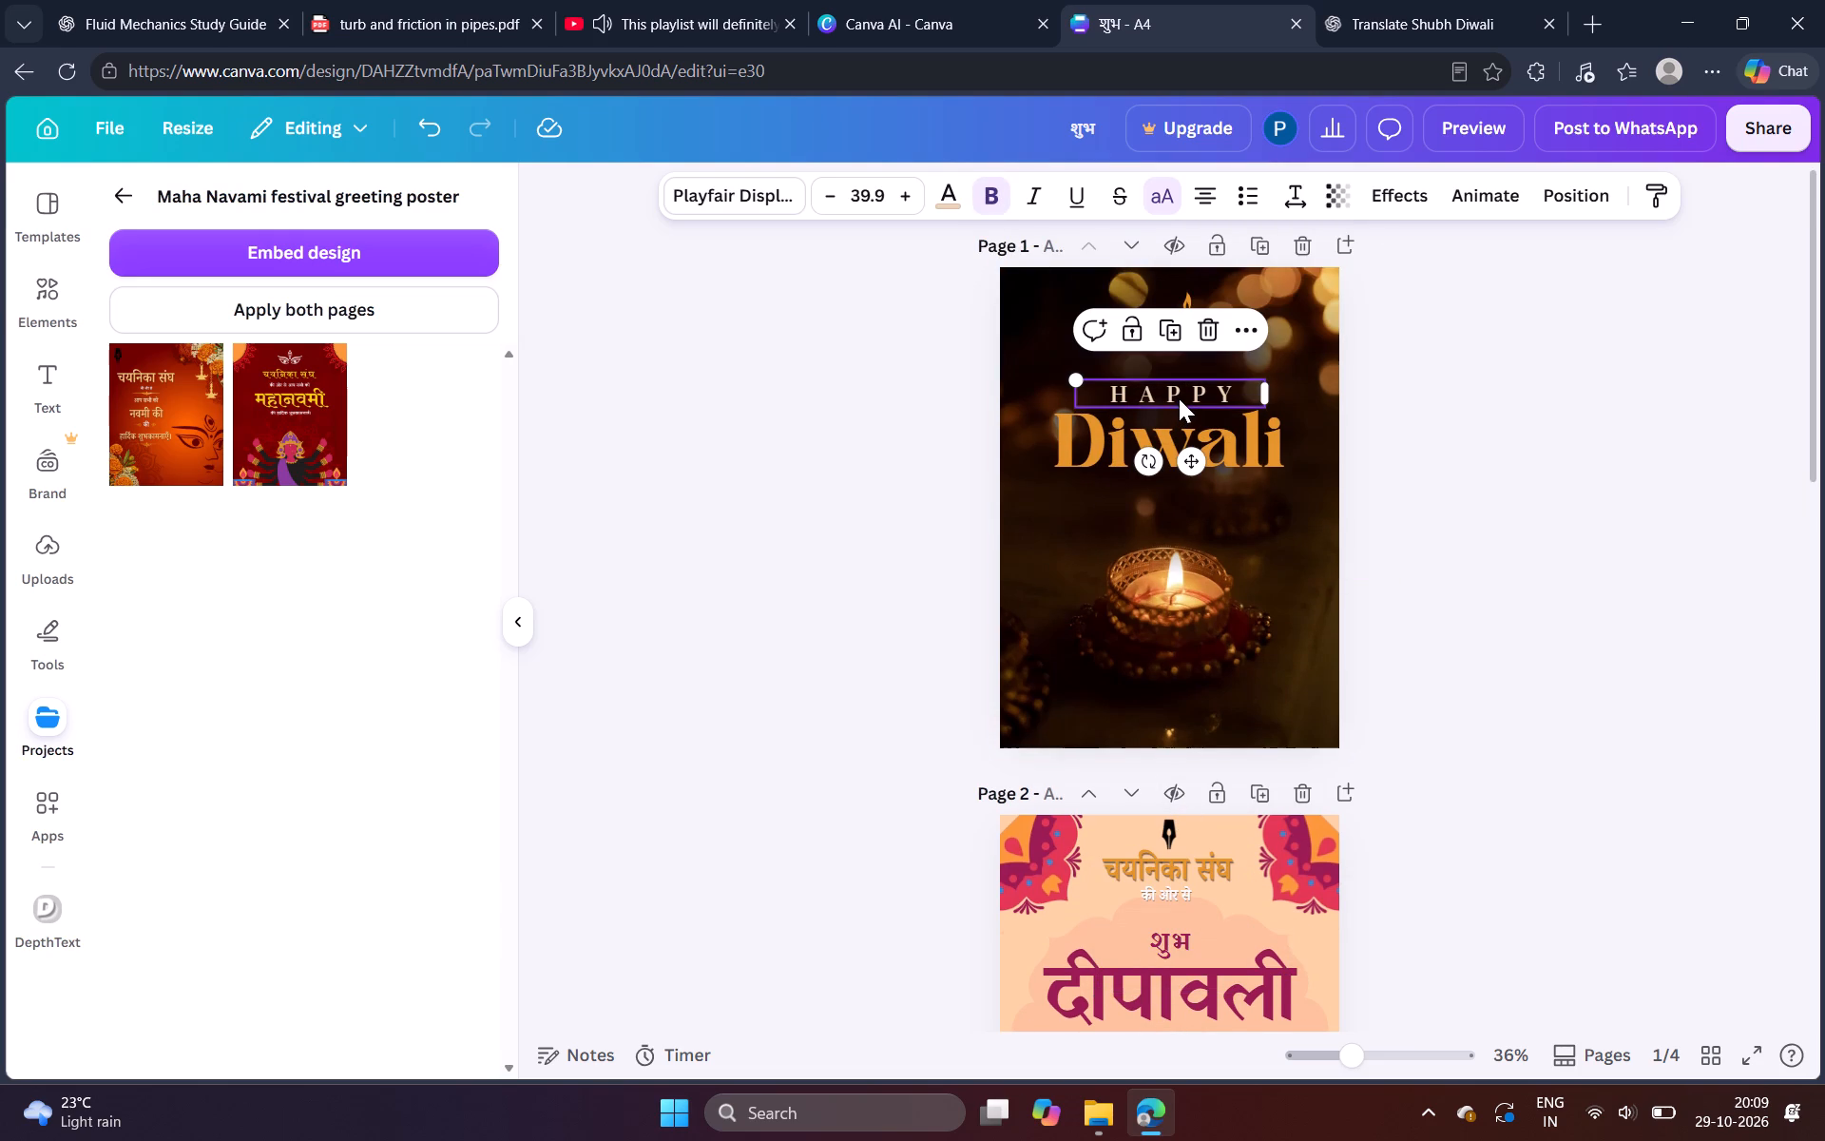
{"action": "key", "text": "ctrl+v"}
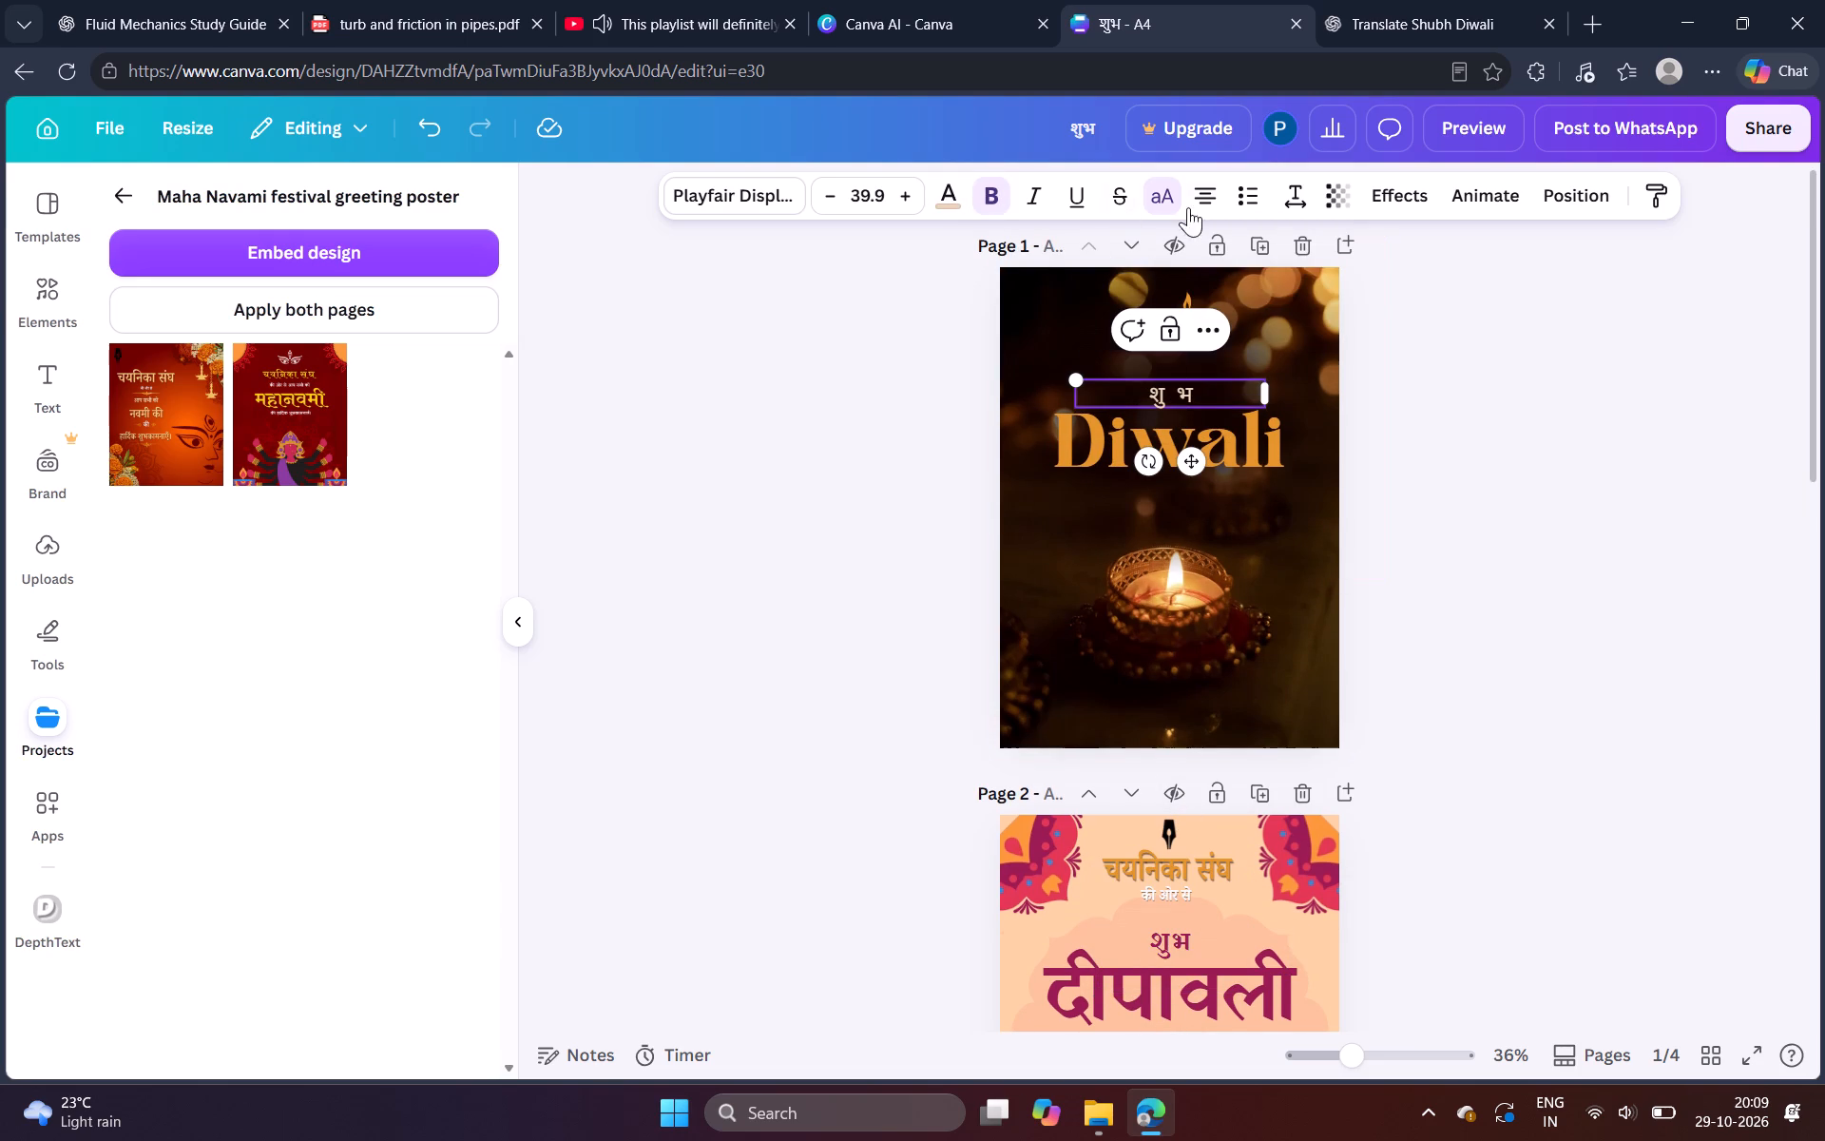
Set the letter spacing of "शुभ" on page 1 to 100.
{"action": "left_click", "coordinate": [1302, 192]}
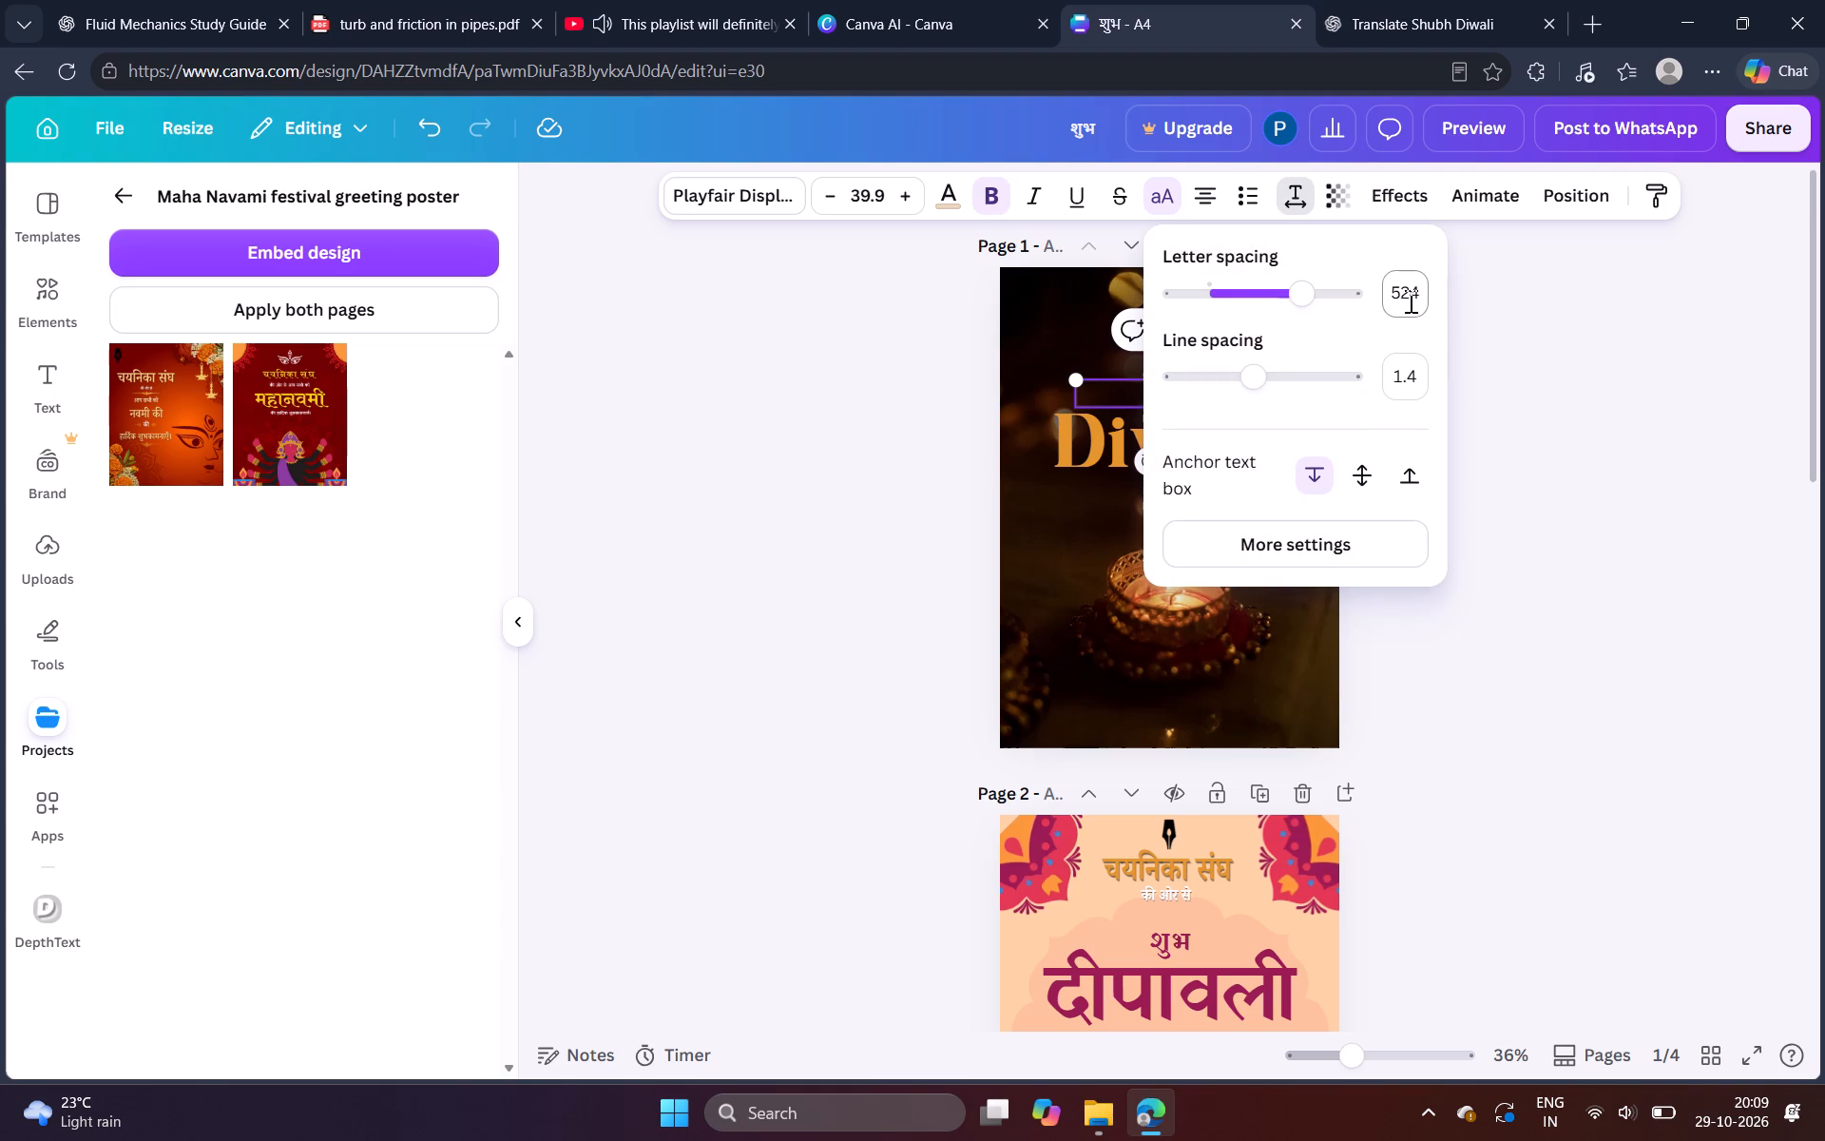
{"action": "left_click", "coordinate": [1409, 300]}
{"action": "type", "text": "100"}
{"action": "key", "text": "Return"}
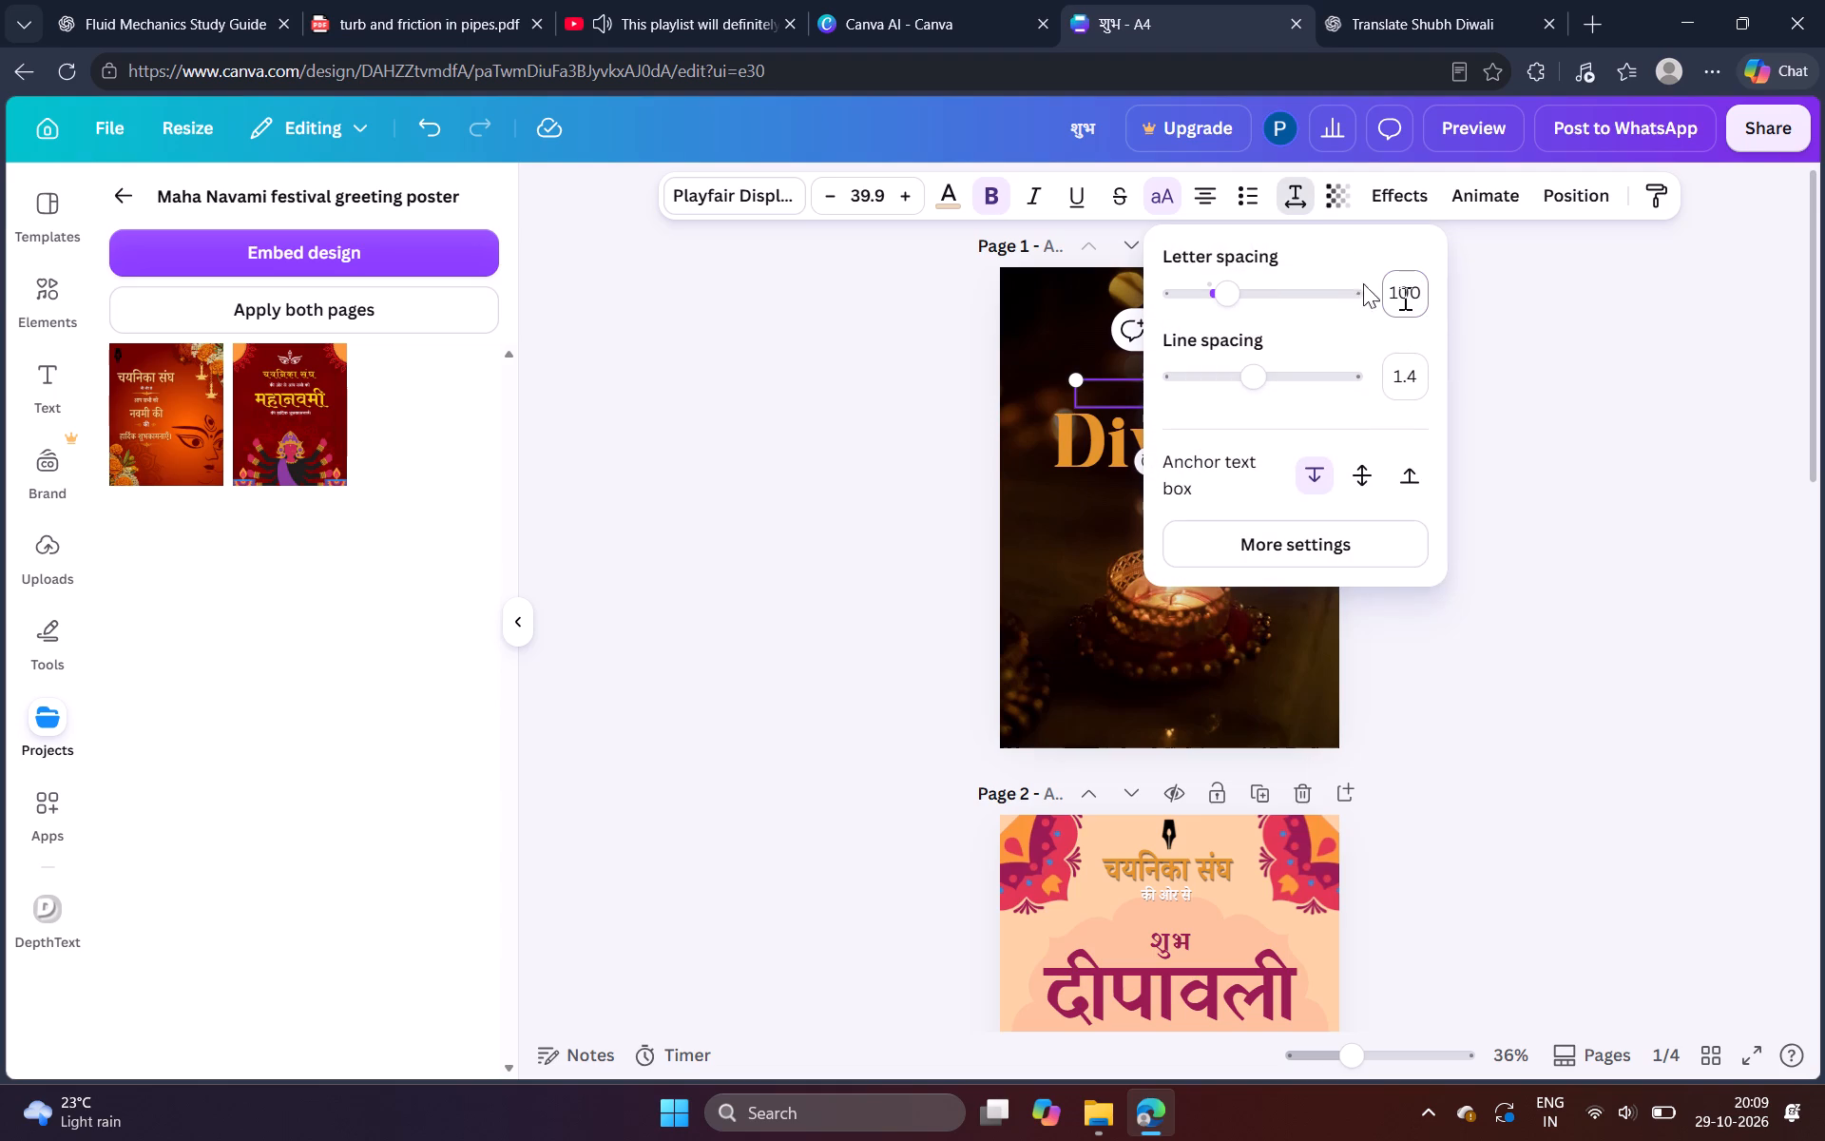
Set the "शुभ" text on page 1 to the Yatra One font at size 40.
{"action": "left_click", "coordinate": [756, 196]}
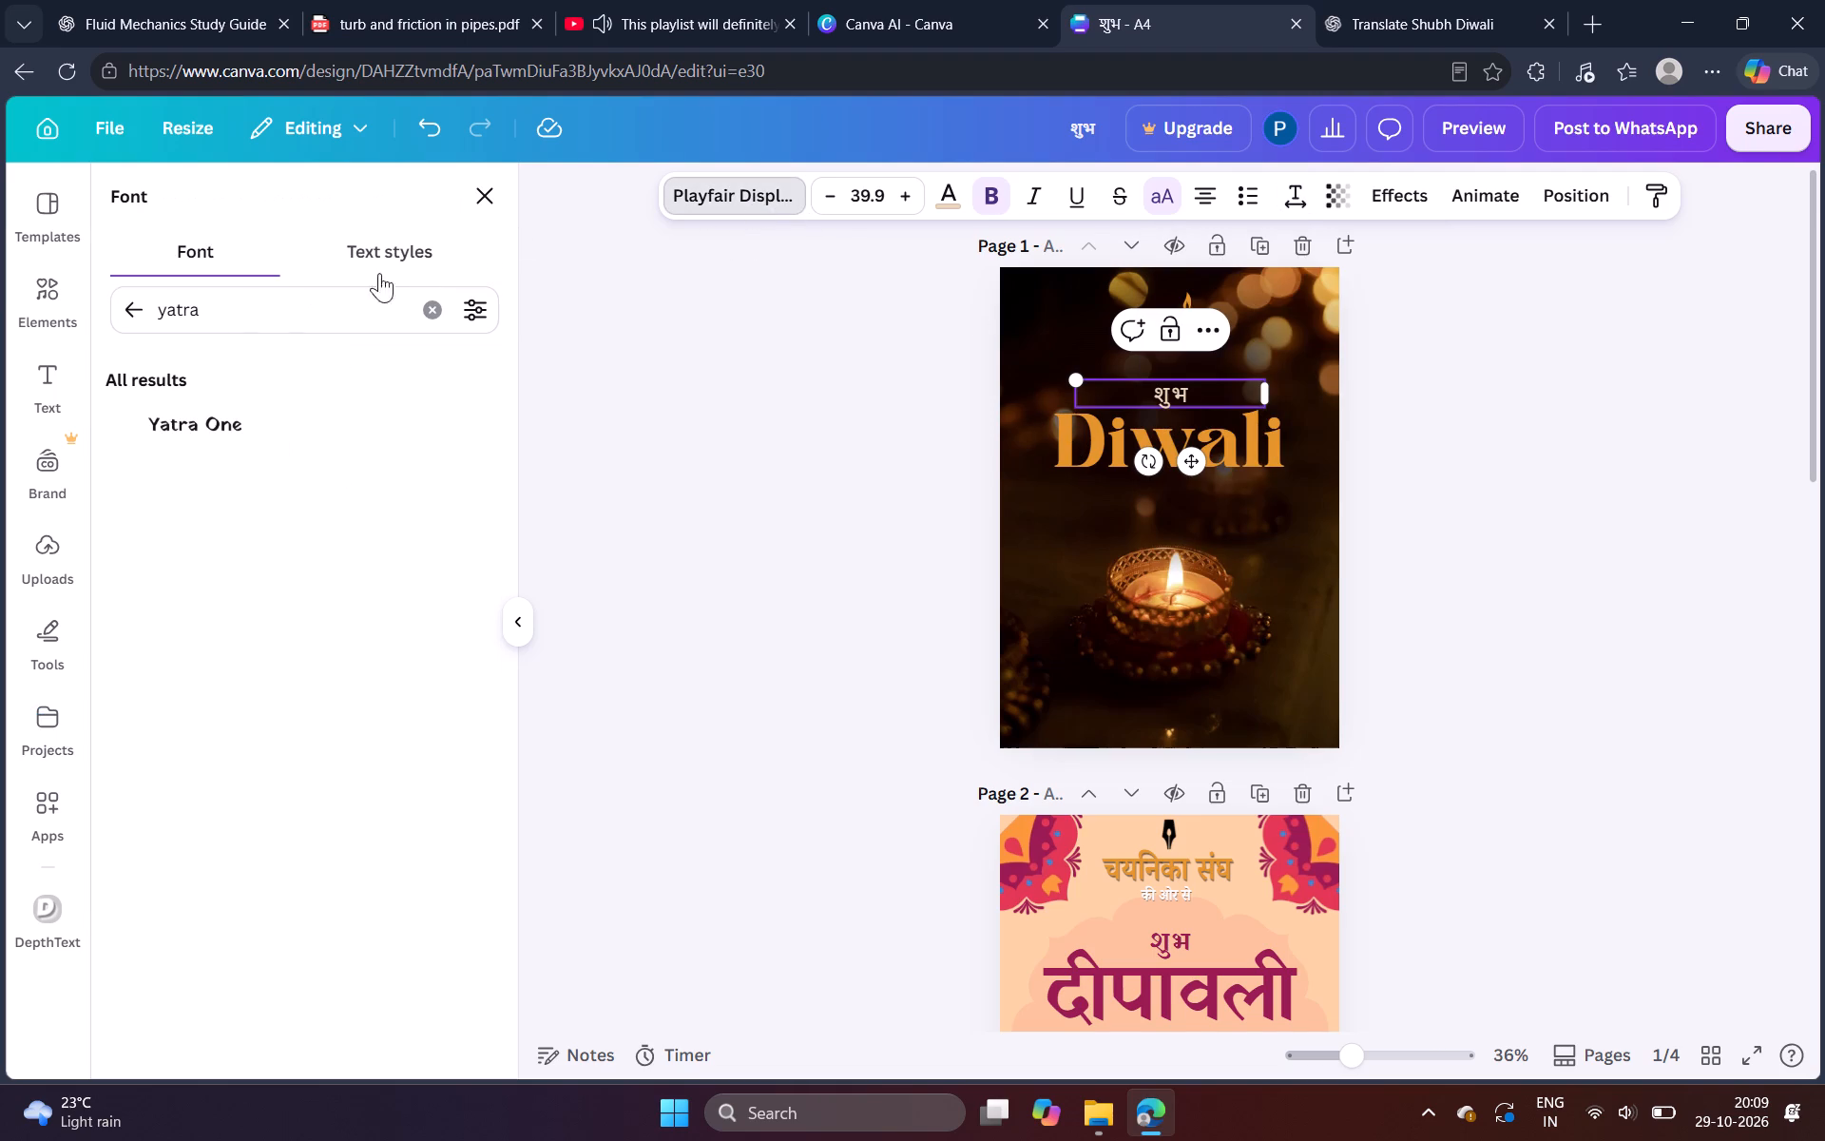
{"action": "left_click", "coordinate": [348, 439]}
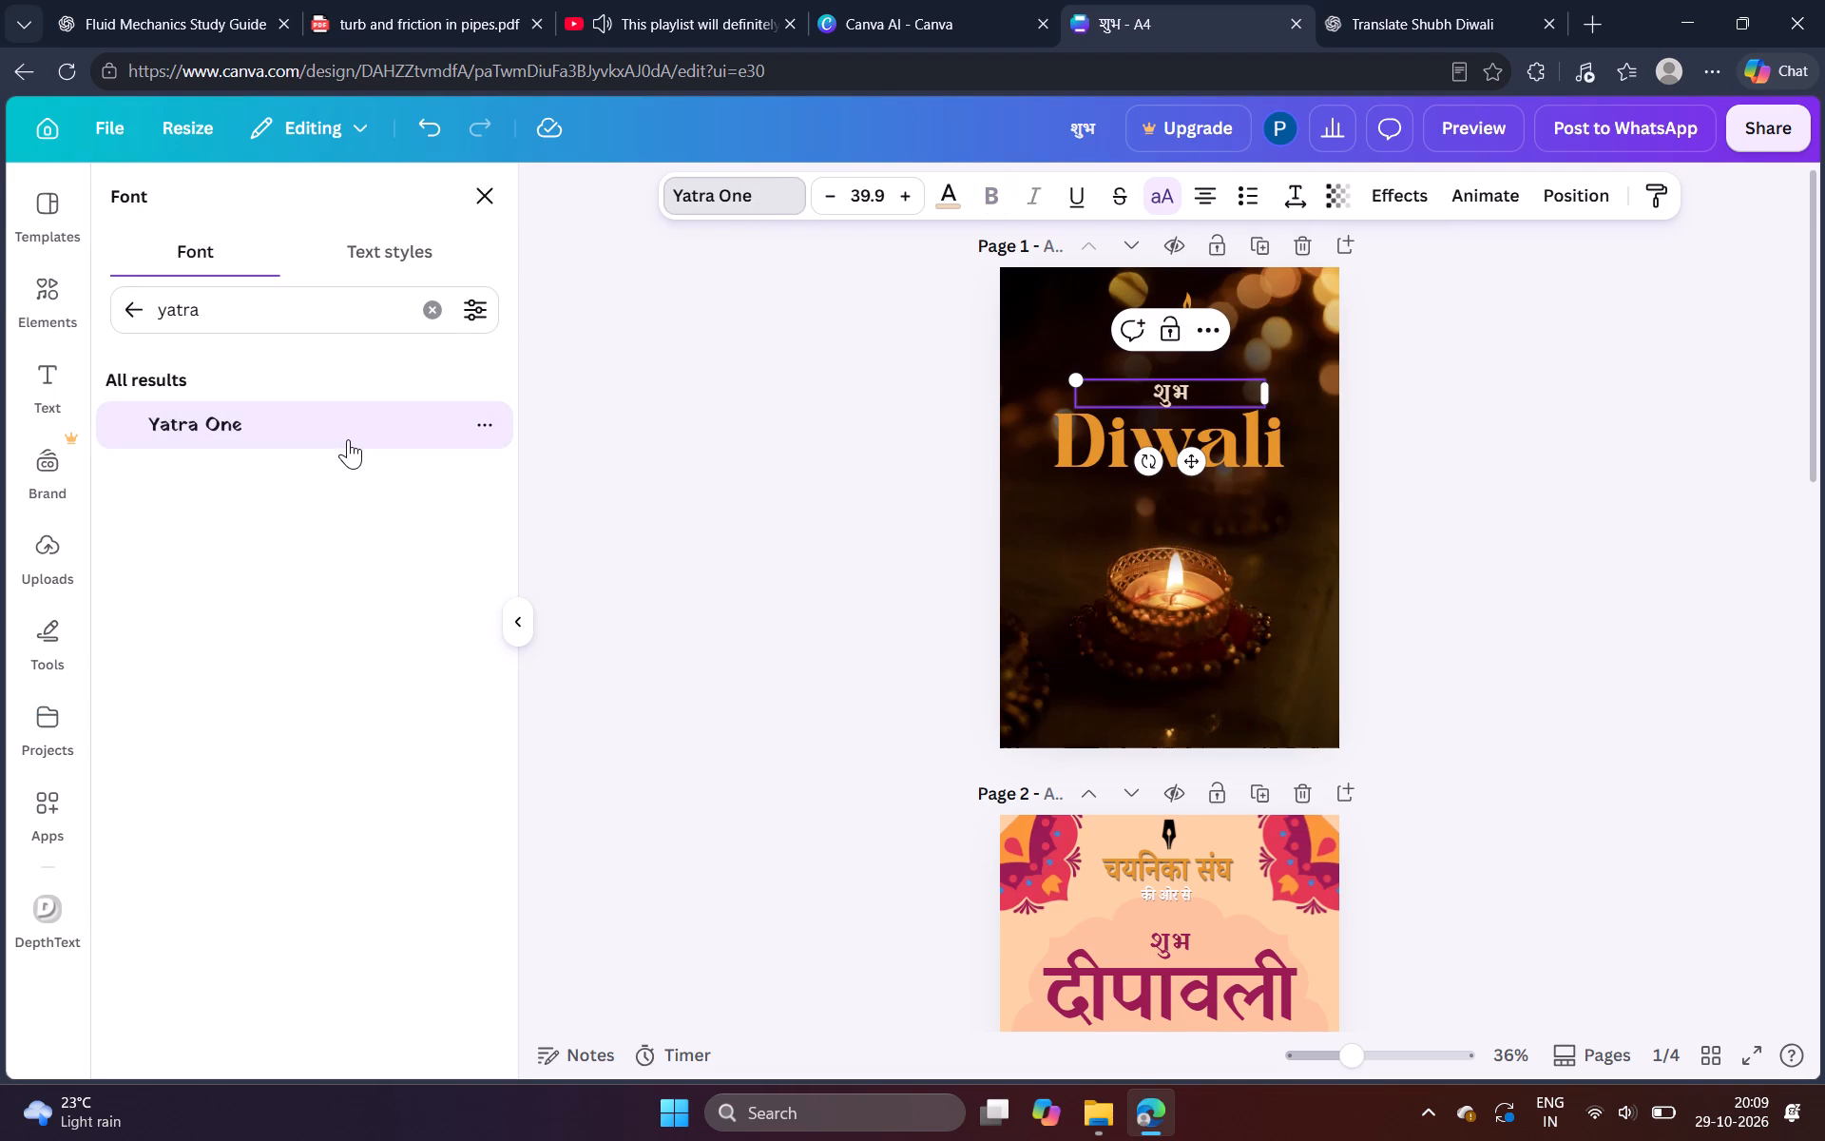
{"action": "left_click", "coordinate": [858, 197]}
{"action": "type", "text": "40"}
{"action": "key", "text": "Return"}
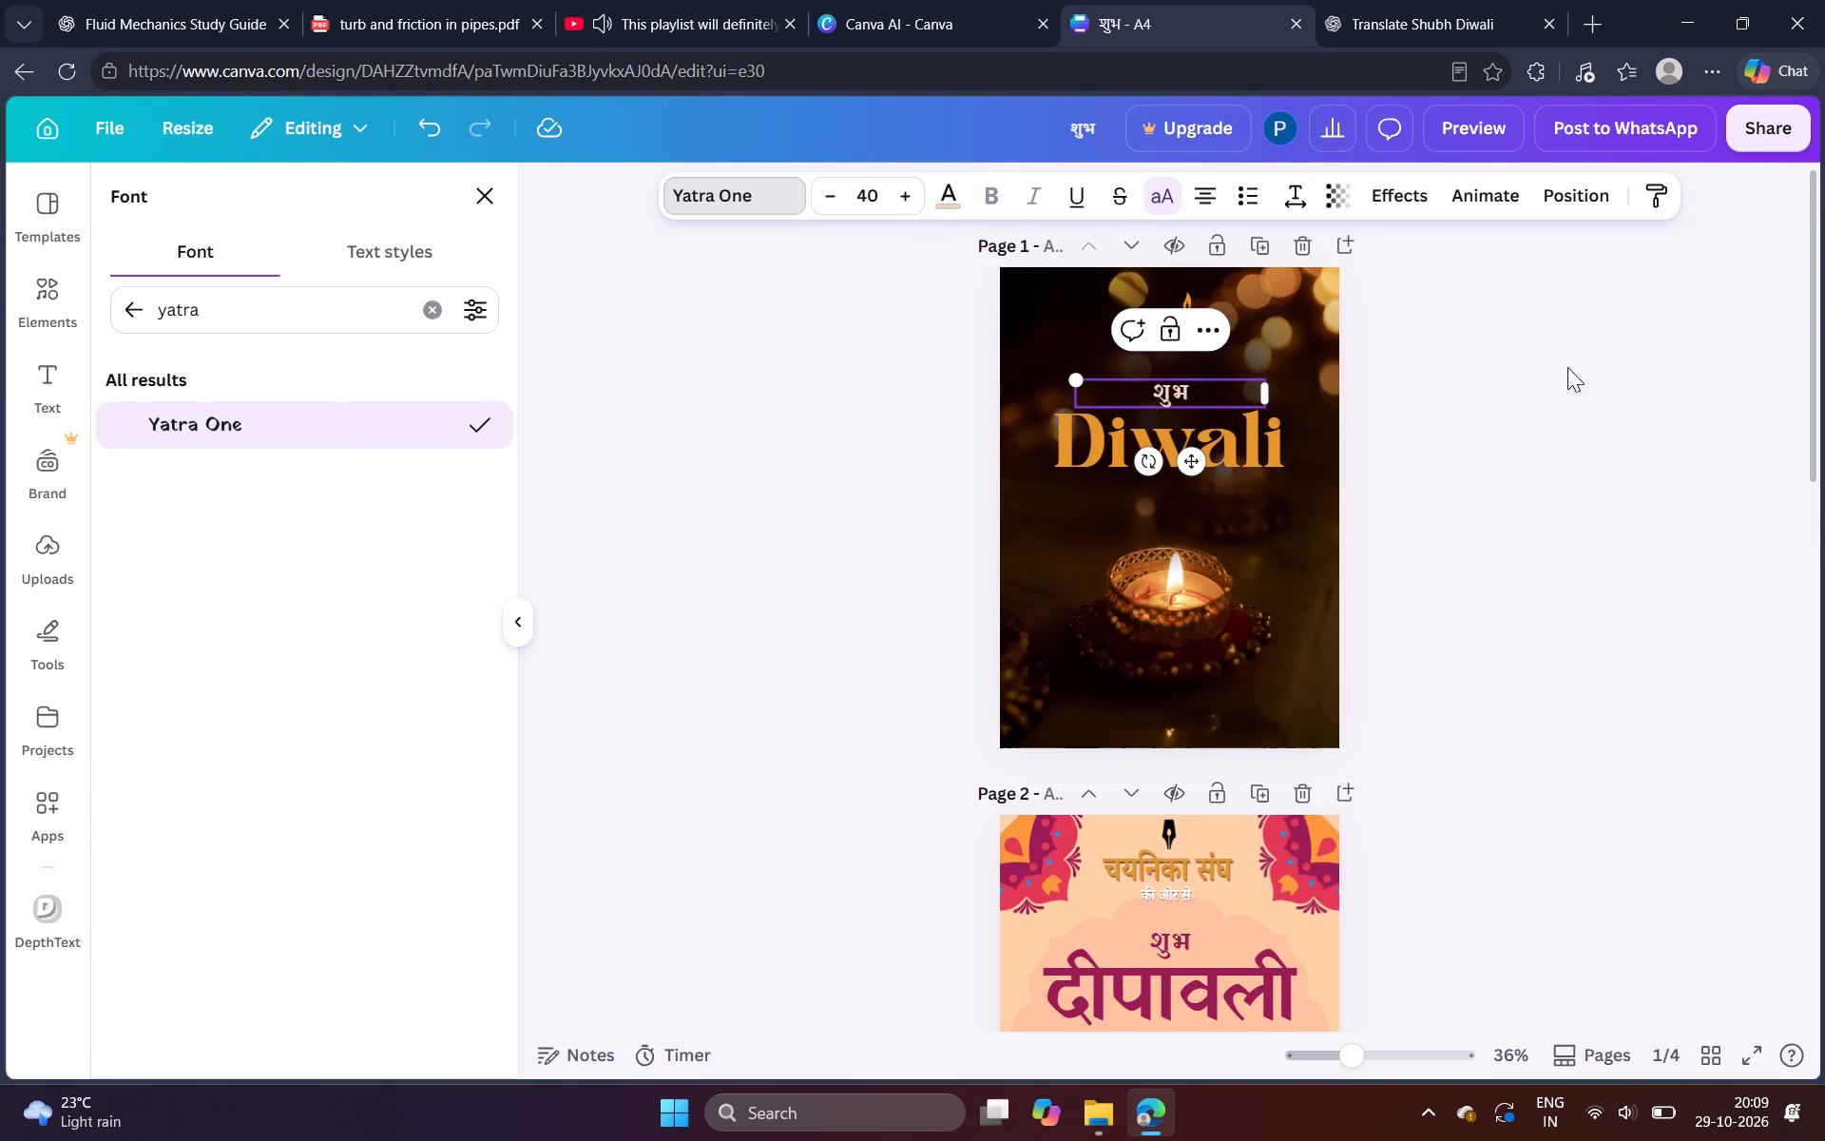
{"action": "left_click", "coordinate": [1575, 373]}
Change the font of the "Diwali" heading on page 1 to Yatra One.
{"action": "triple_click", "coordinate": [1277, 445]}
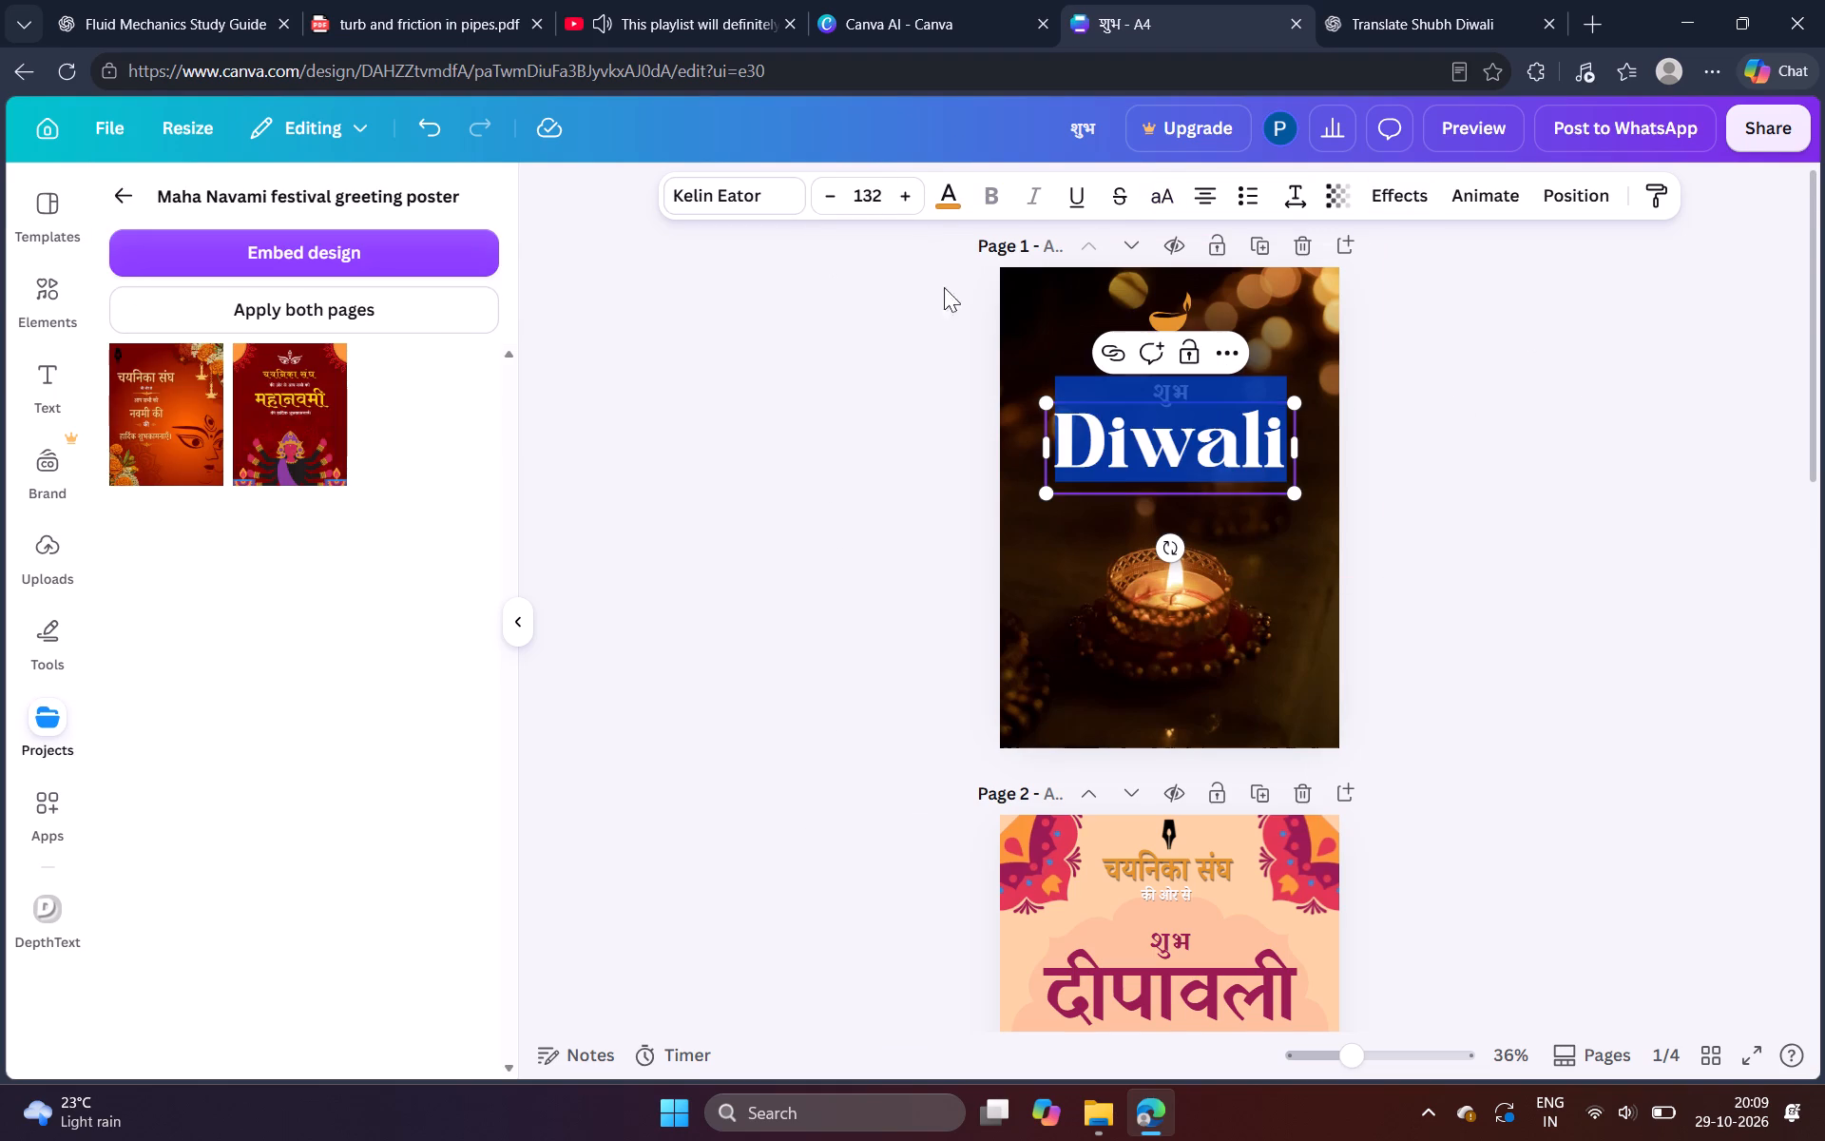
{"action": "left_click", "coordinate": [737, 197]}
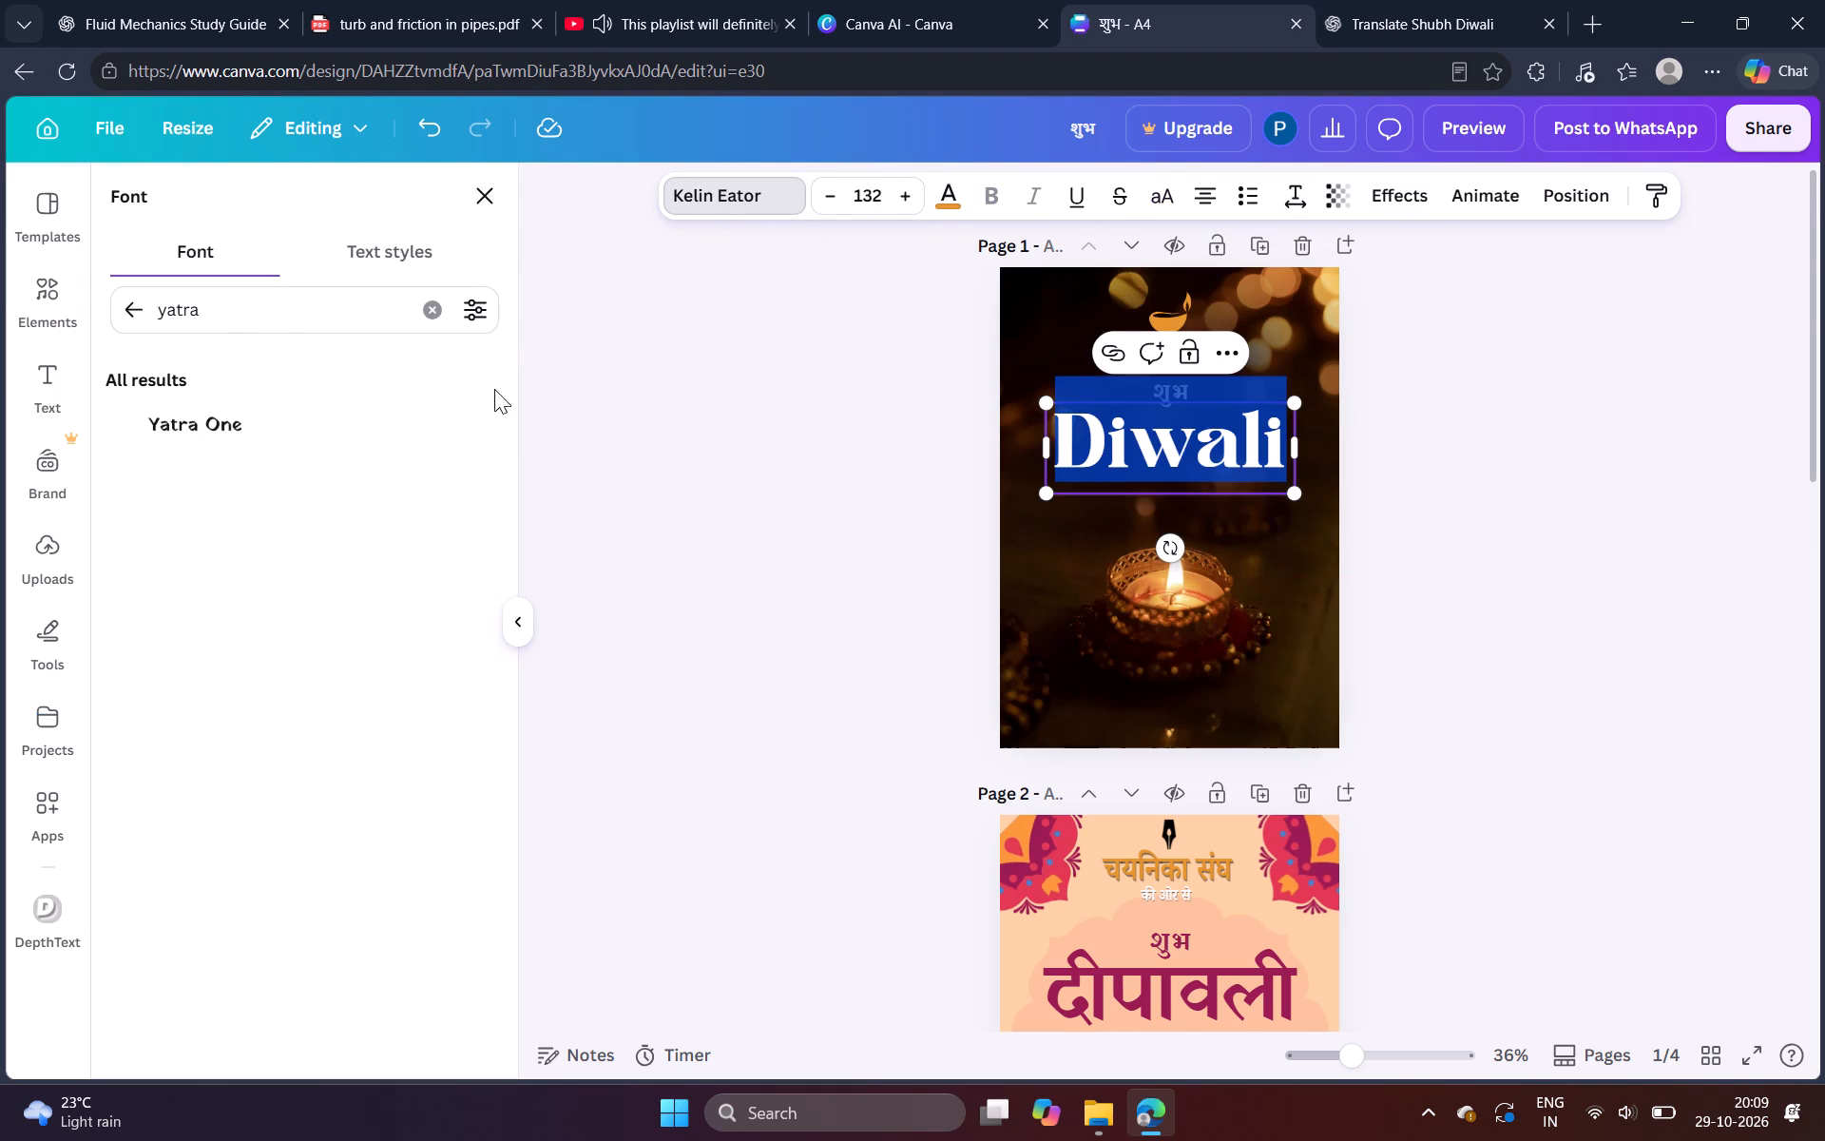
{"action": "left_click", "coordinate": [387, 431]}
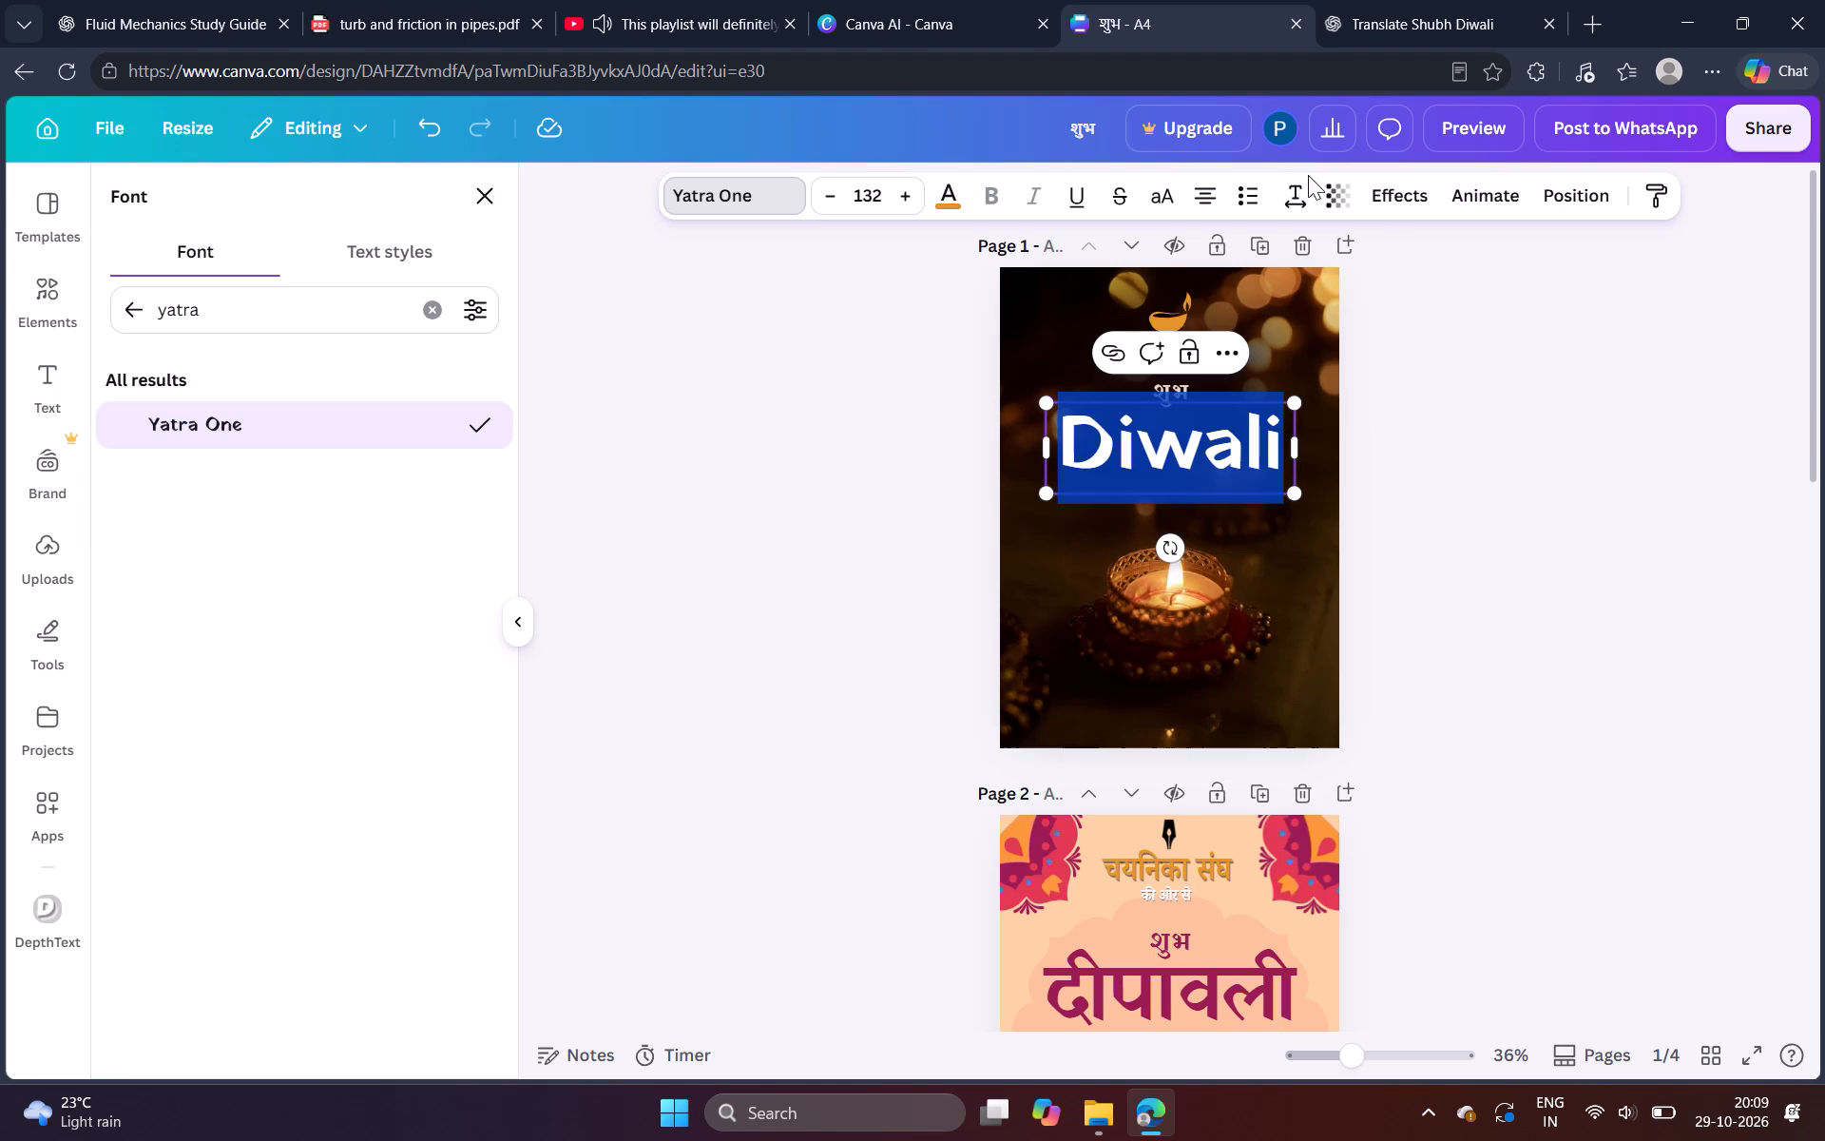
Replace the "Diwali" heading text on page 1 with "दीपावली" copied from page 2.
{"action": "scroll", "coordinate": [1329, 782], "scroll_direction": "down", "scroll_amount": 1}
{"action": "triple_click", "coordinate": [1159, 841]}
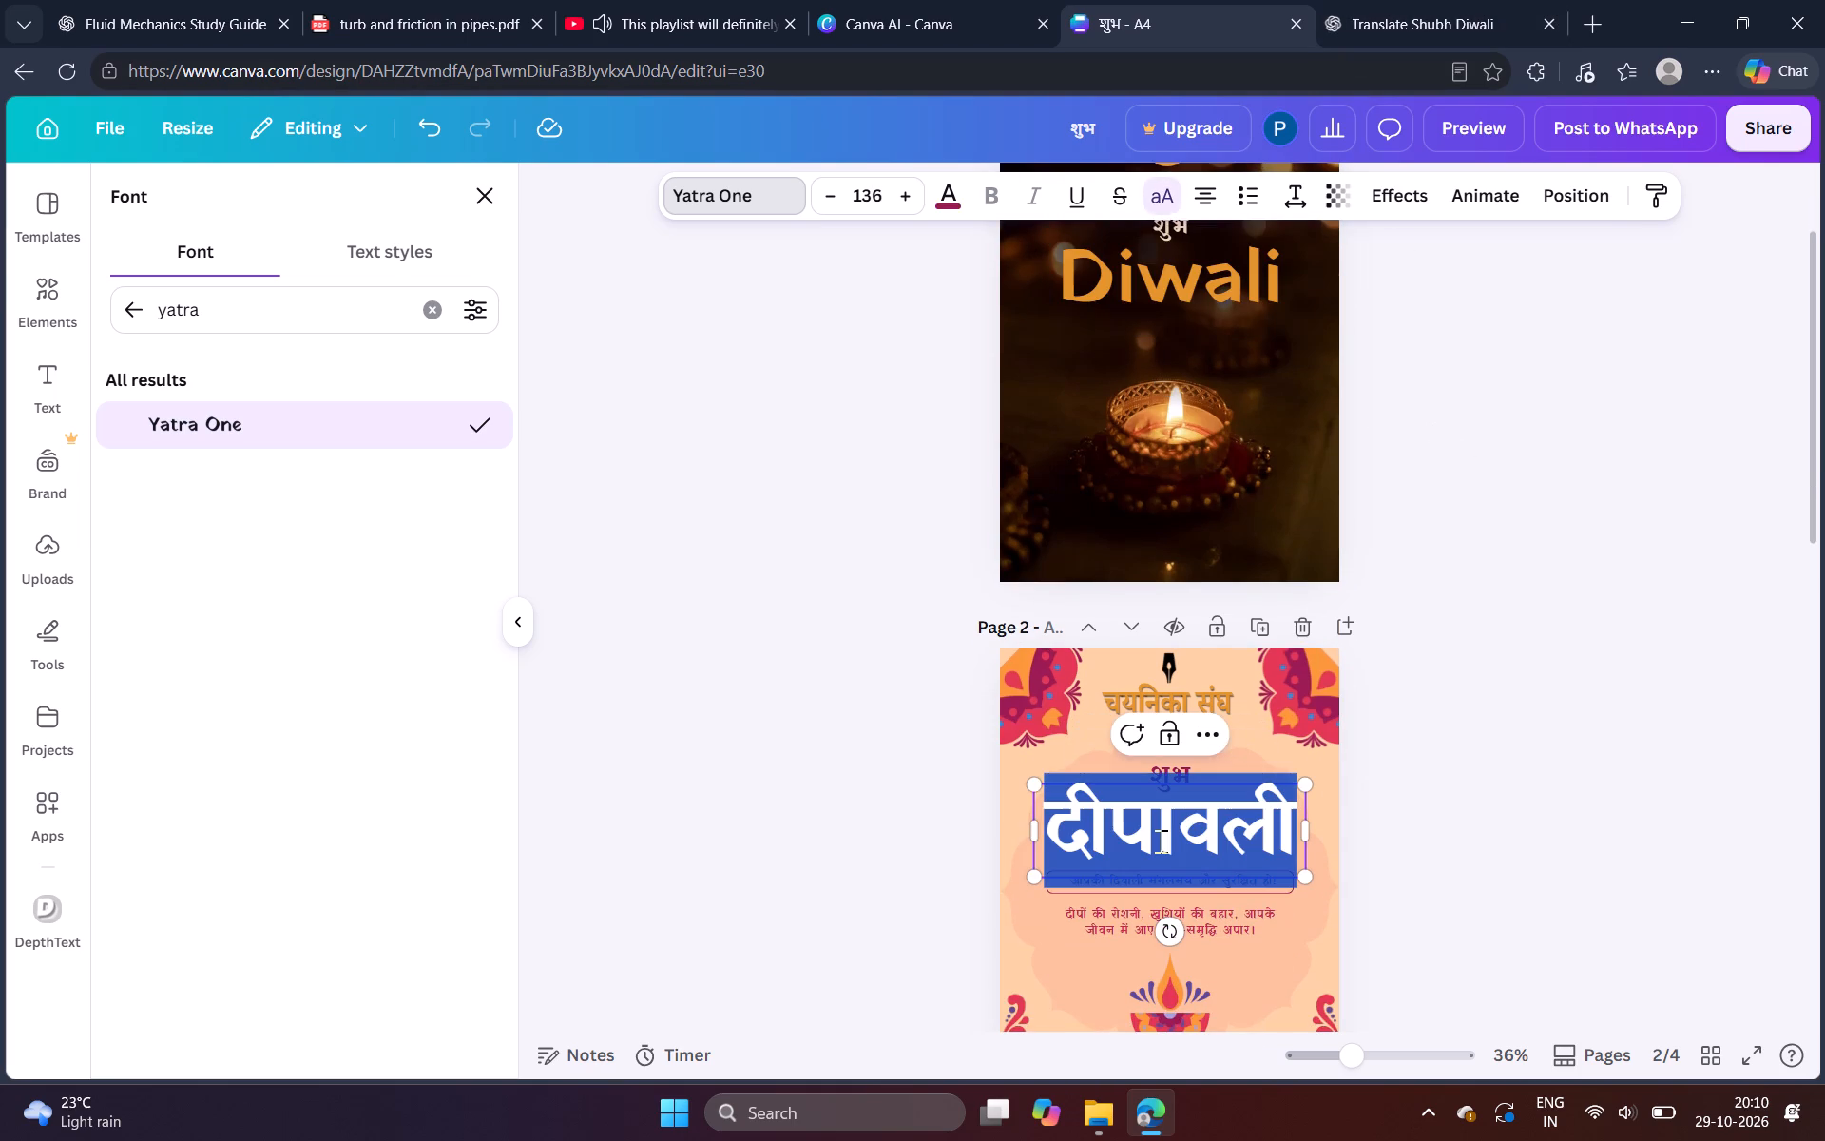
{"action": "key", "text": "ctrl+c"}
{"action": "scroll", "coordinate": [1159, 841], "scroll_direction": "up", "scroll_amount": 1}
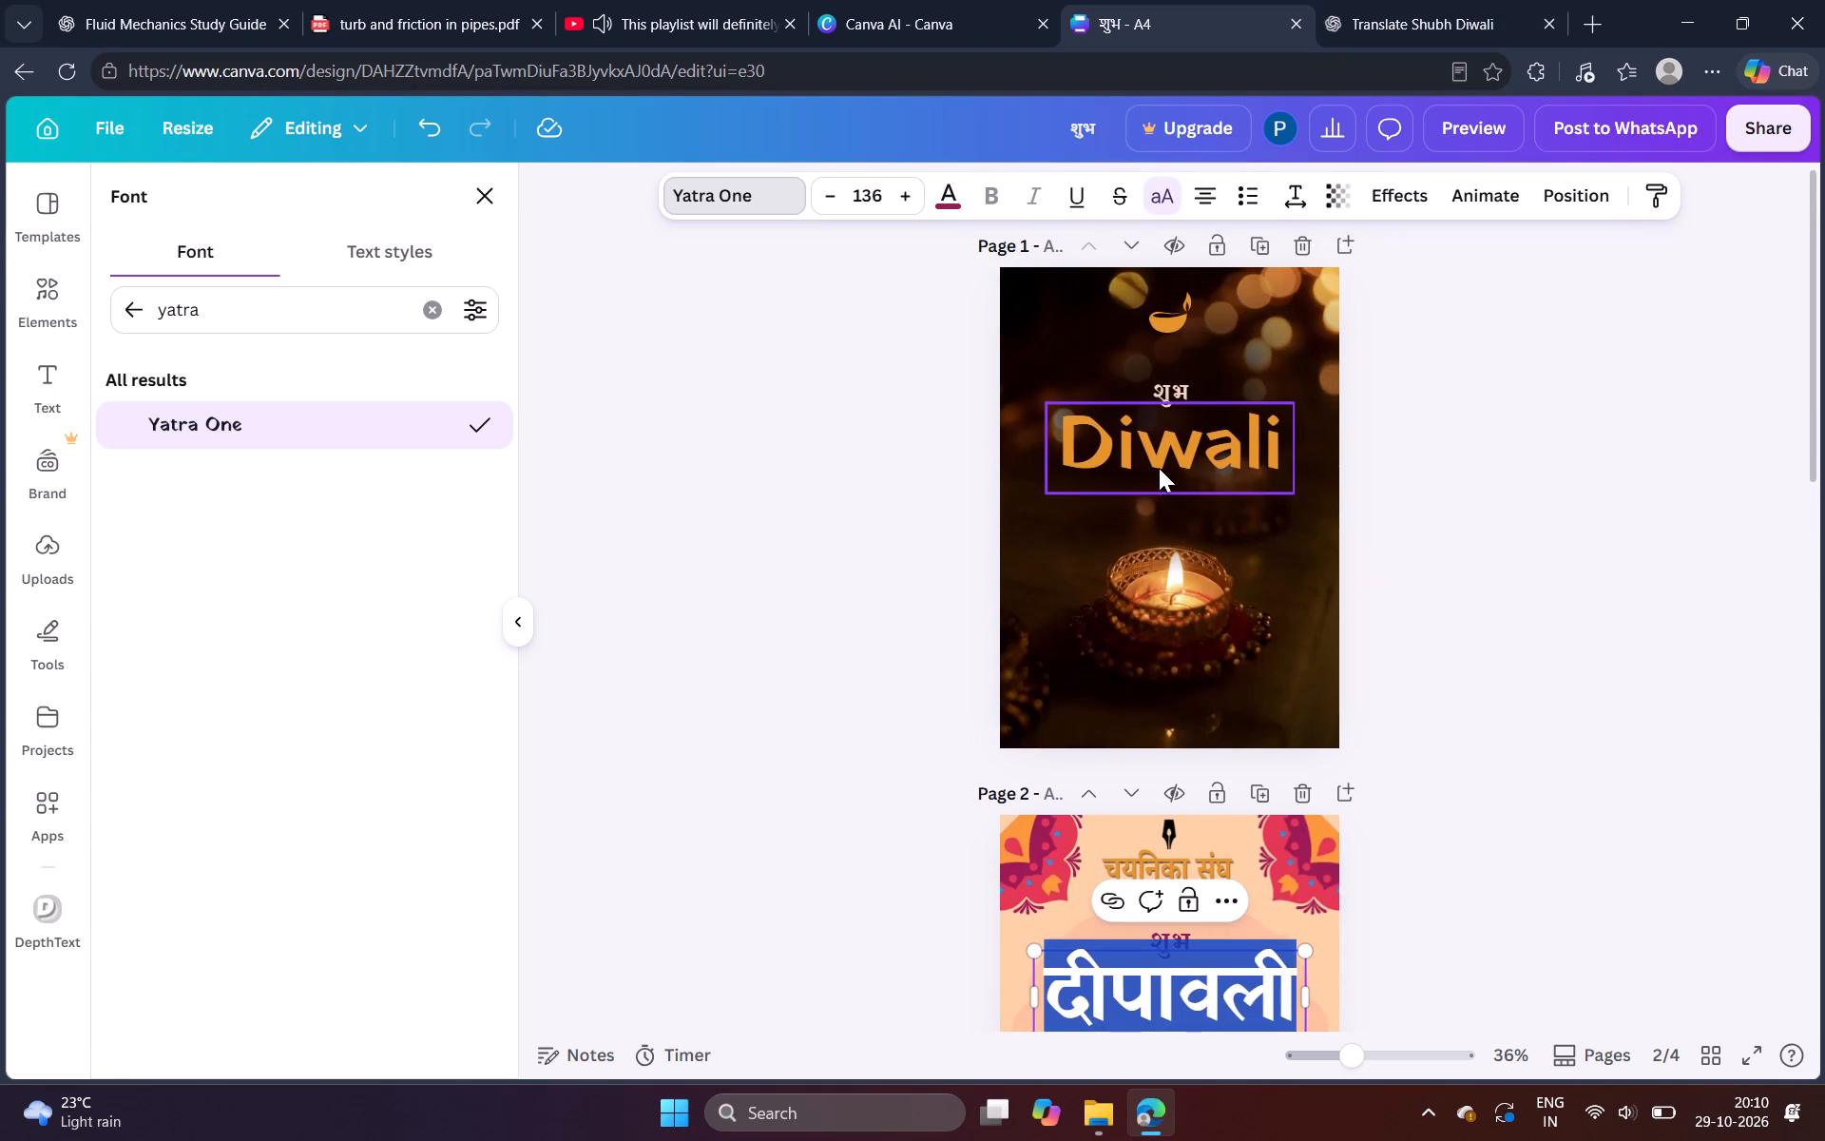
{"action": "triple_click", "coordinate": [1159, 468]}
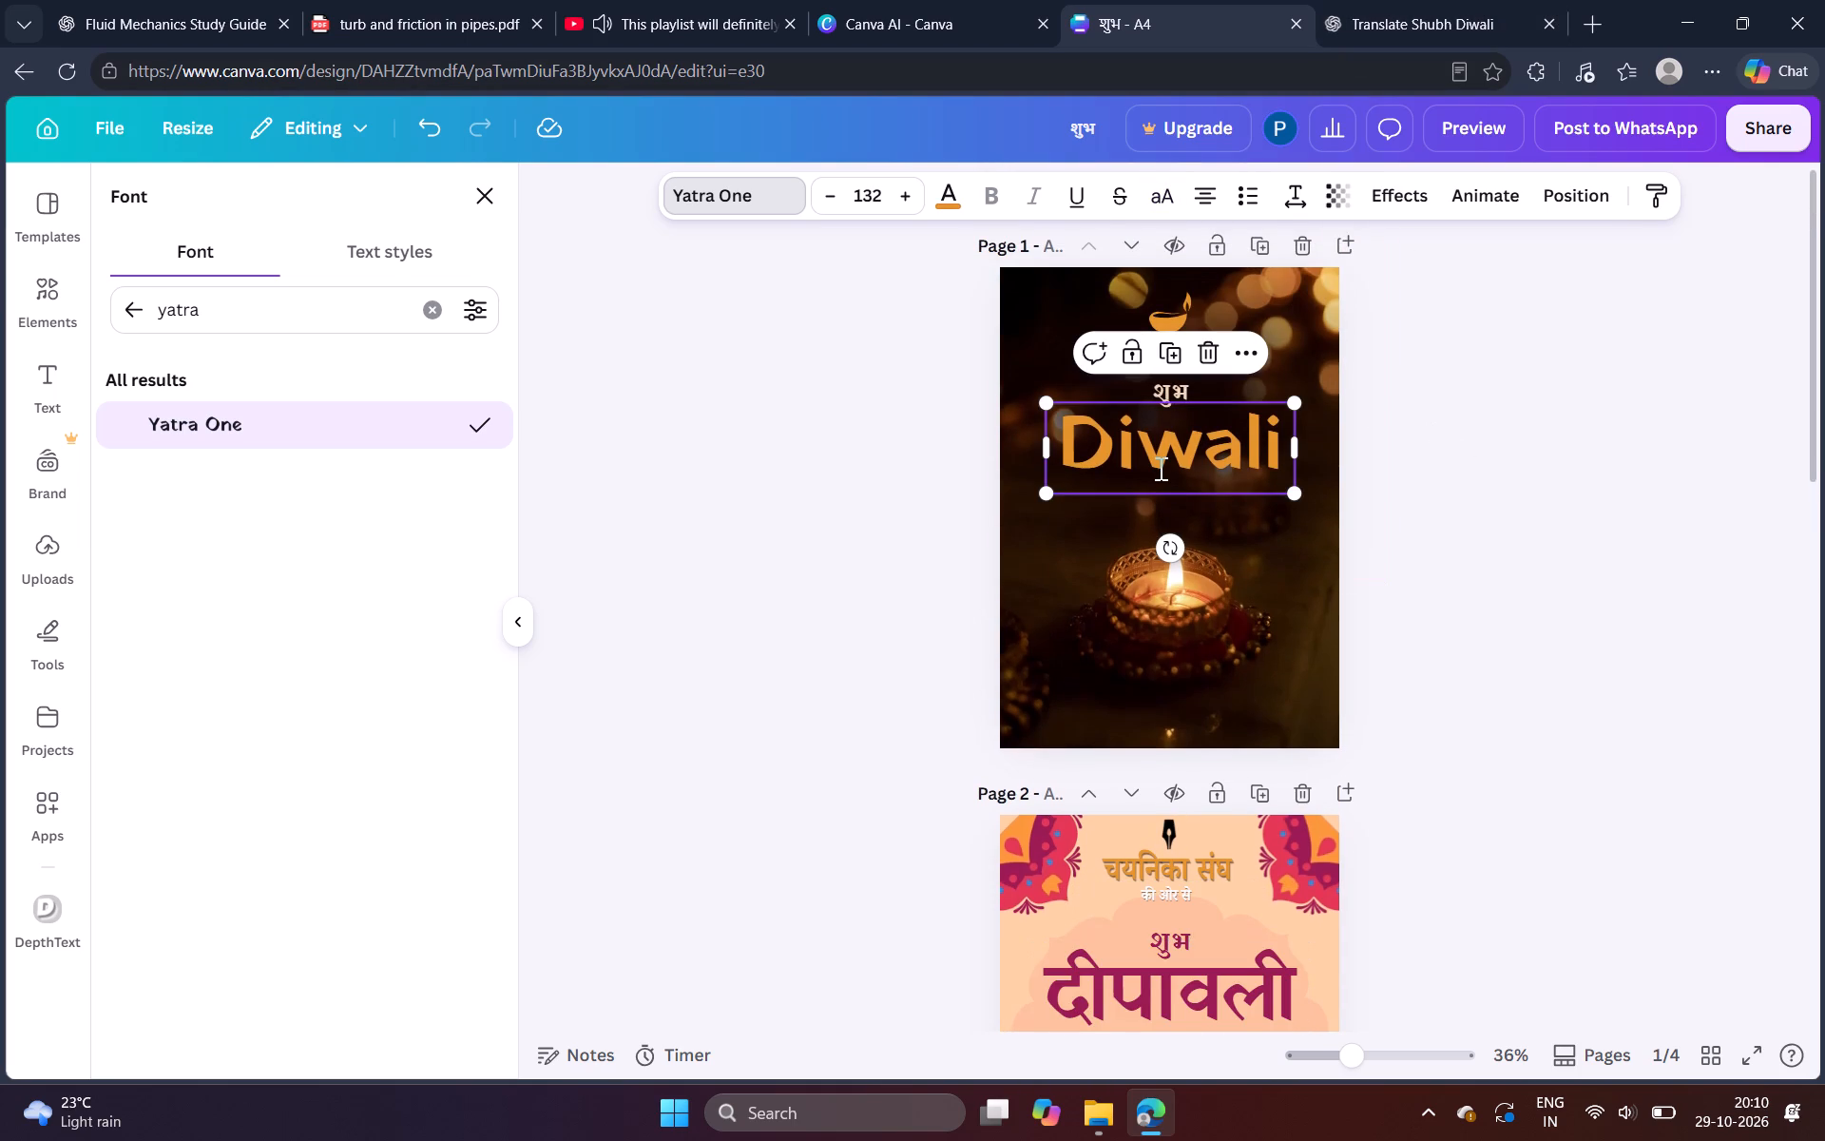
{"action": "key", "text": "ctrl+c"}
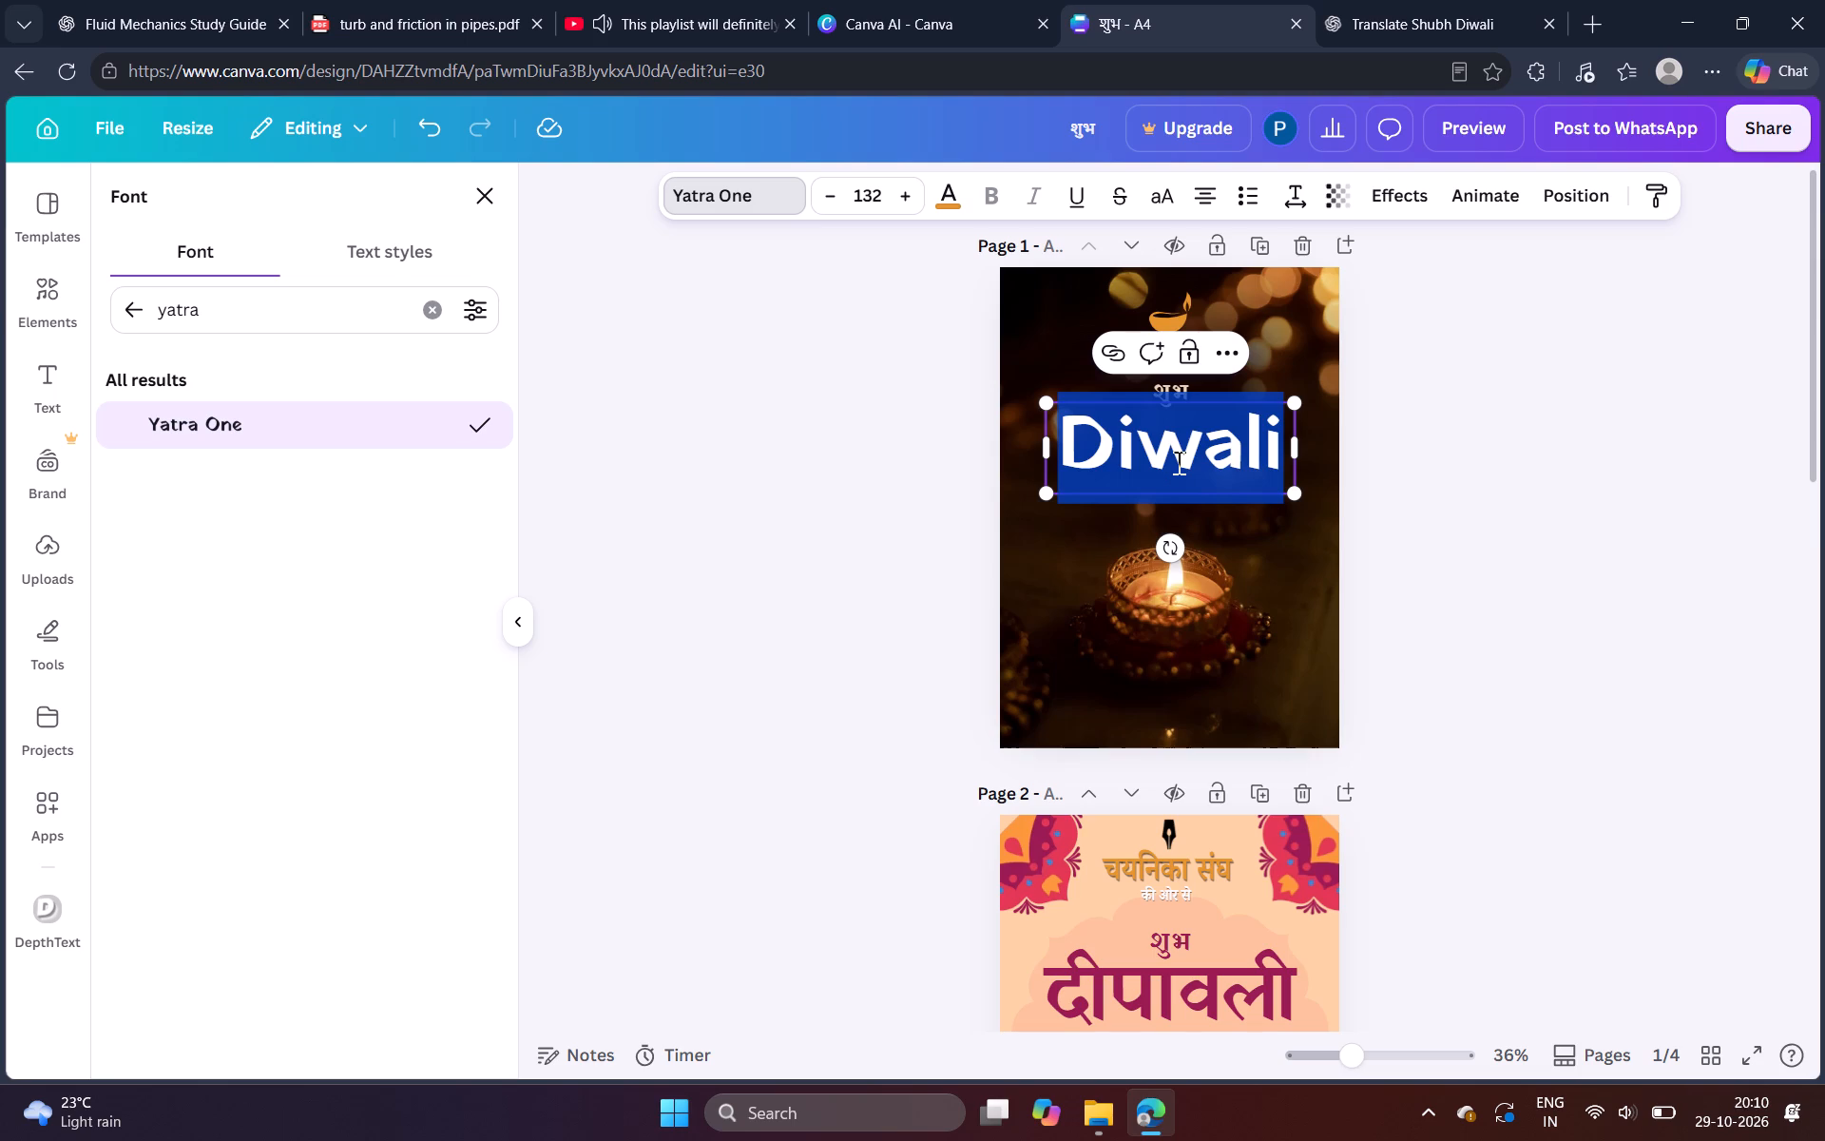
{"action": "key", "text": "ctrl+v"}
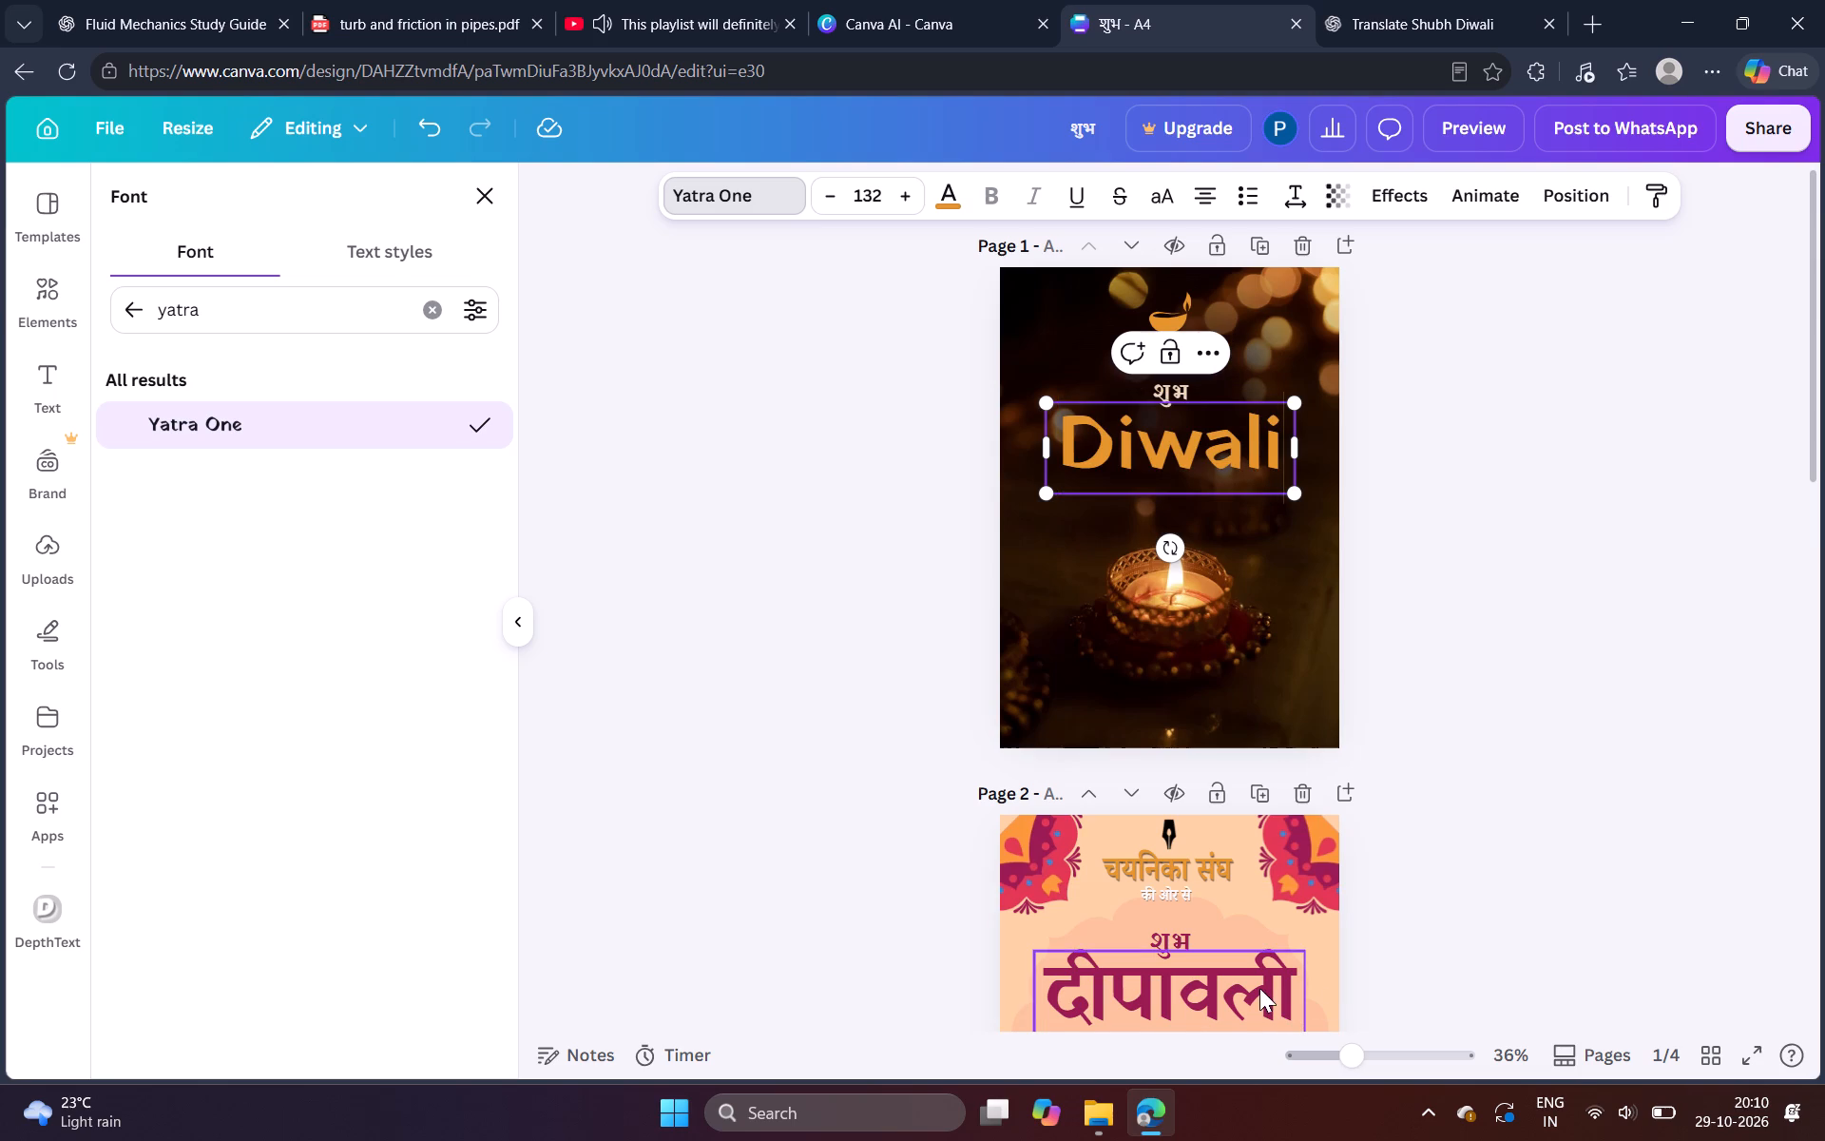
{"action": "triple_click", "coordinate": [1259, 988]}
{"action": "key", "text": "ctrl+c"}
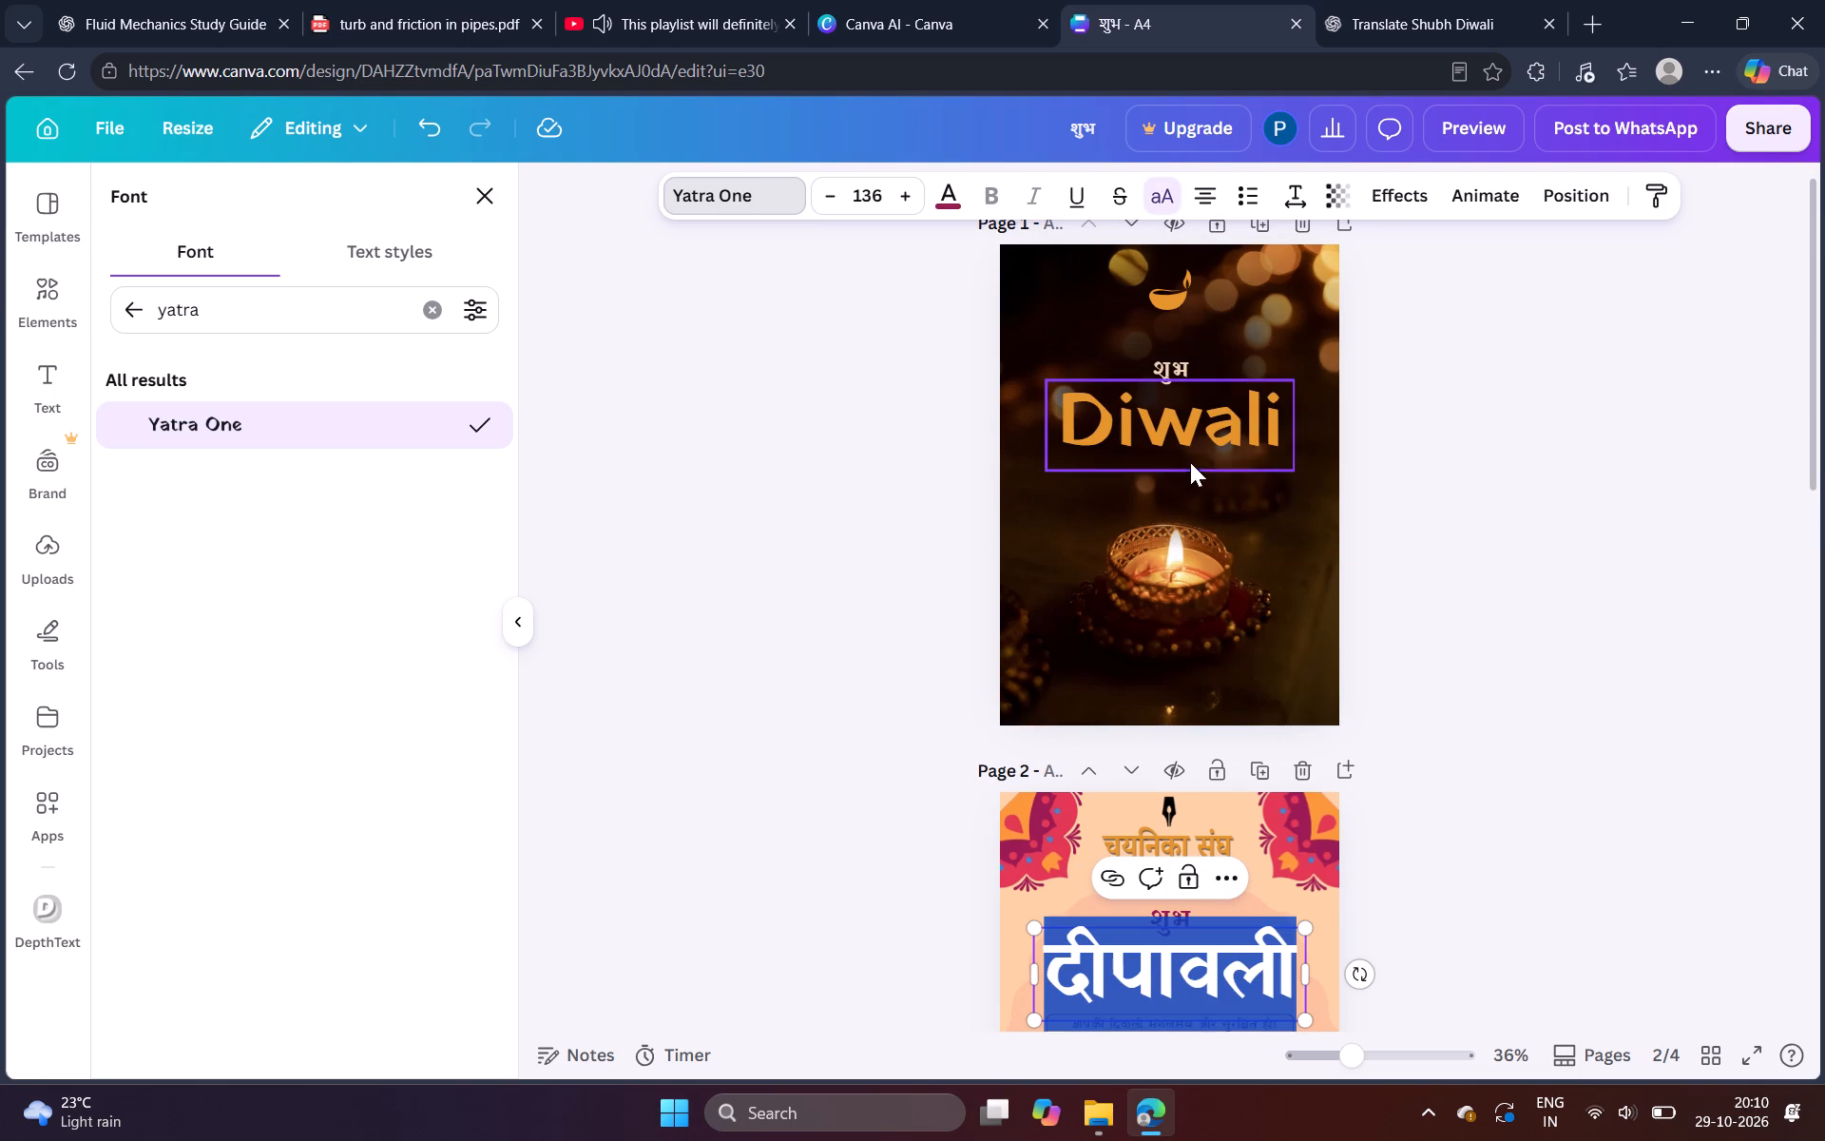
{"action": "triple_click", "coordinate": [1193, 441]}
{"action": "key", "text": "ctrl+v"}
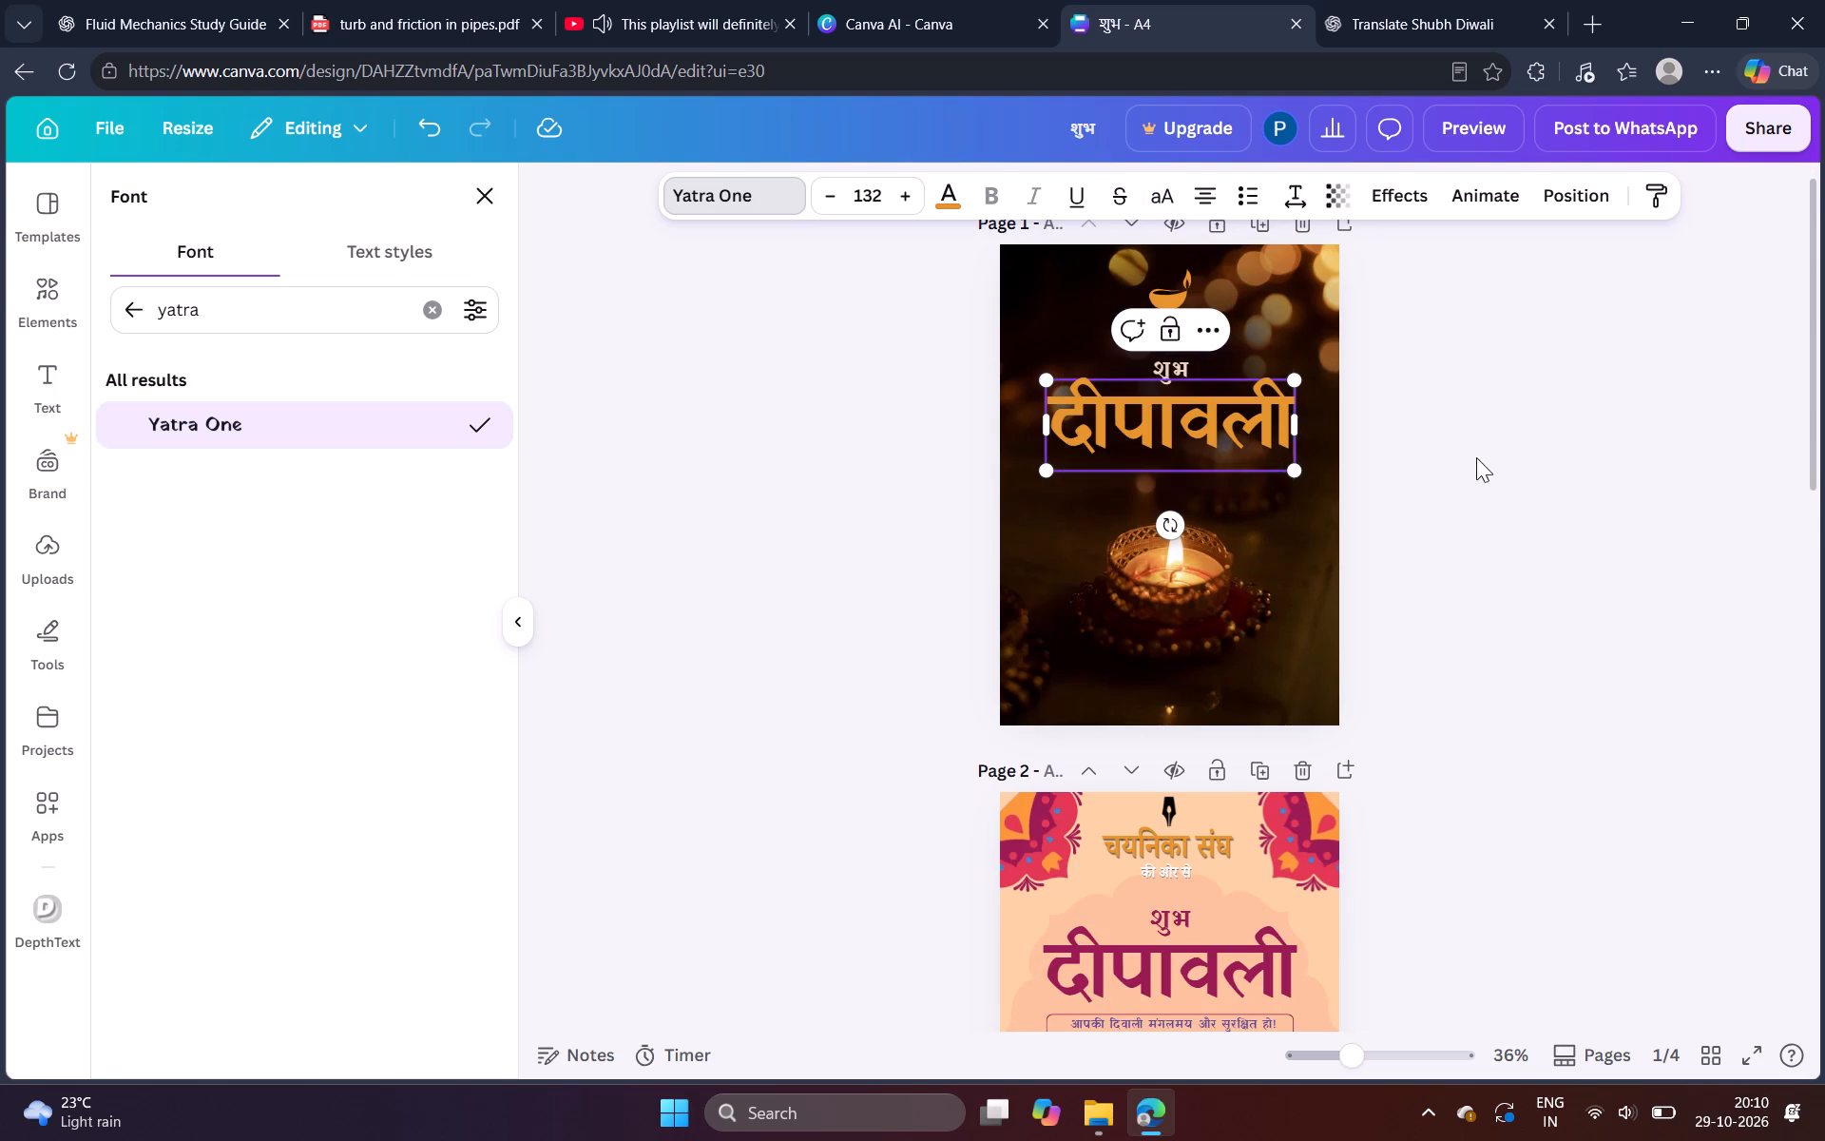
{"action": "left_click", "coordinate": [1533, 488]}
{"action": "left_click", "coordinate": [1533, 488]}
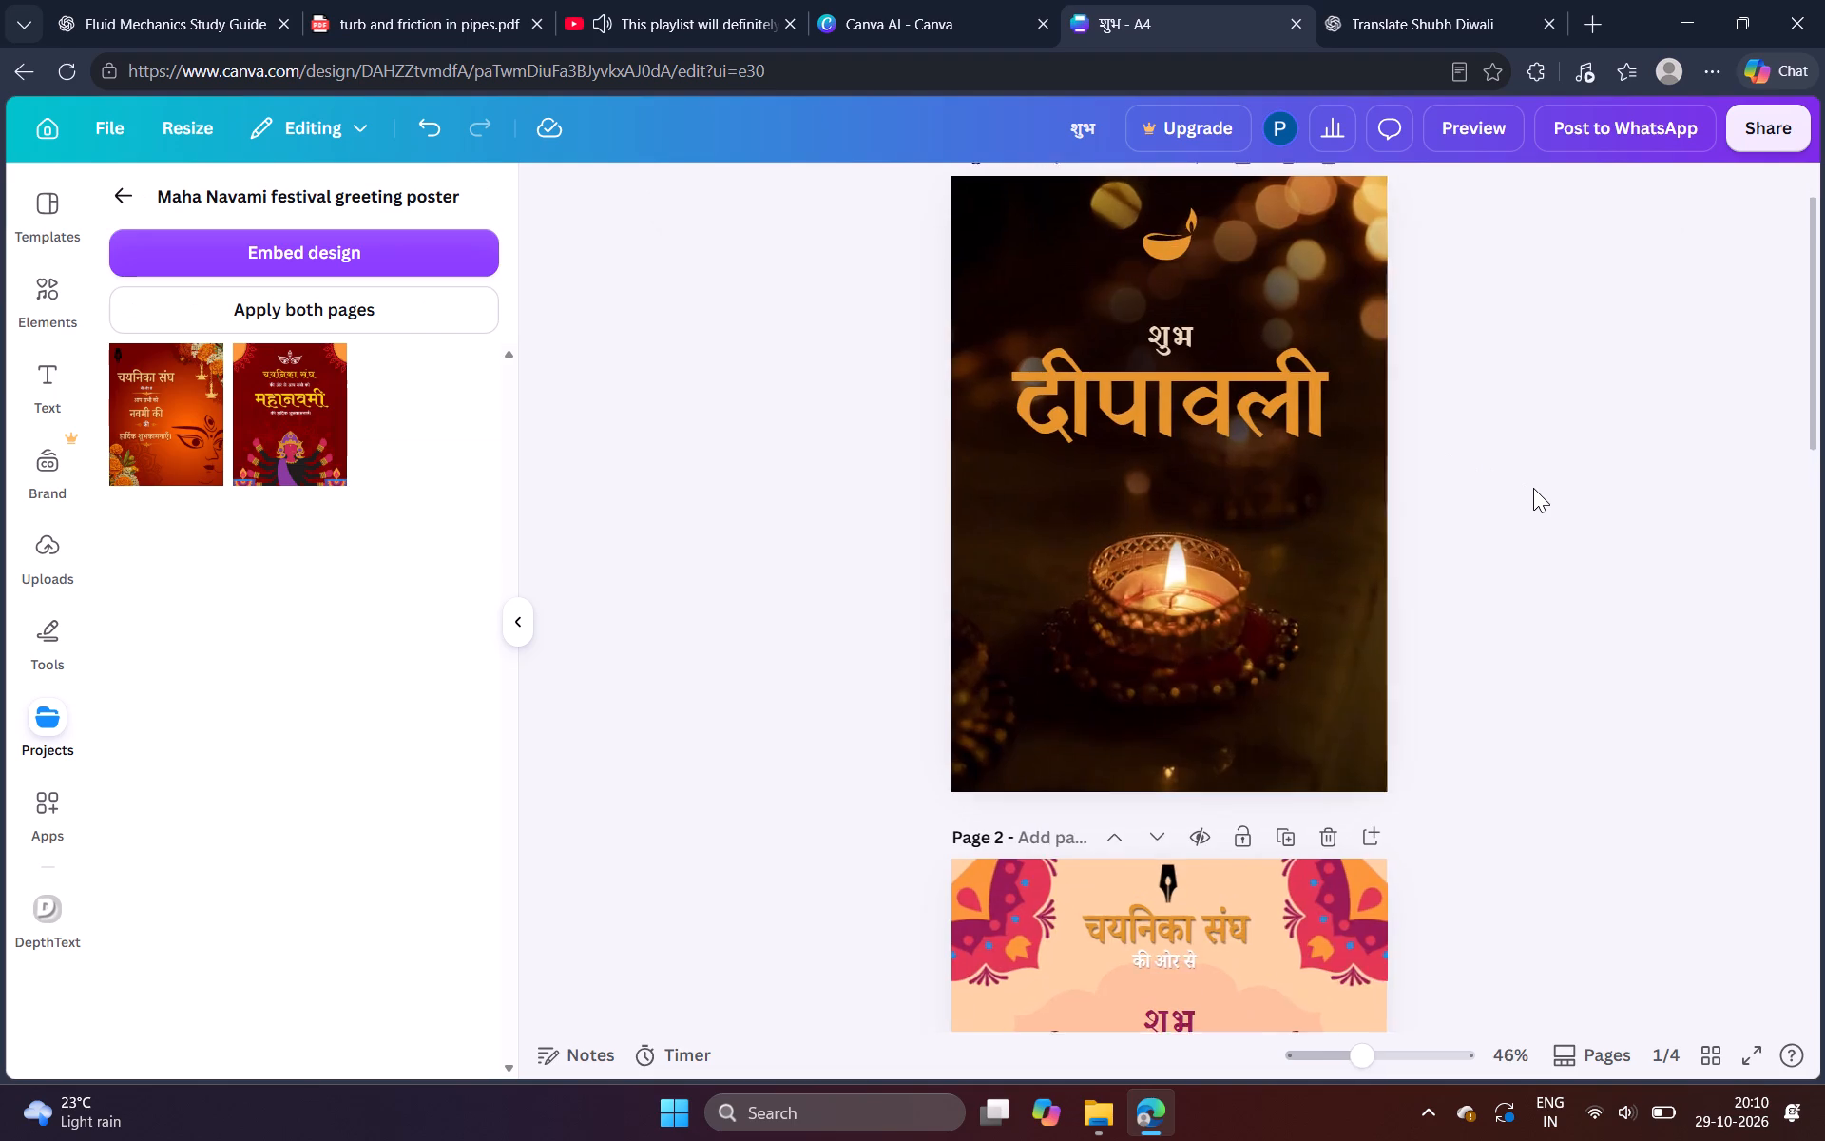
Move the orange diya icon above "शुभ" on page 1 off the page.
{"action": "scroll", "coordinate": [1533, 488], "scroll_direction": "up", "scroll_amount": 1}
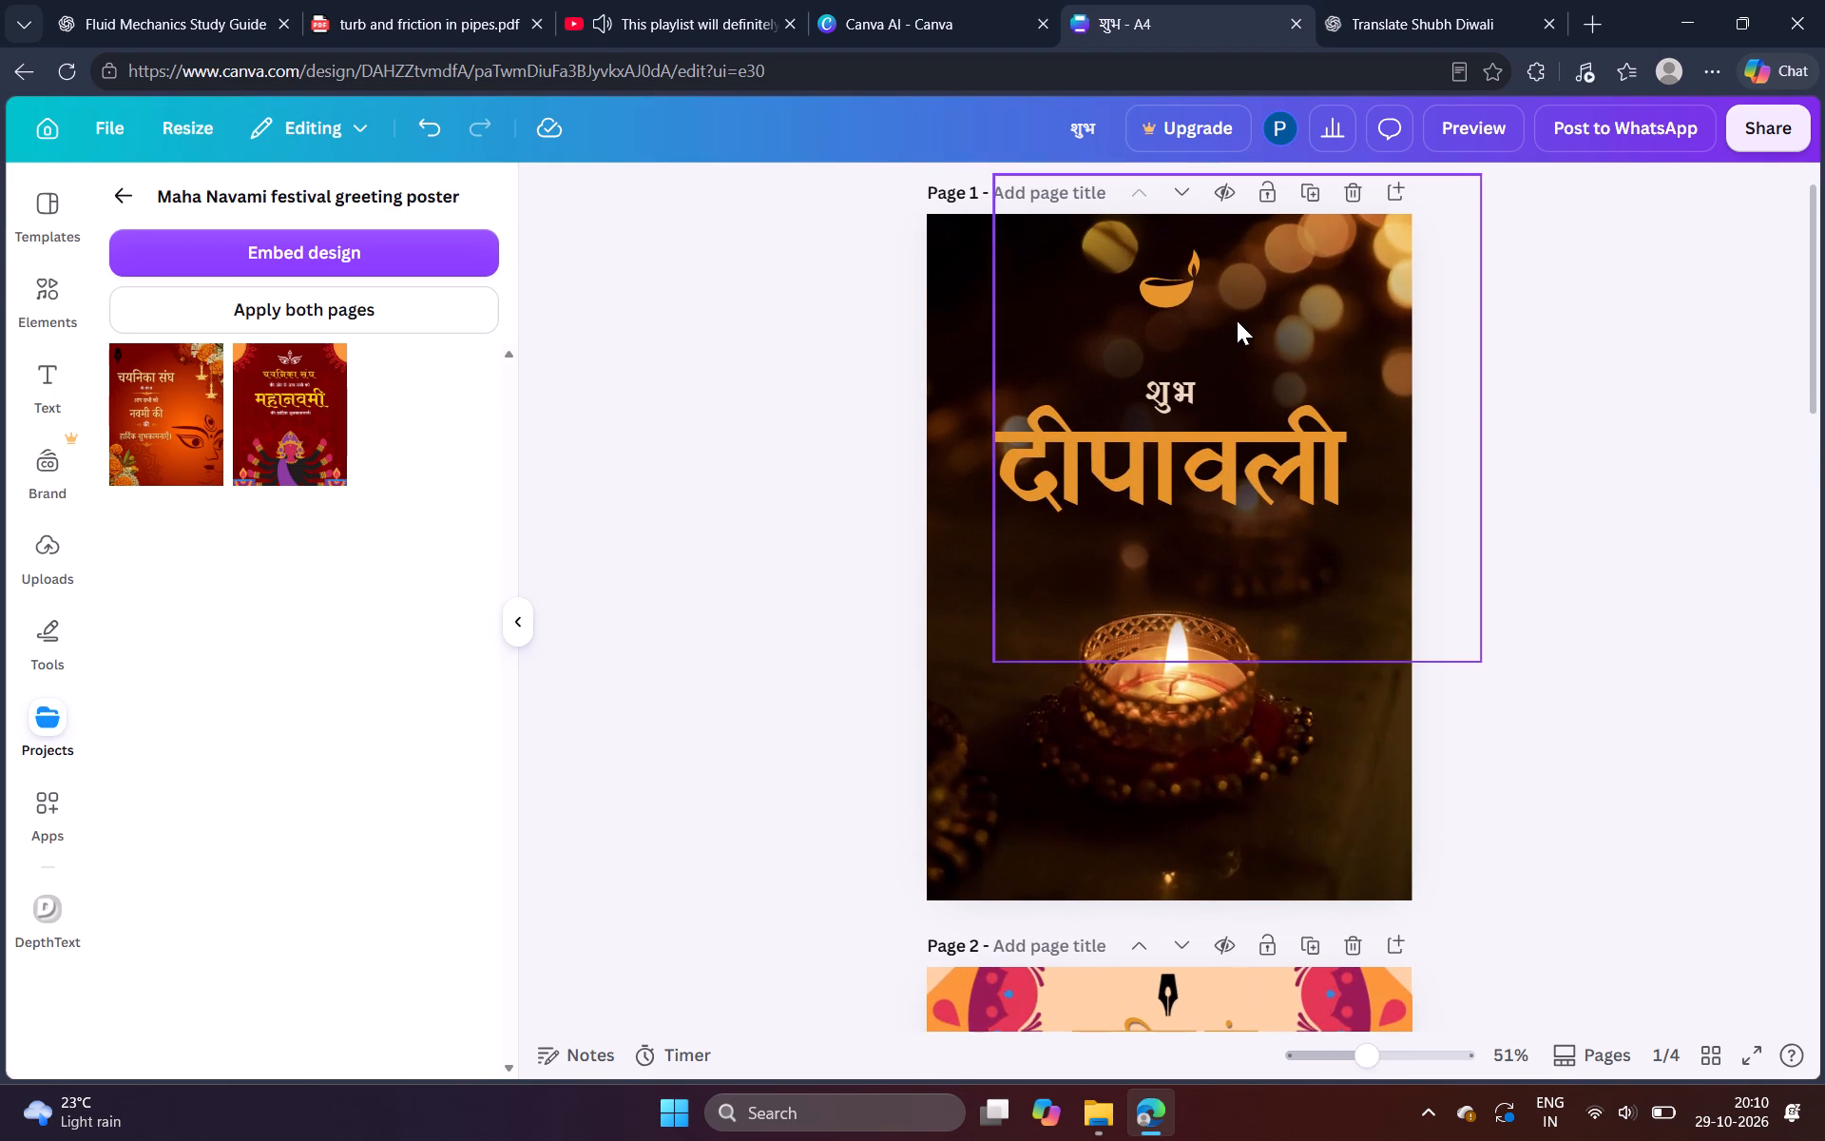
{"action": "left_click_drag", "start_coordinate": [1180, 299], "coordinate": [1183, 318]}
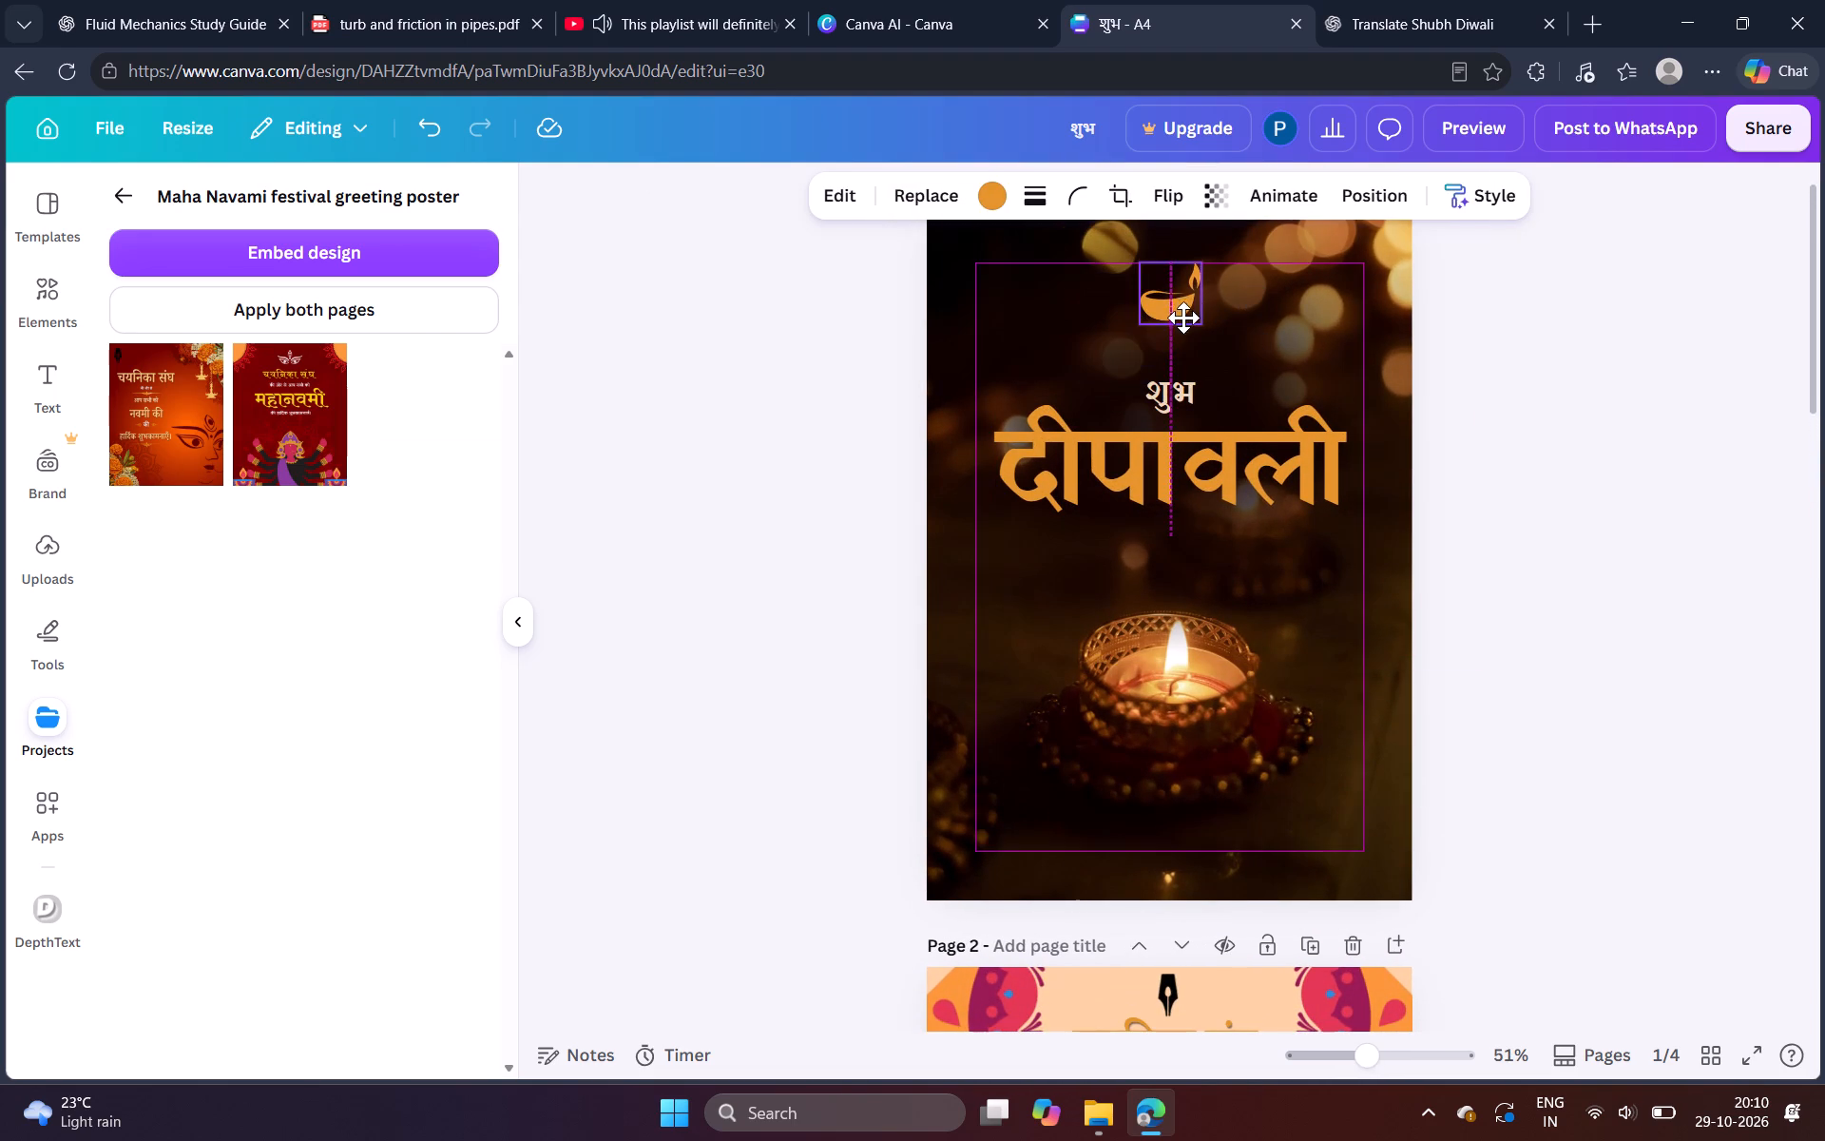
{"action": "left_click_drag", "start_coordinate": [1183, 318], "coordinate": [1535, 470]}
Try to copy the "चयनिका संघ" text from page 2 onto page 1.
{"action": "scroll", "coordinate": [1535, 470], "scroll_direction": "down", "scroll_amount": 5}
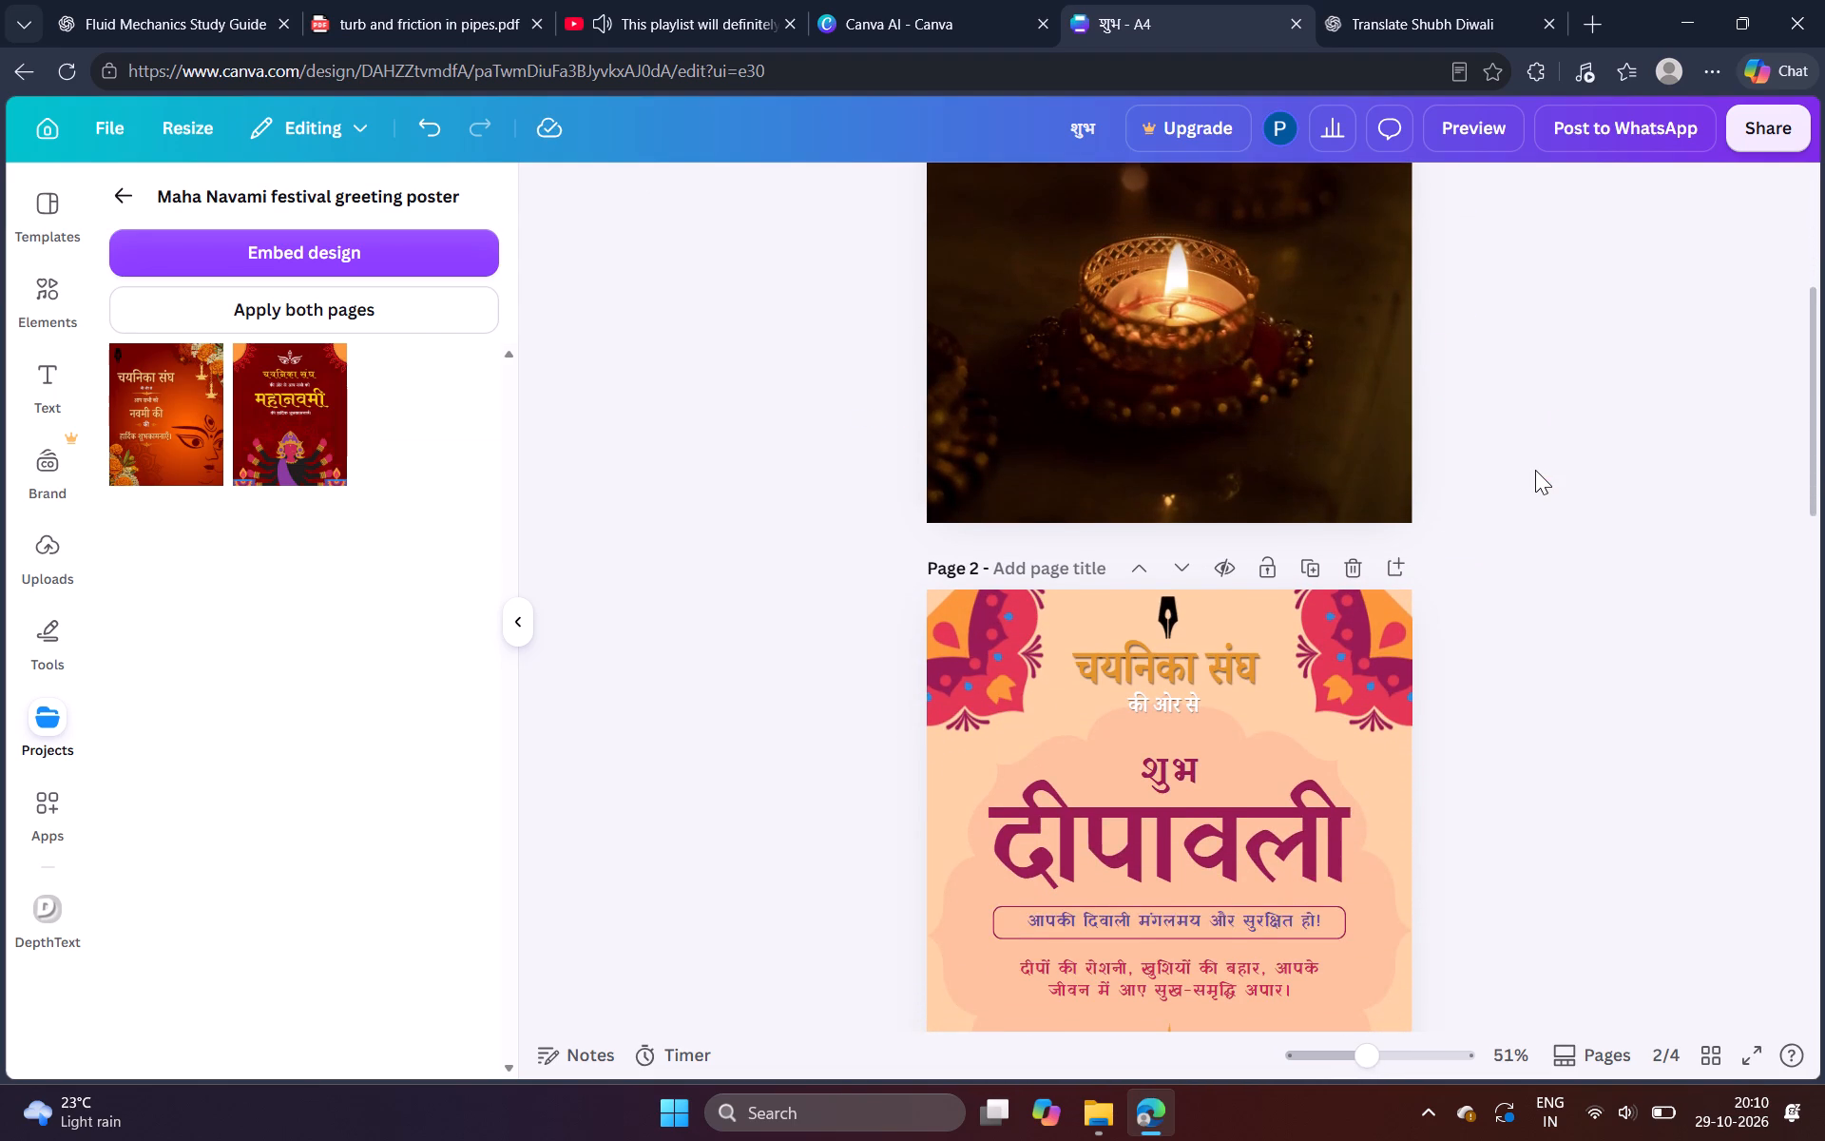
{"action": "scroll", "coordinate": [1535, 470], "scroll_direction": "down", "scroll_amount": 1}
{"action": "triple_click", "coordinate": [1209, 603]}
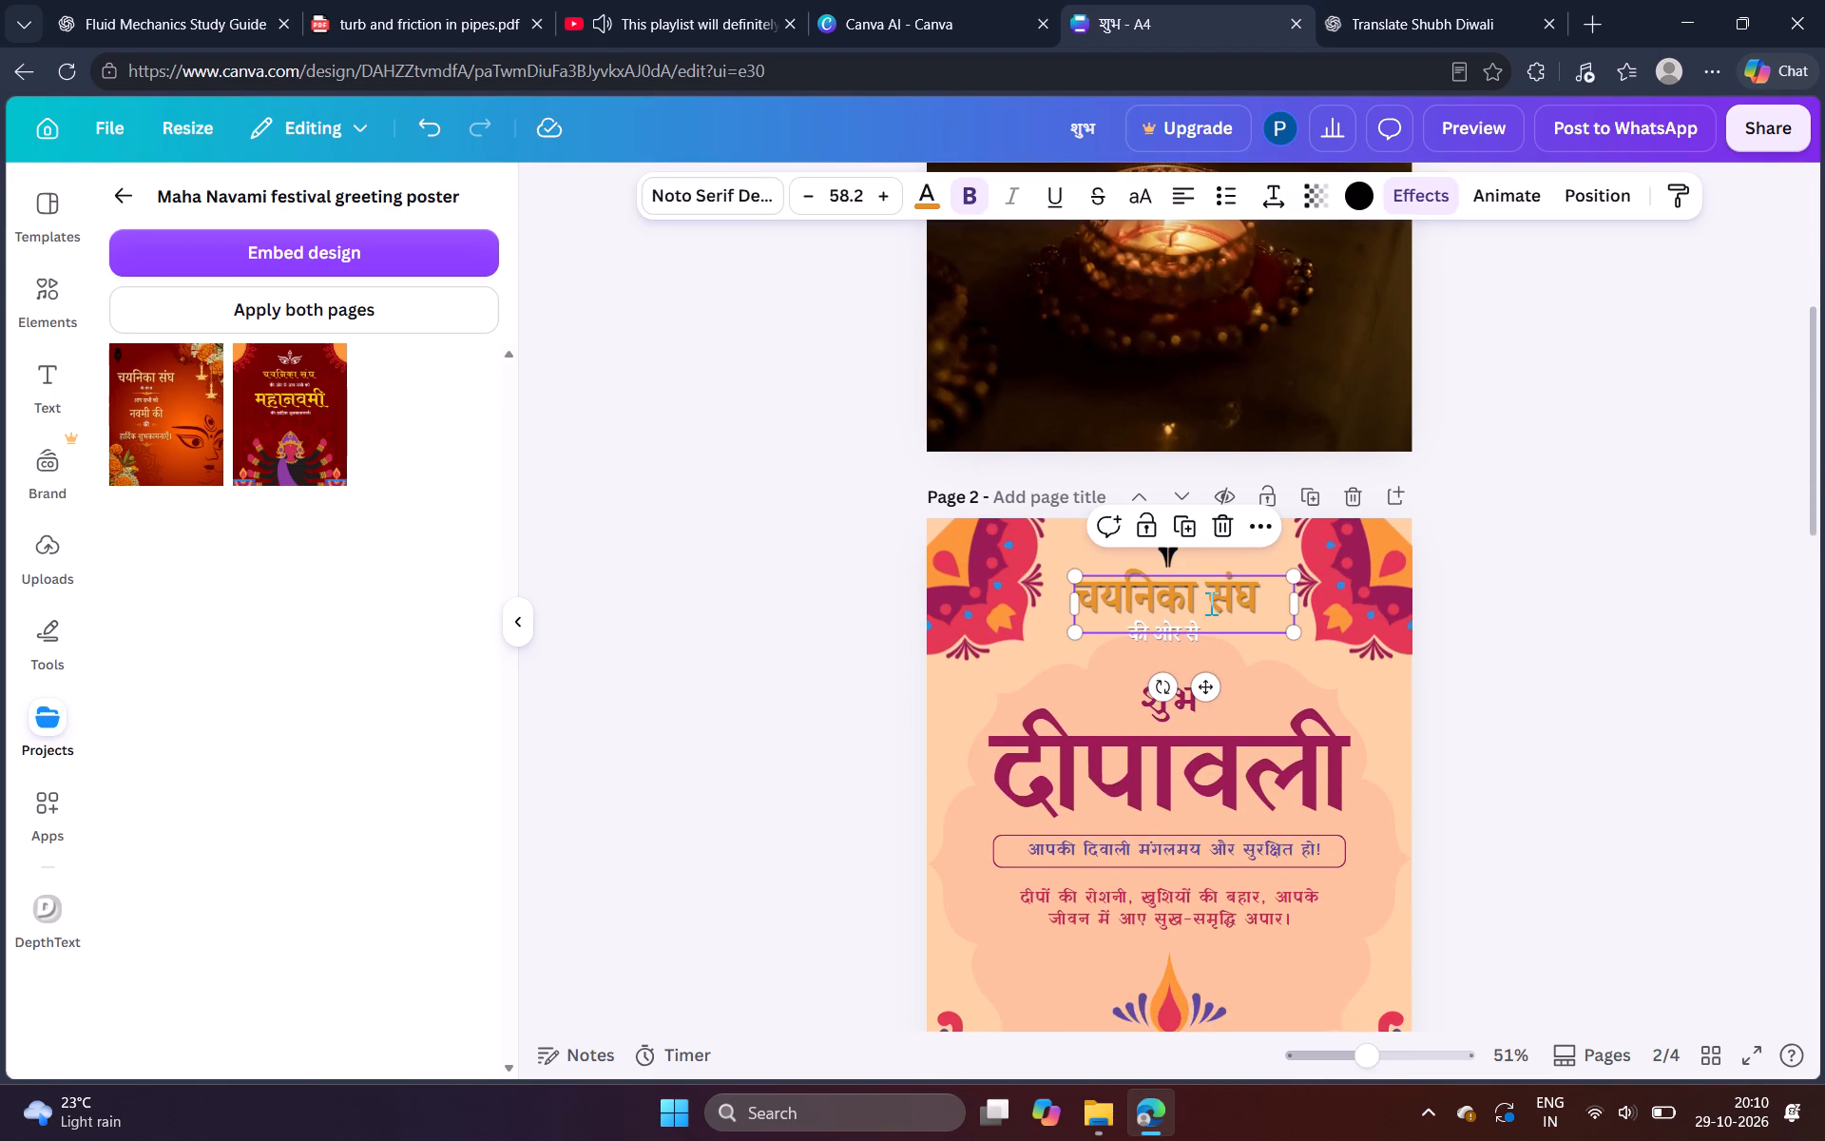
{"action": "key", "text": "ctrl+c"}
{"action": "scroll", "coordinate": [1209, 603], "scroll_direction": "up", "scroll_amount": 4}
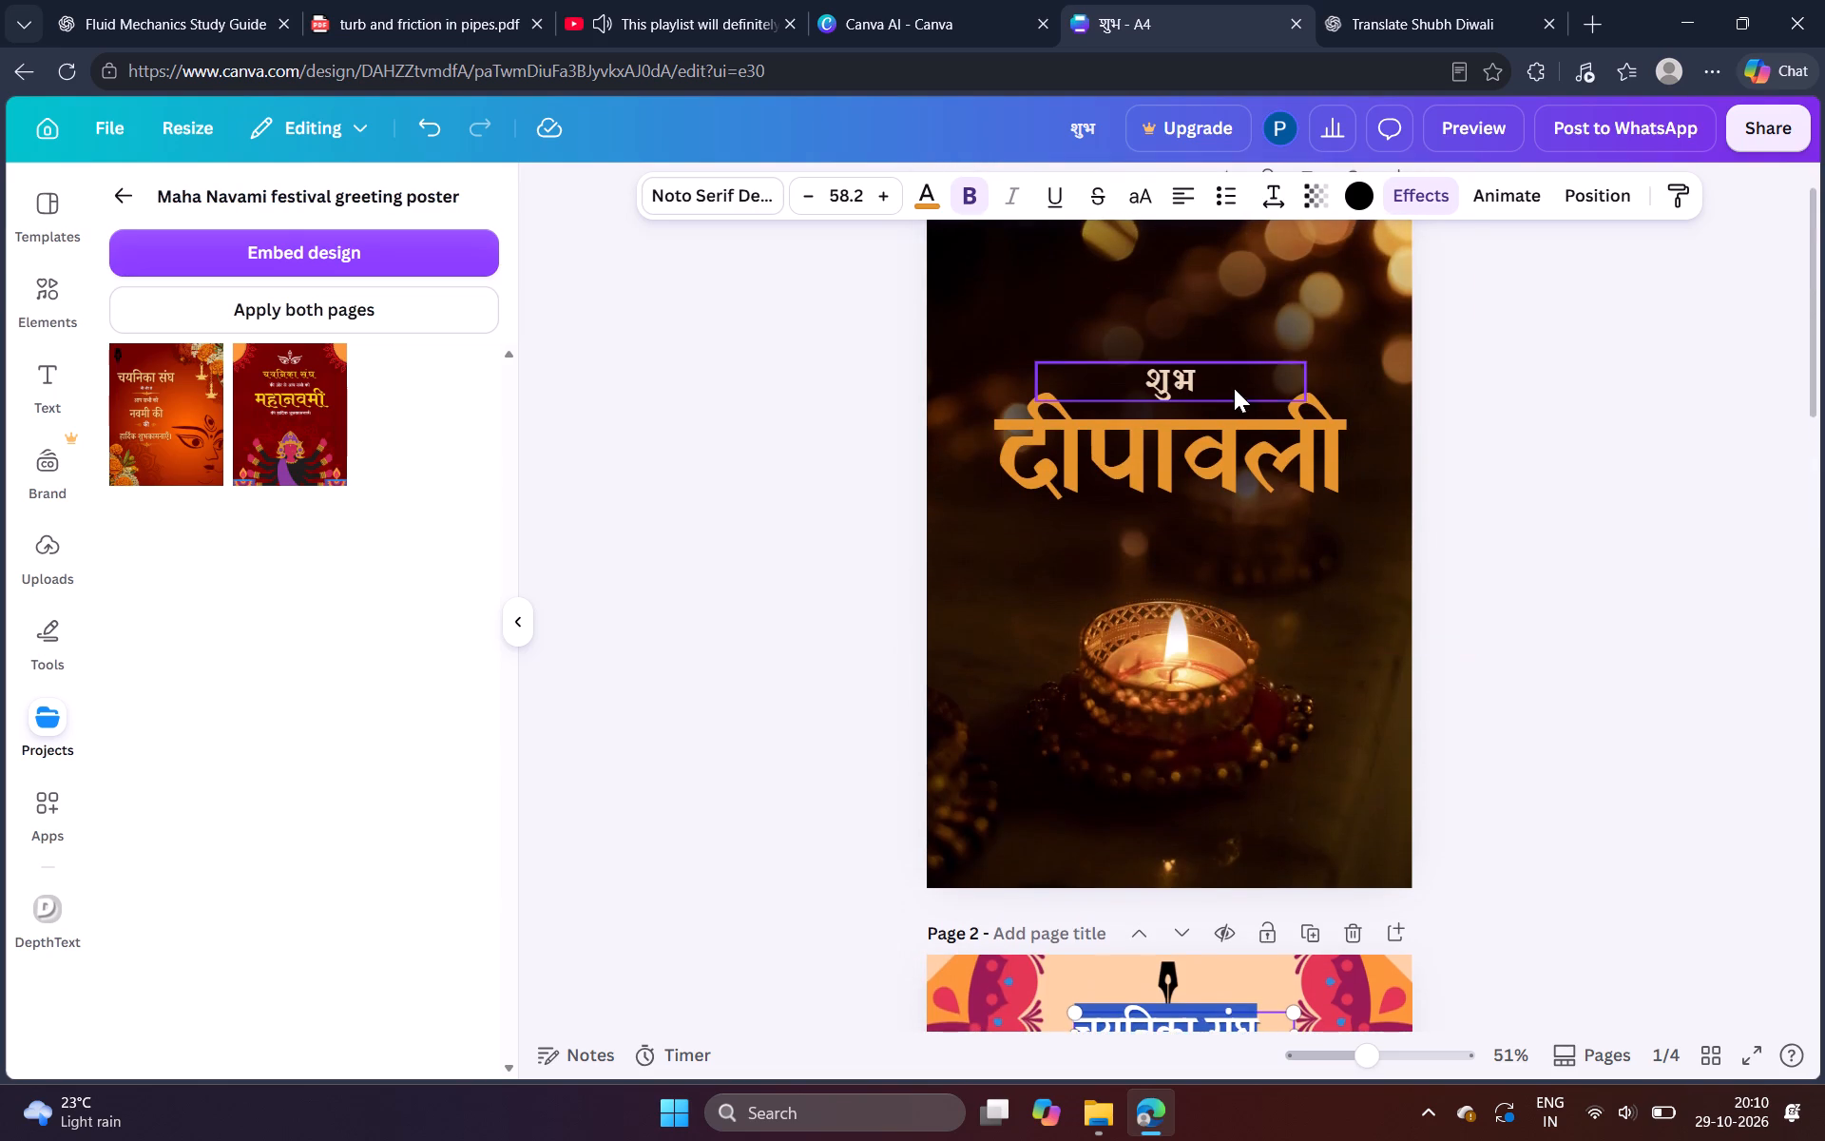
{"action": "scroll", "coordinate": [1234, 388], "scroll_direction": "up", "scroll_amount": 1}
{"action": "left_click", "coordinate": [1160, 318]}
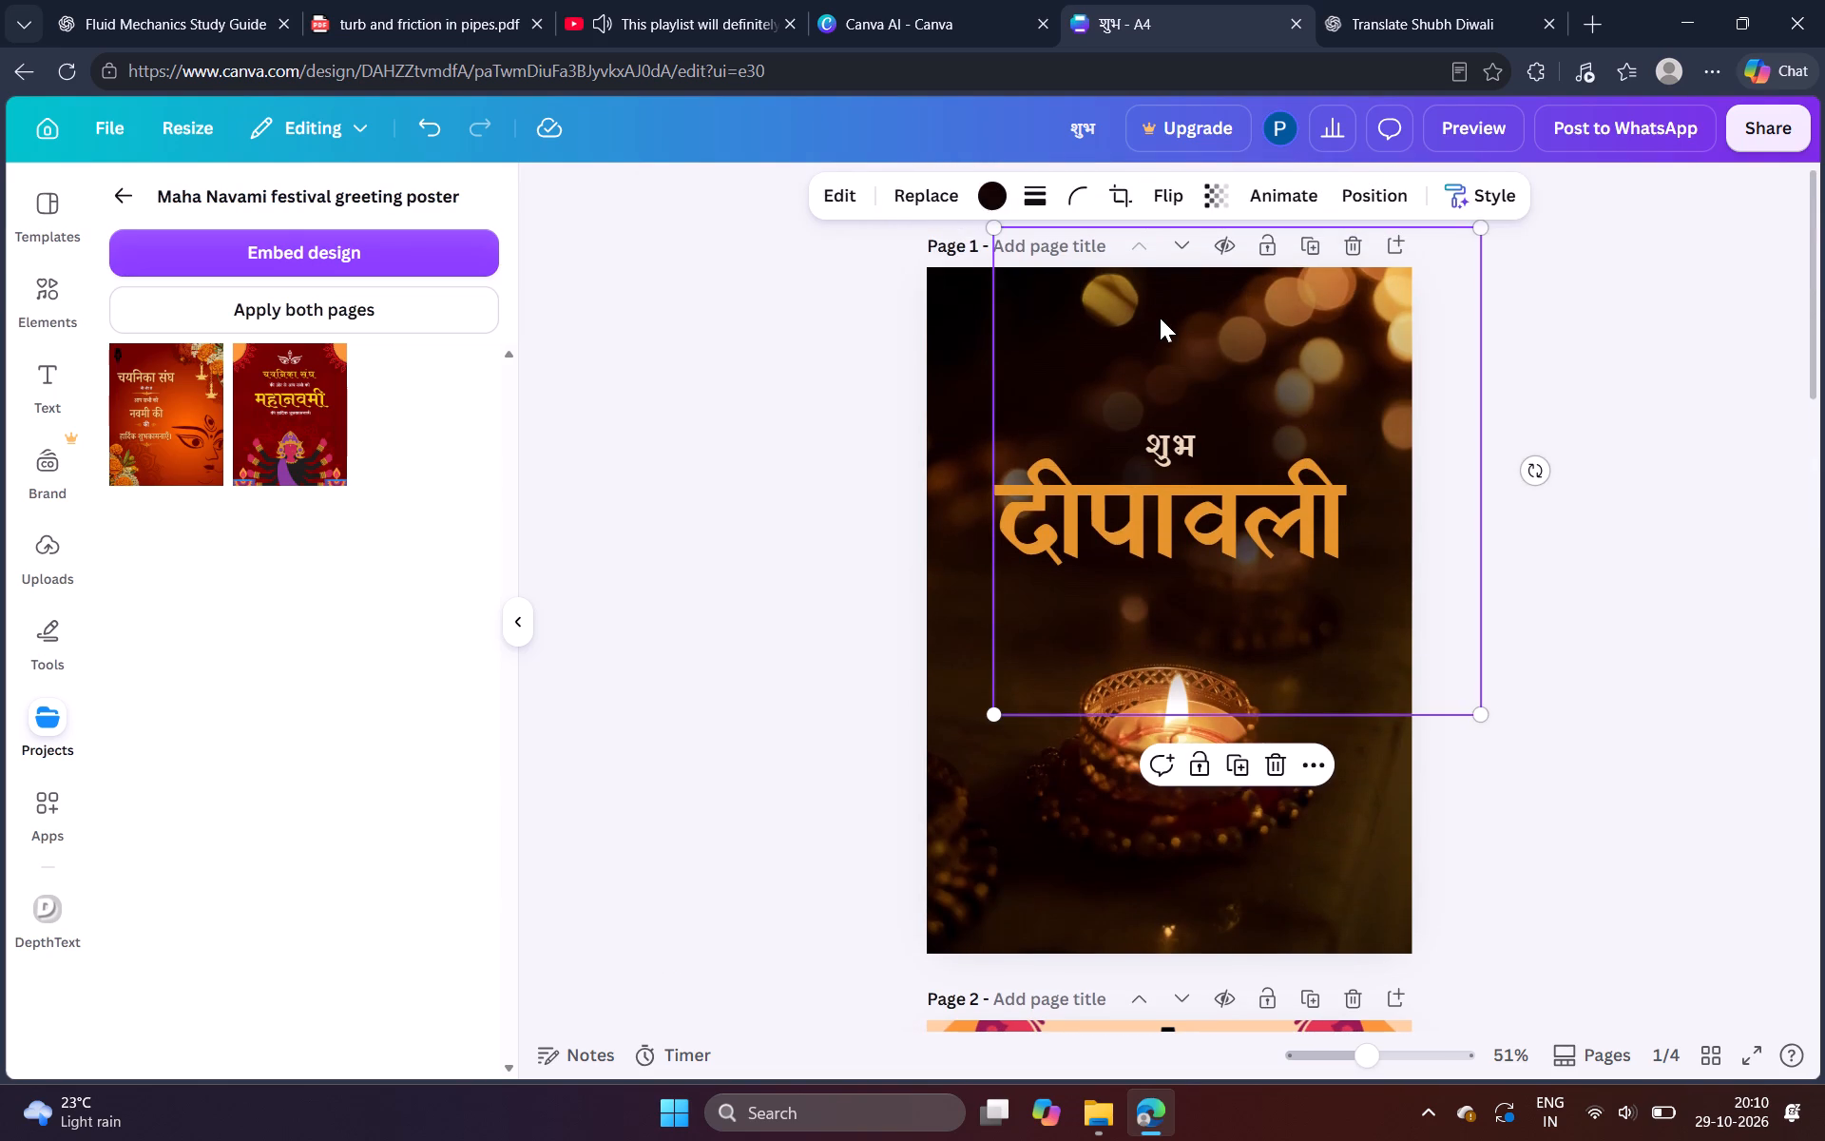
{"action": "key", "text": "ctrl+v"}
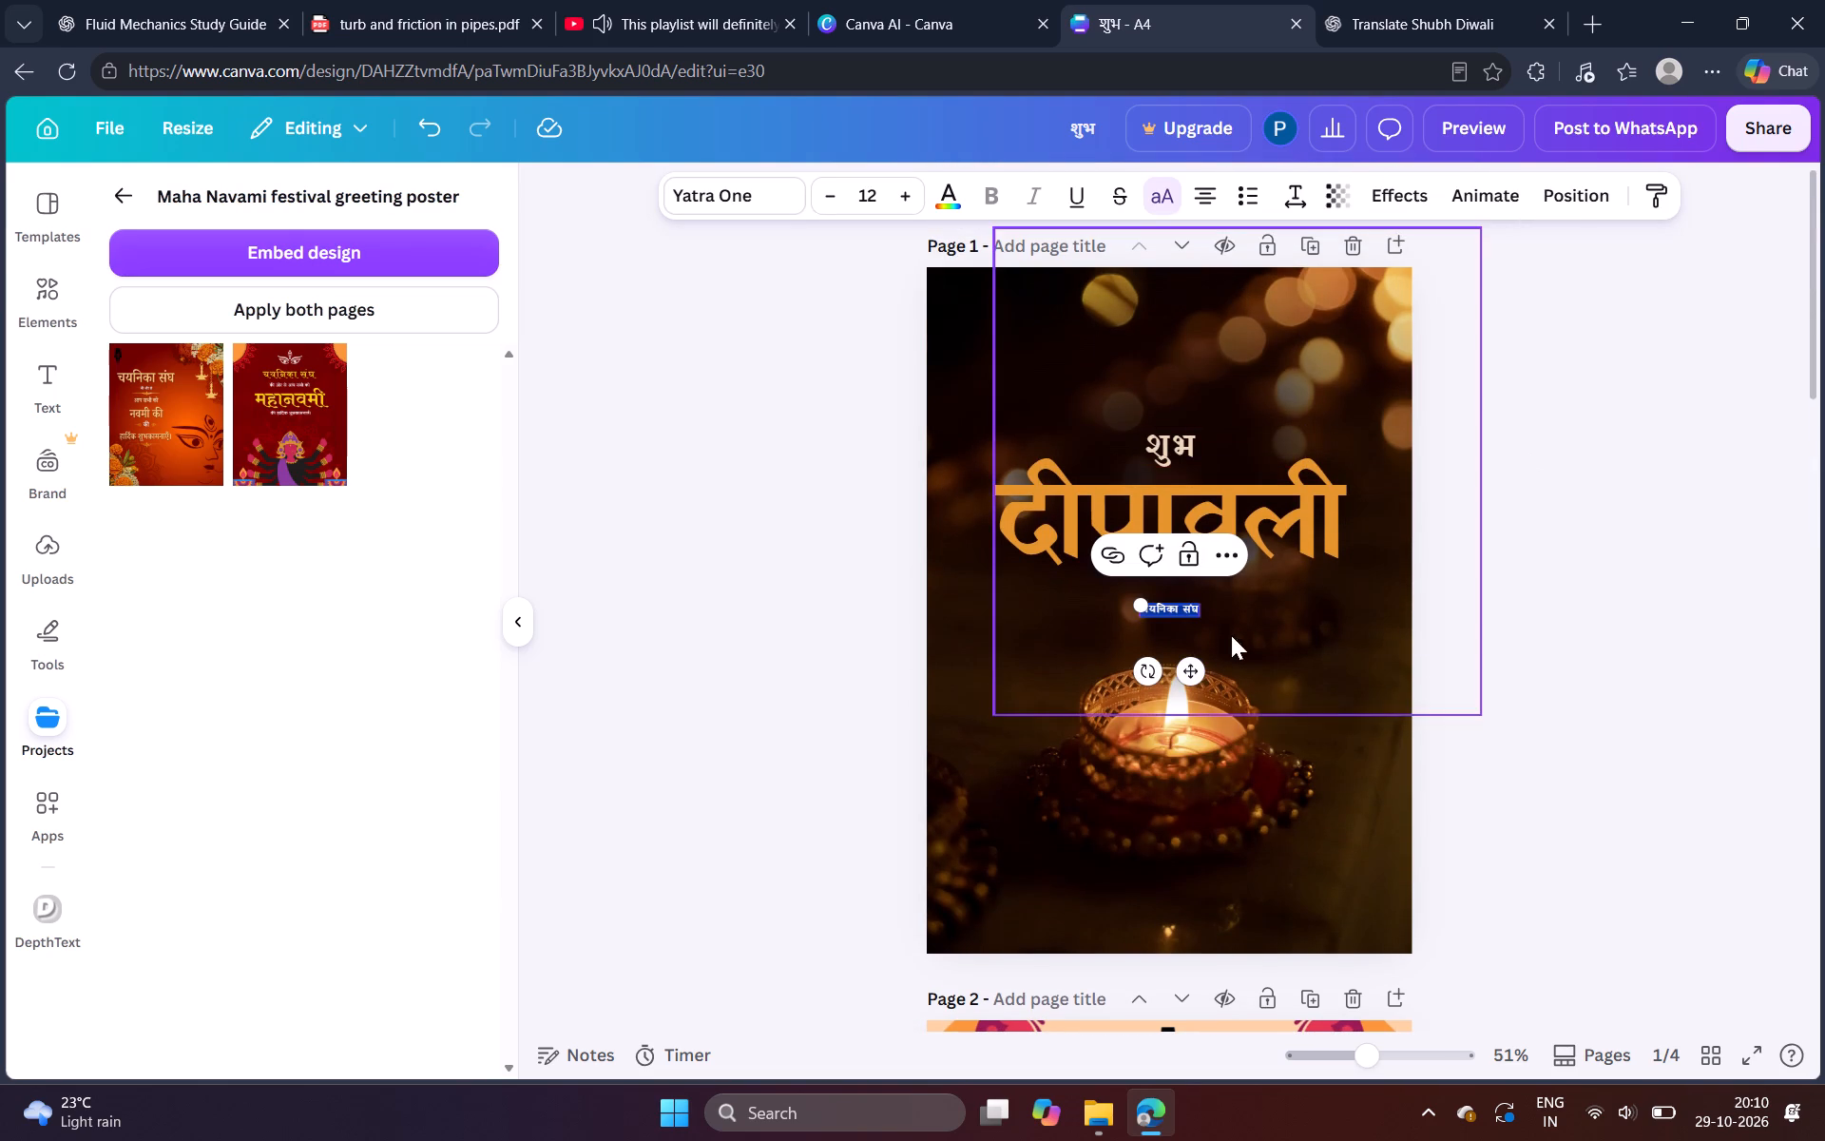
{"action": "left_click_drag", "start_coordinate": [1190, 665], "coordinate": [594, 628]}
Move "चयनिका संघ", the pen nib icon and "की ओर से" from page 2 to the lower part of page 1.
{"action": "scroll", "coordinate": [1273, 696], "scroll_direction": "down", "scroll_amount": 1}
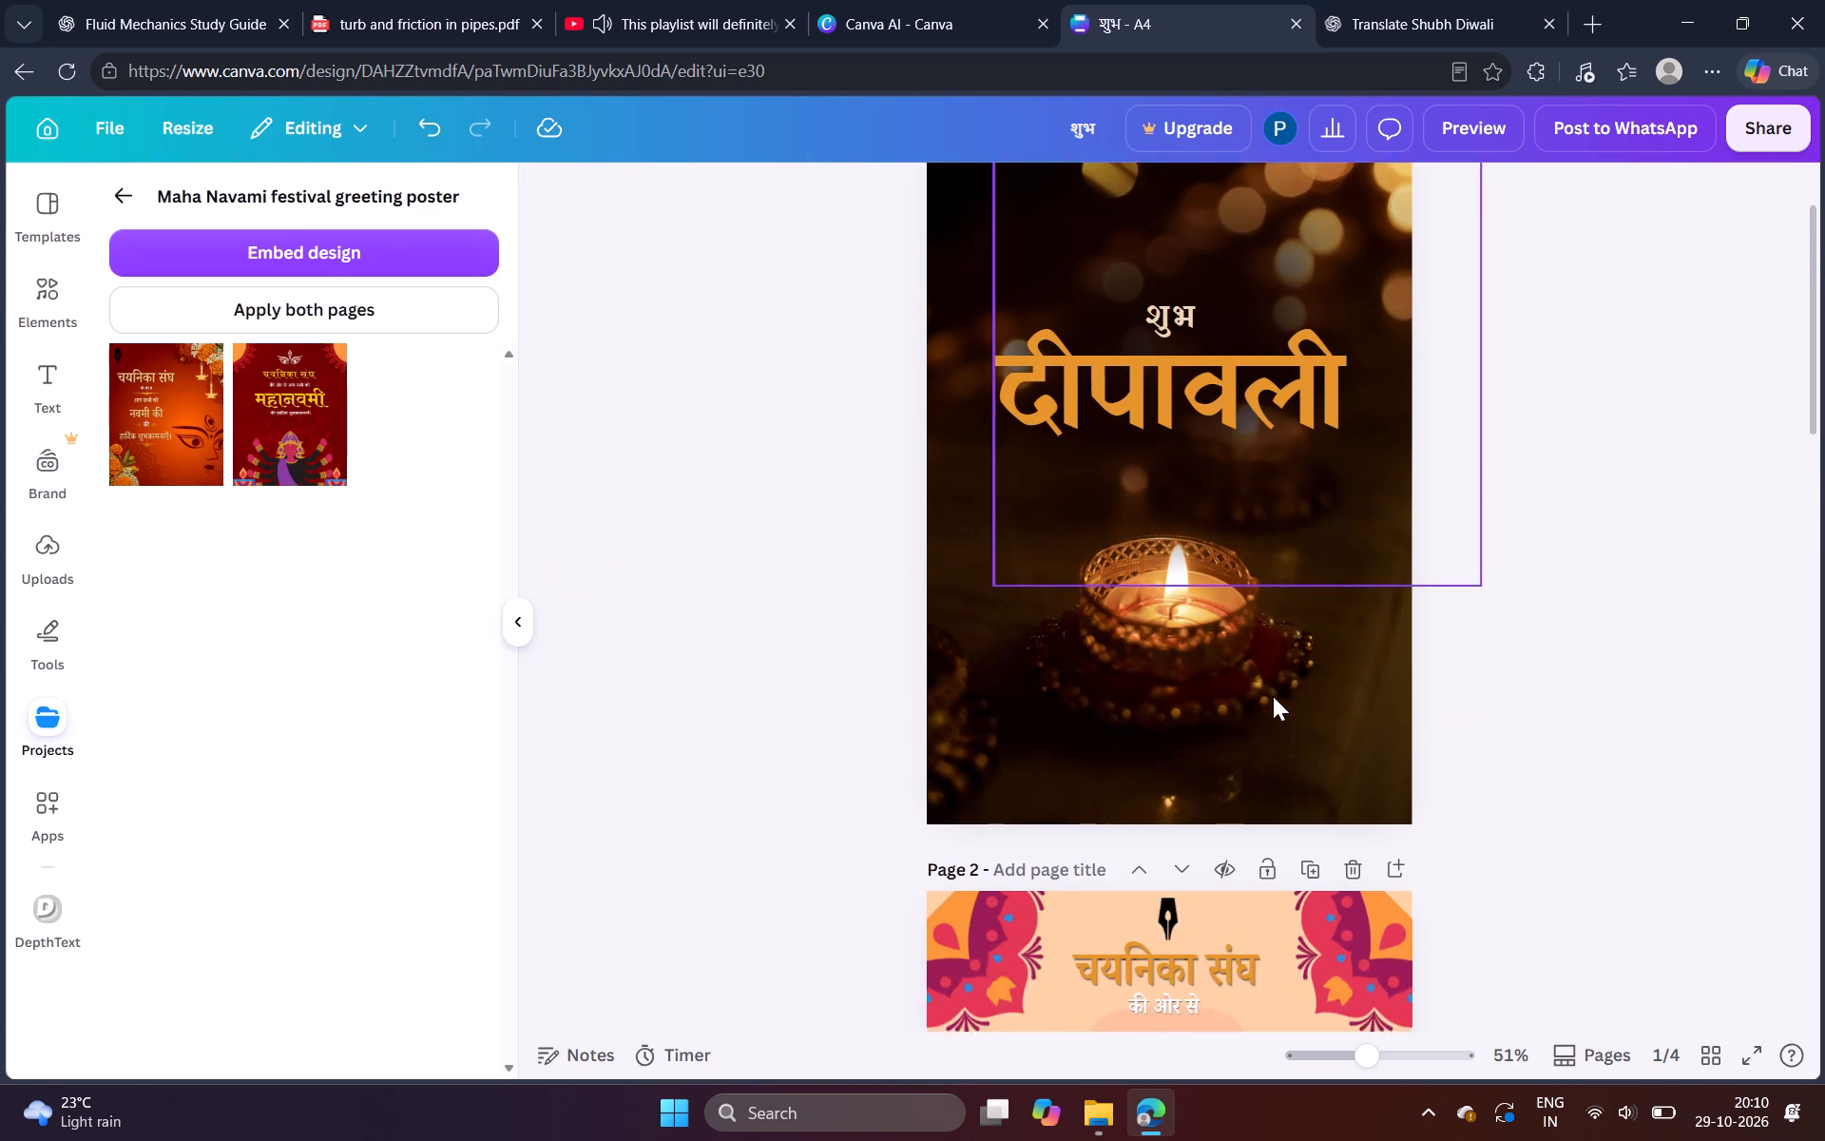
{"action": "scroll", "coordinate": [1273, 696], "scroll_direction": "down", "scroll_amount": 1}
{"action": "left_click_drag", "start_coordinate": [1190, 756], "coordinate": [1182, 646]}
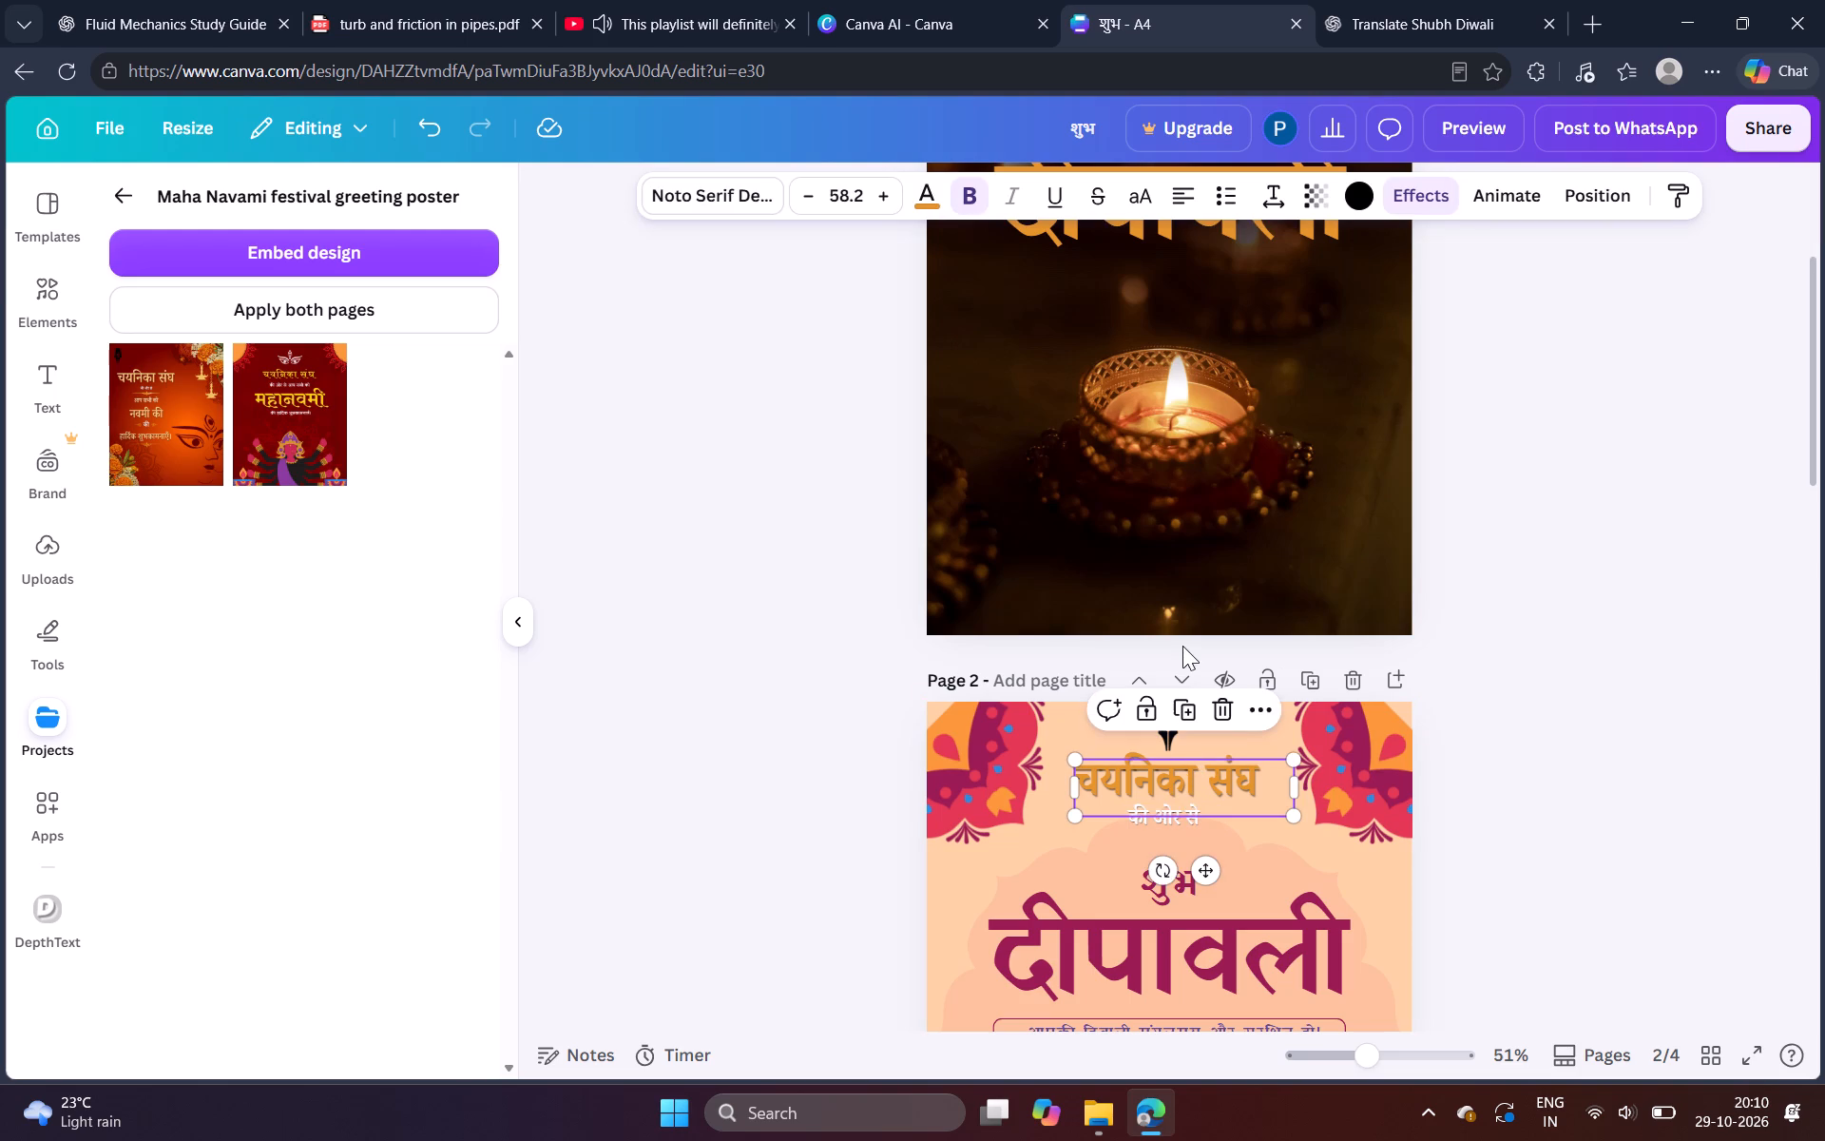
{"action": "left_click_drag", "start_coordinate": [1182, 646], "coordinate": [1182, 637]}
{"action": "left_click_drag", "start_coordinate": [1251, 792], "coordinate": [1245, 534]}
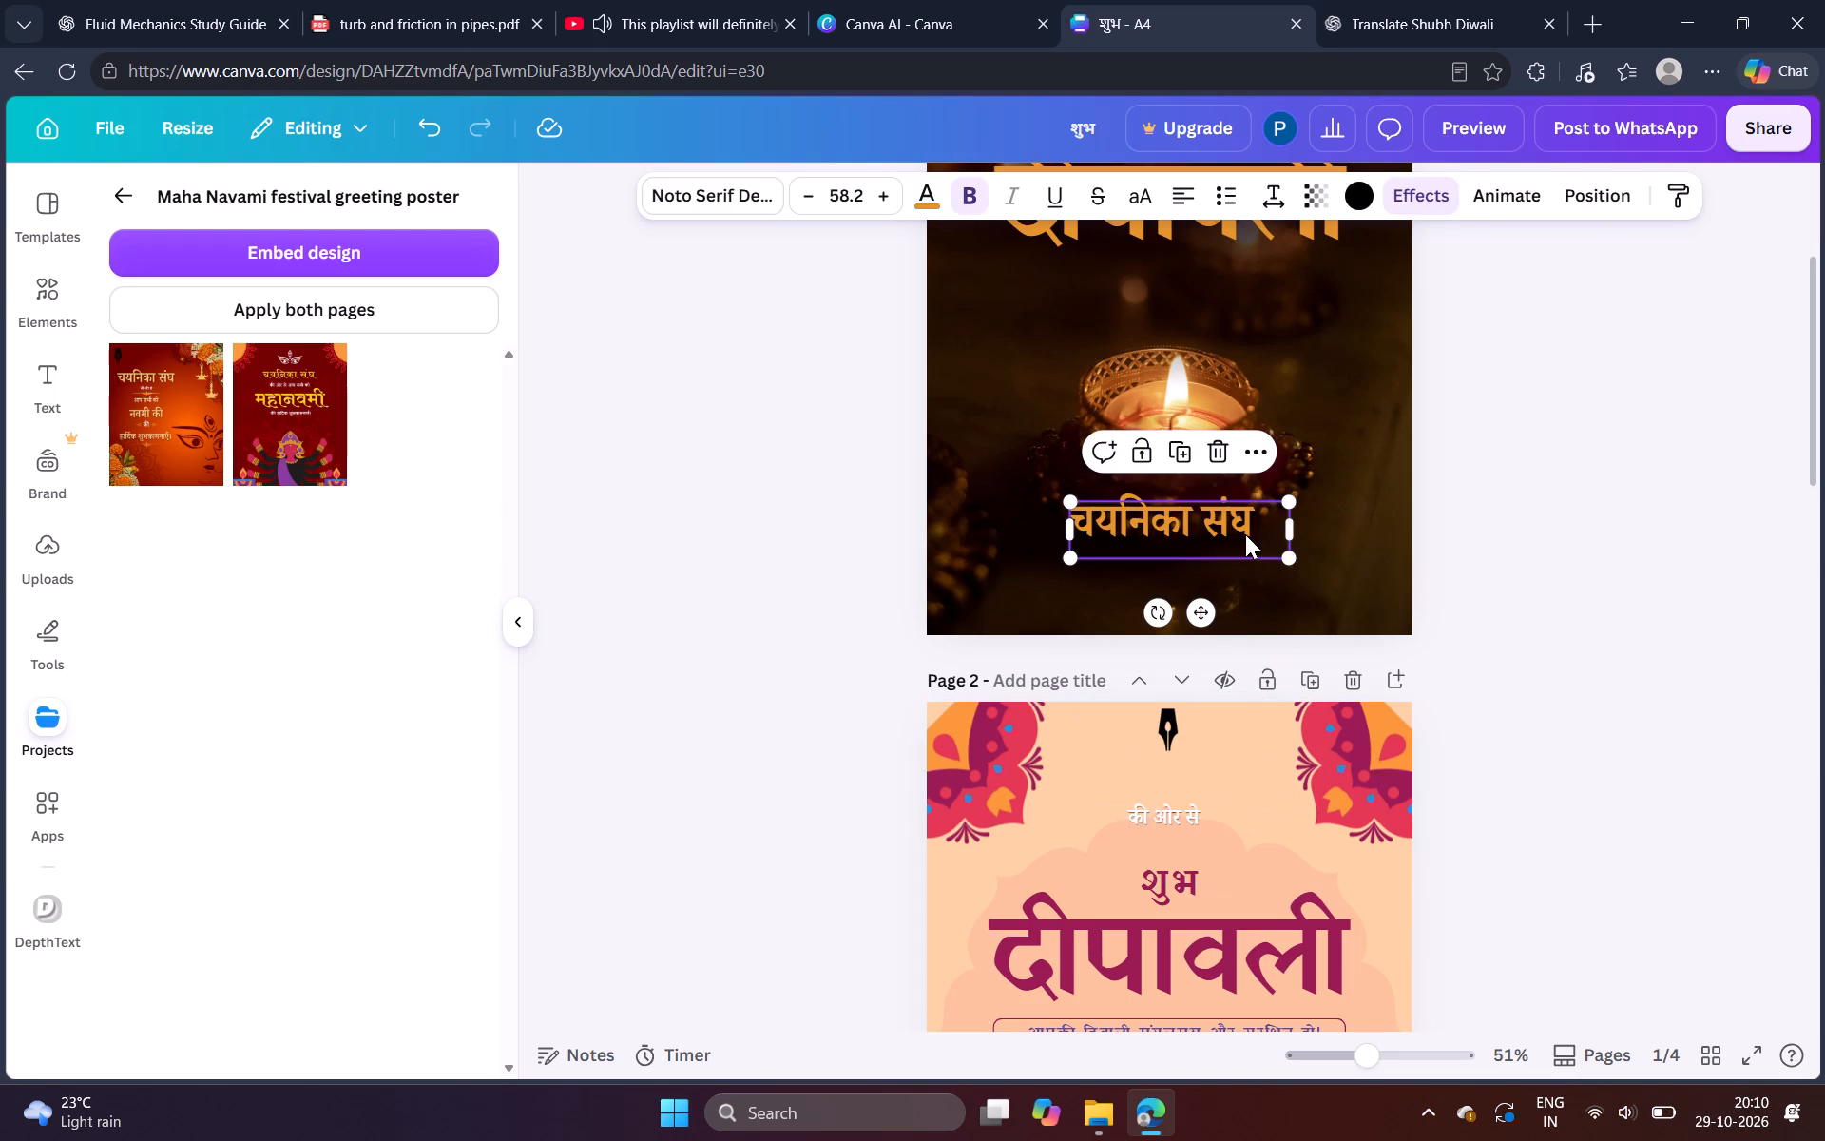
{"action": "left_click_drag", "start_coordinate": [1180, 733], "coordinate": [1293, 514]}
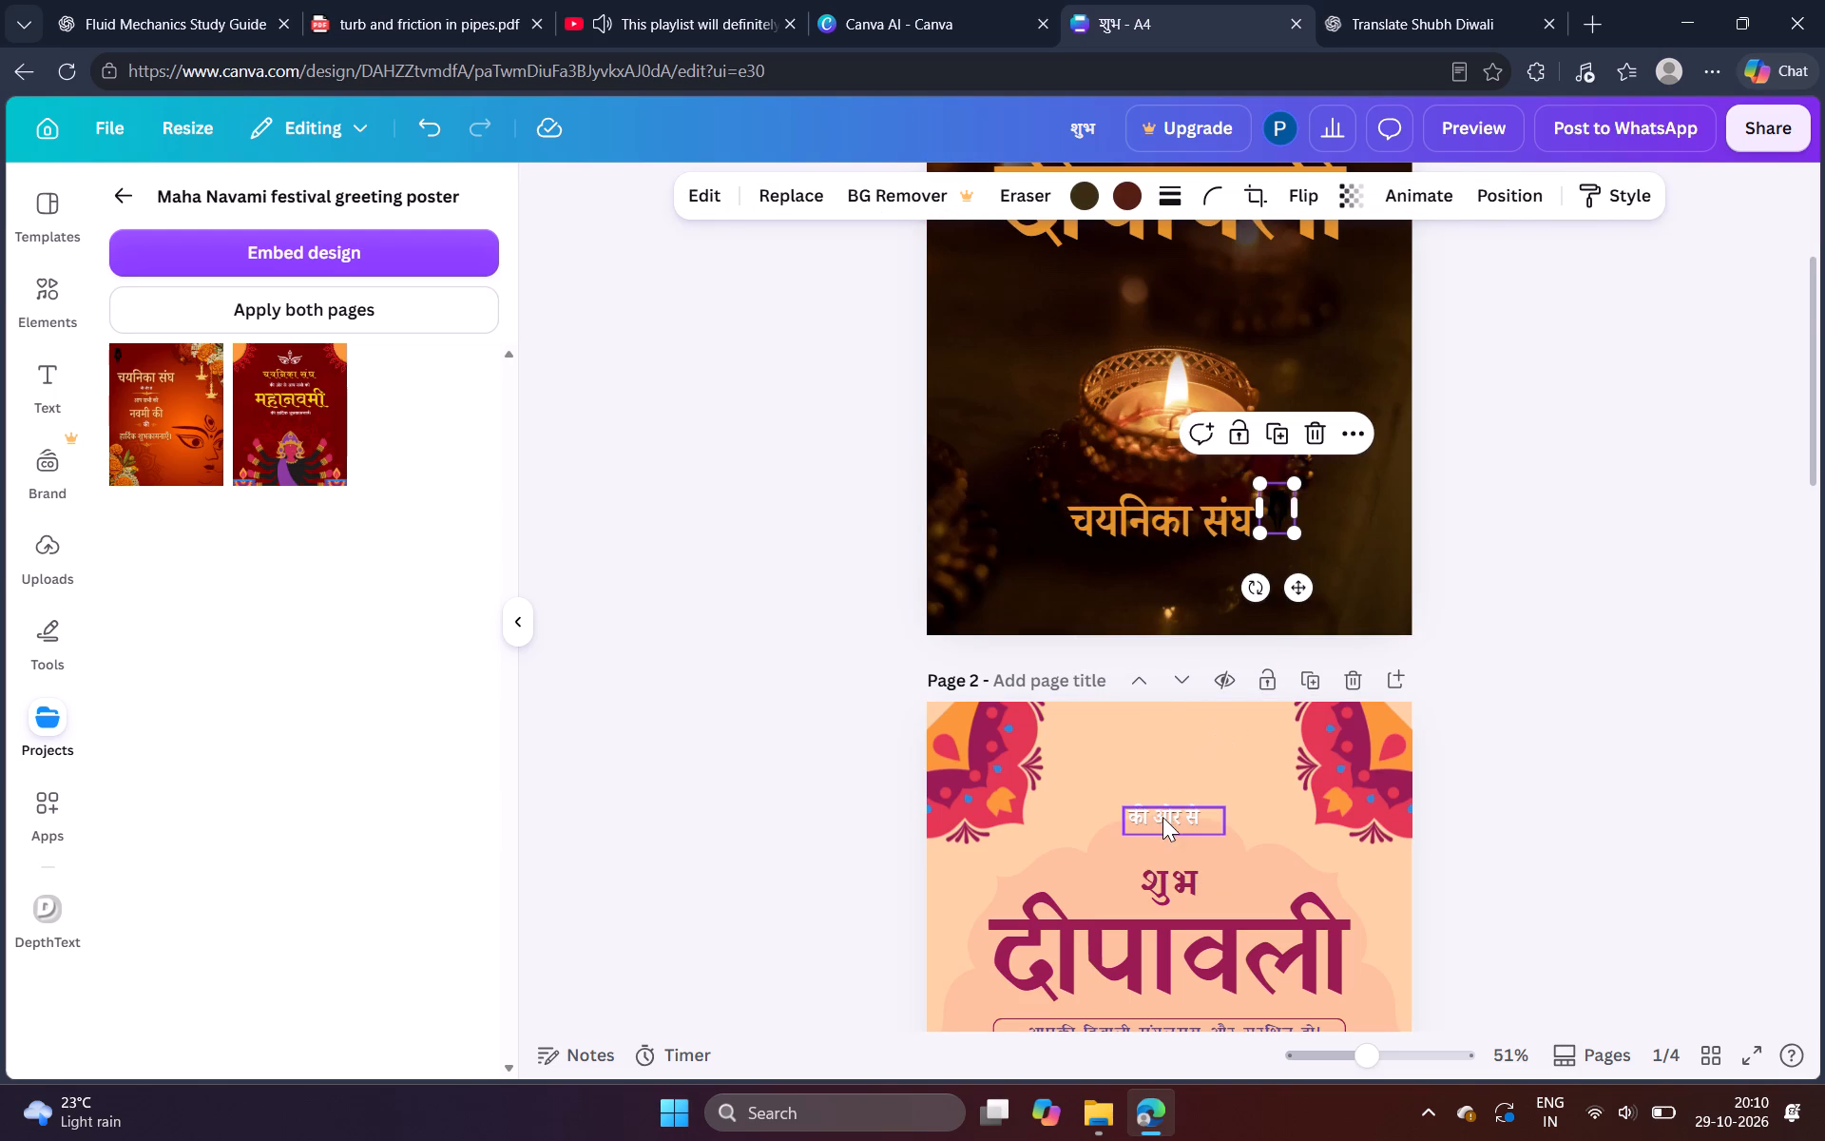
{"action": "left_click_drag", "start_coordinate": [1160, 820], "coordinate": [995, 524]}
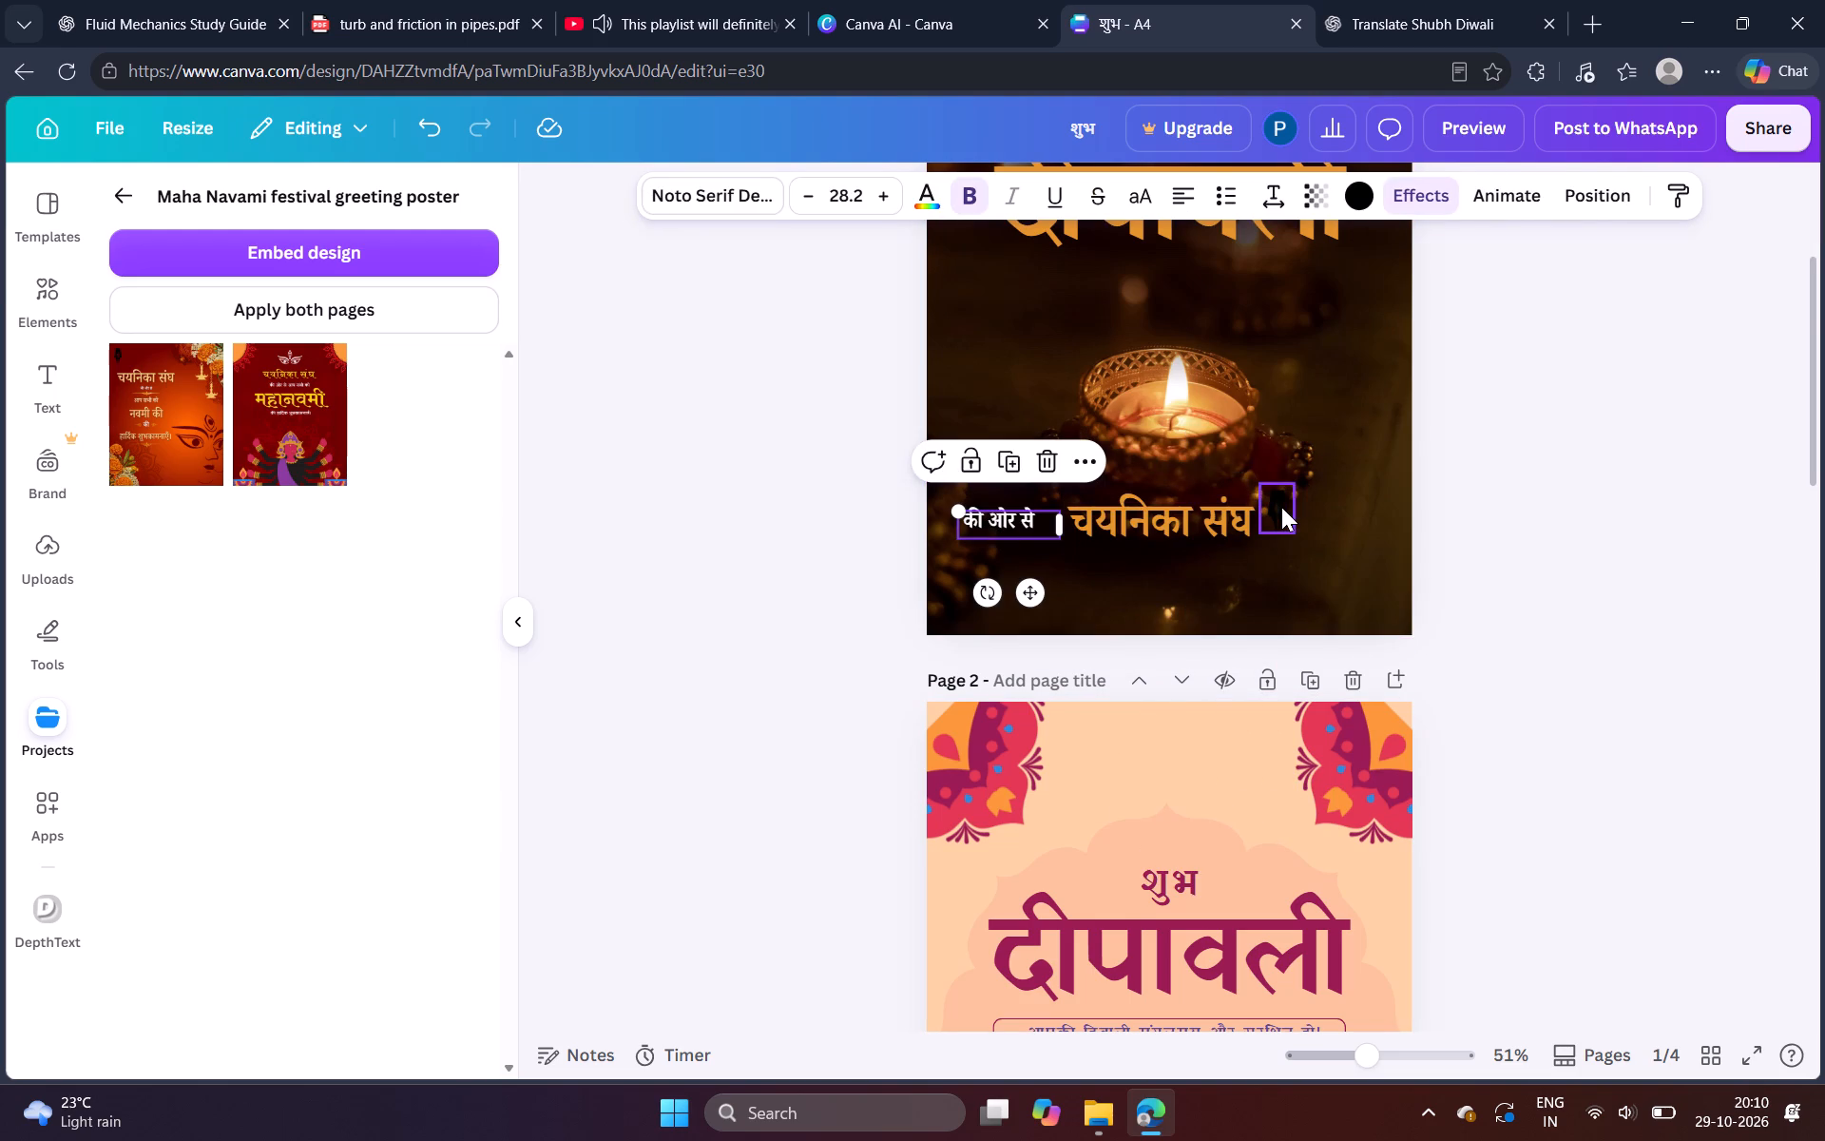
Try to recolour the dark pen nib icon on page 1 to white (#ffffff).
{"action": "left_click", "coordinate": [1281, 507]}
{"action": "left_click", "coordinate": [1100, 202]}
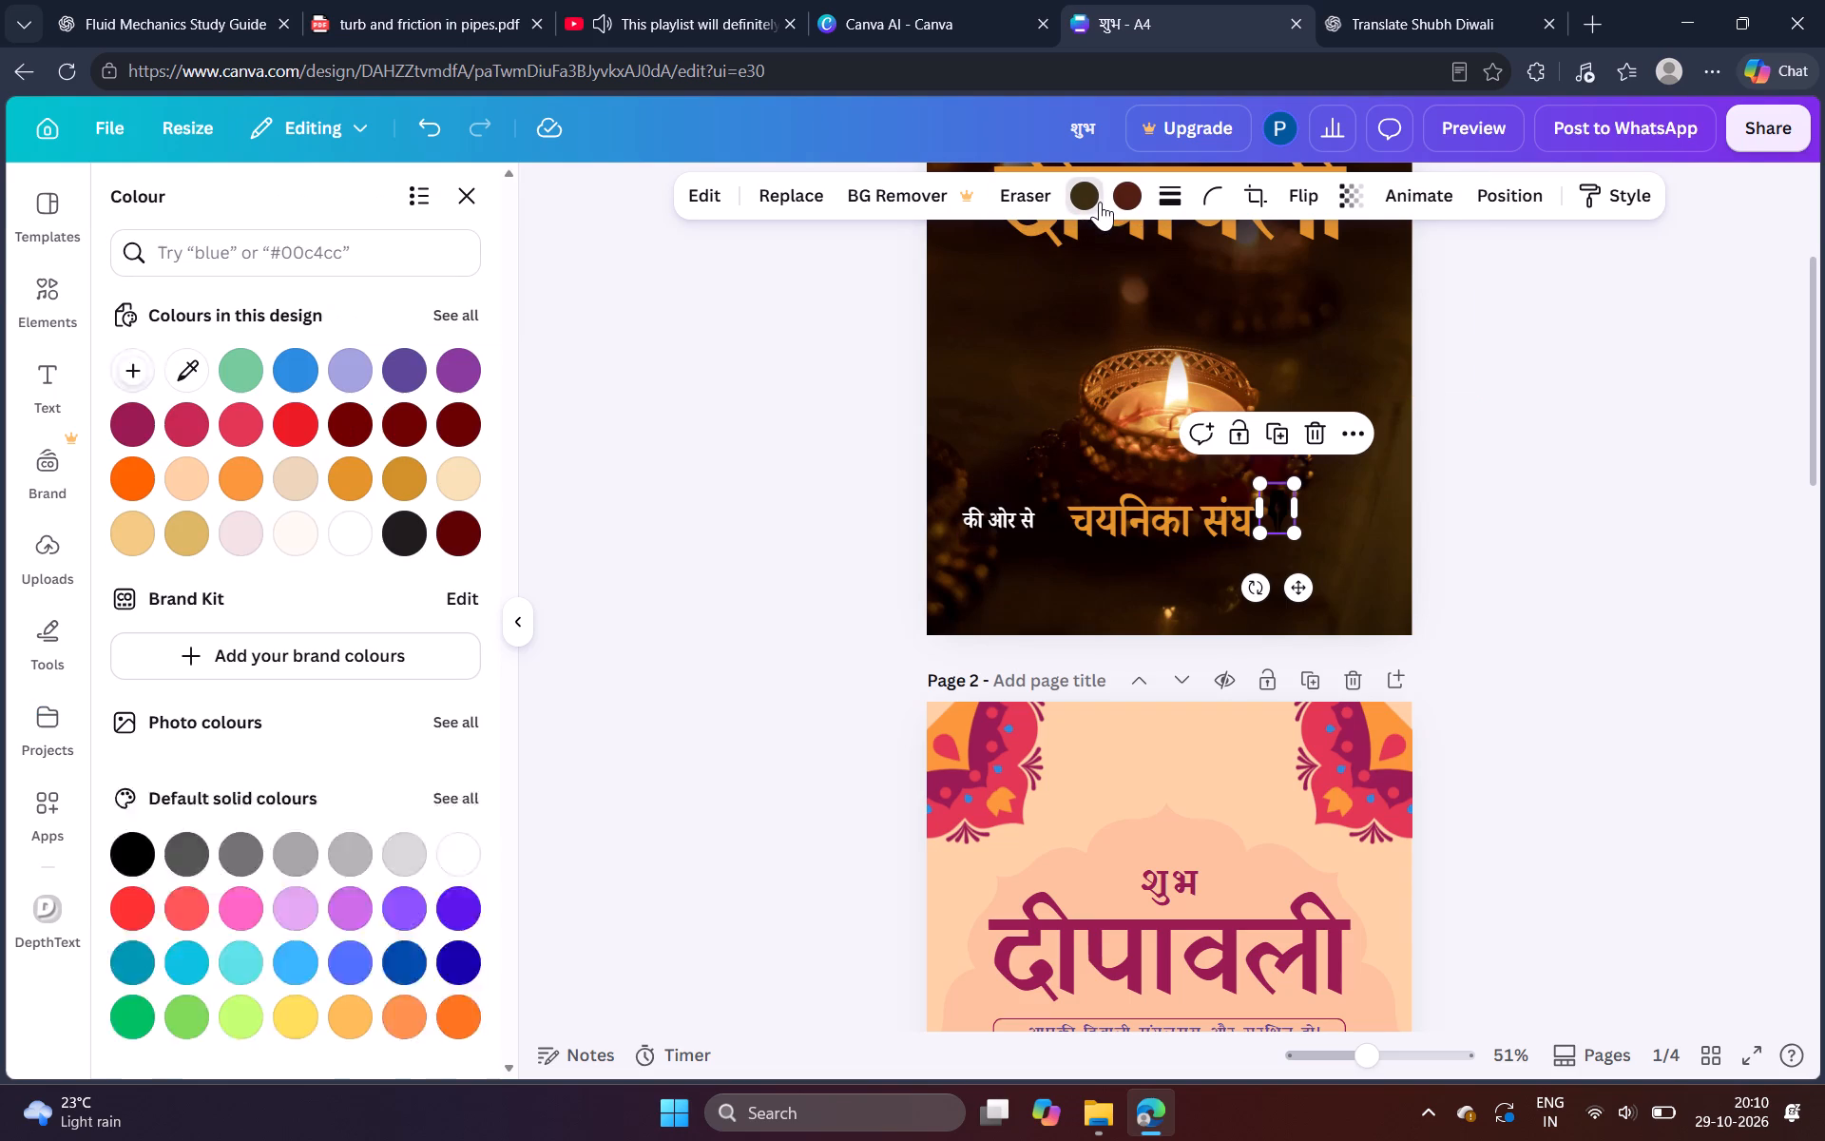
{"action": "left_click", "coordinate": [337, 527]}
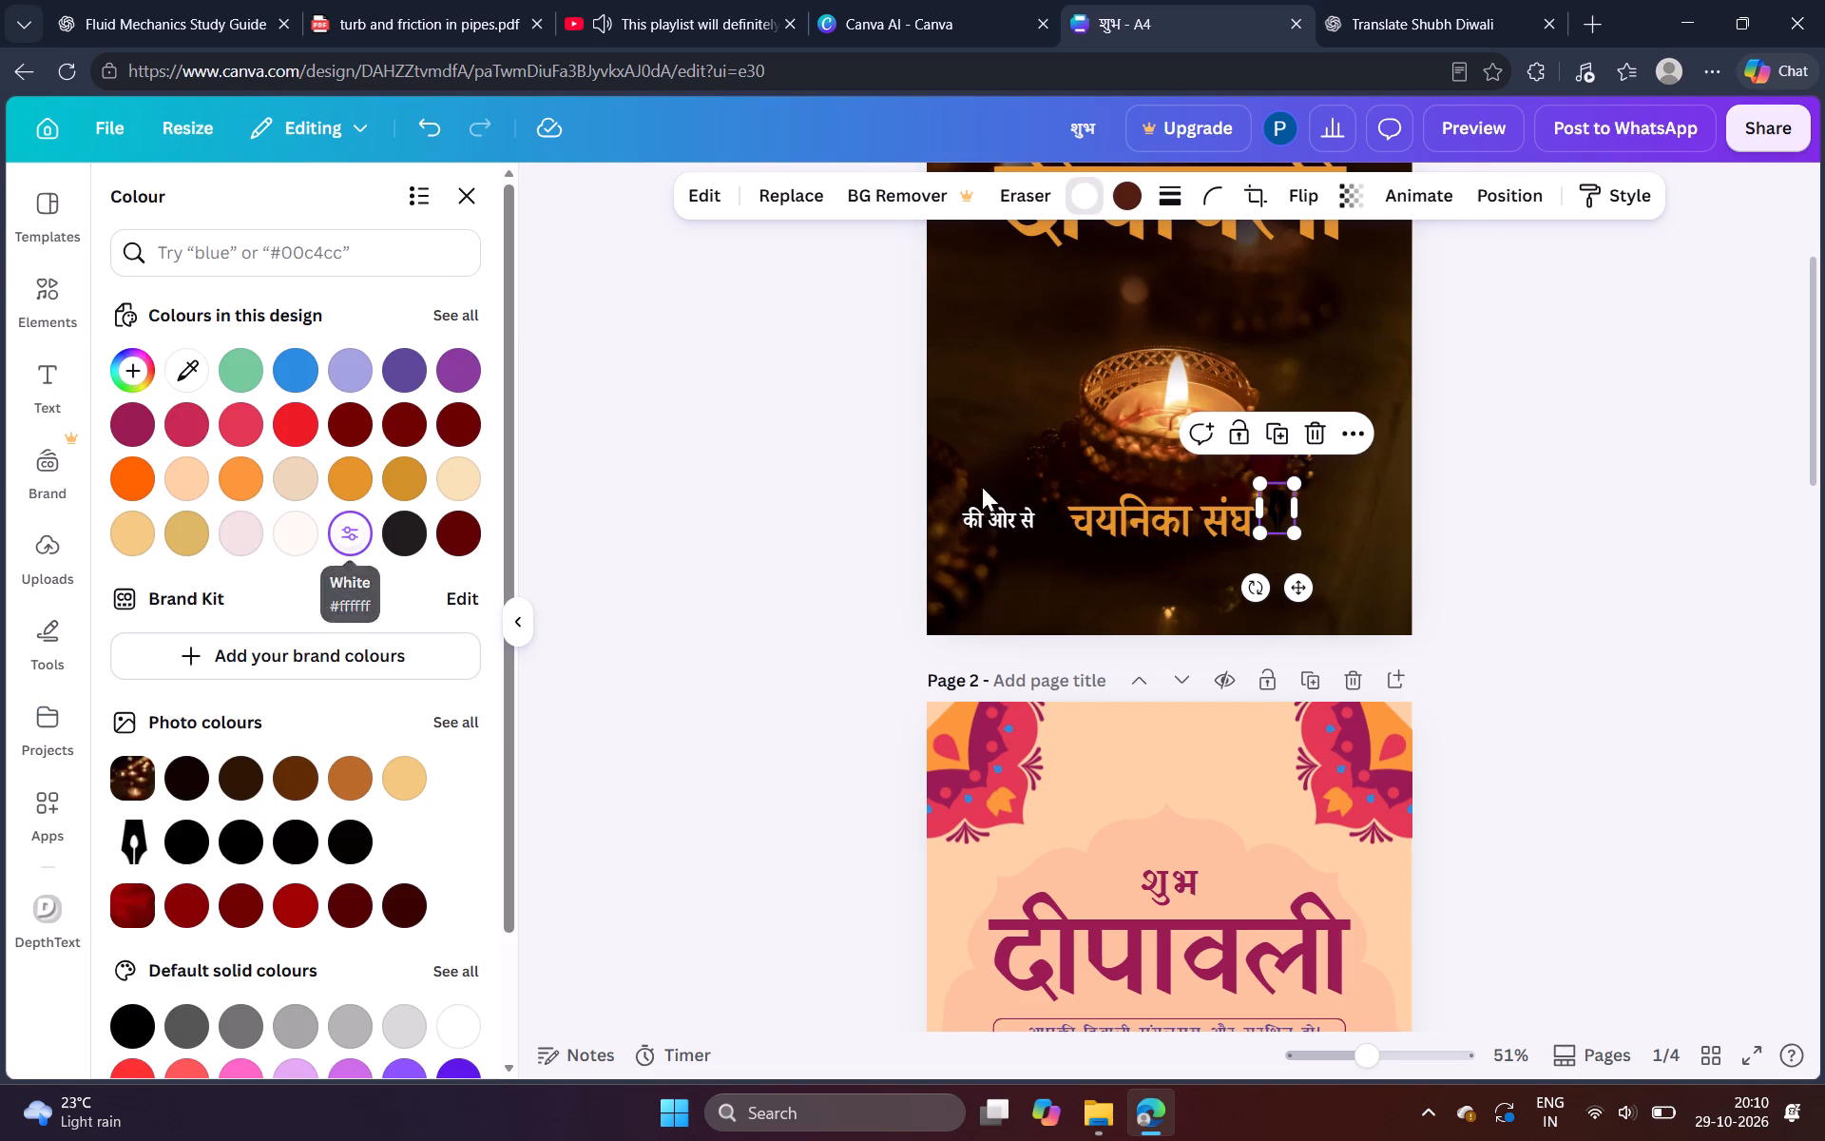
Move the pen nib icon off page 1.
{"action": "left_click_drag", "start_coordinate": [1288, 578], "coordinate": [1652, 529]}
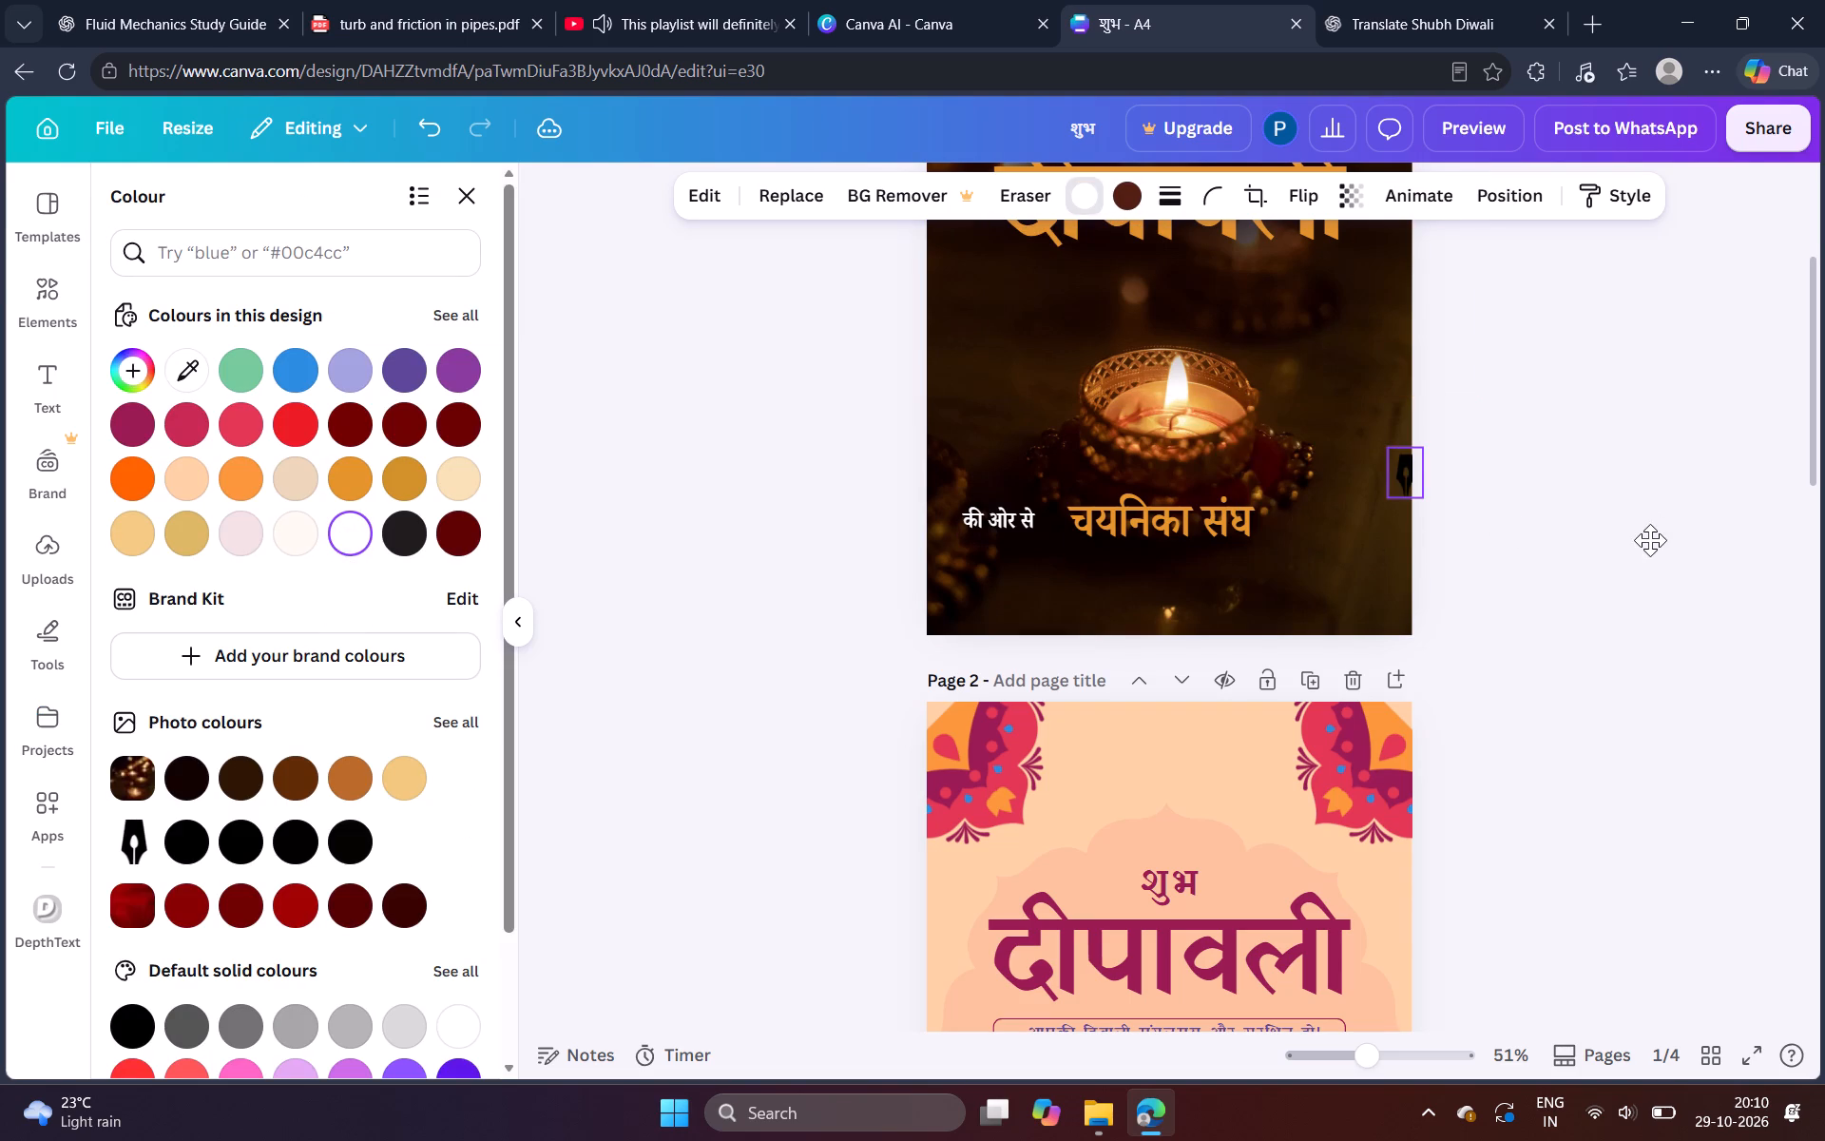
Move "चयनिका संघ" to the top of page 1, with its text box centred above "शुभ".
{"action": "scroll", "coordinate": [1394, 476], "scroll_direction": "up", "scroll_amount": 1}
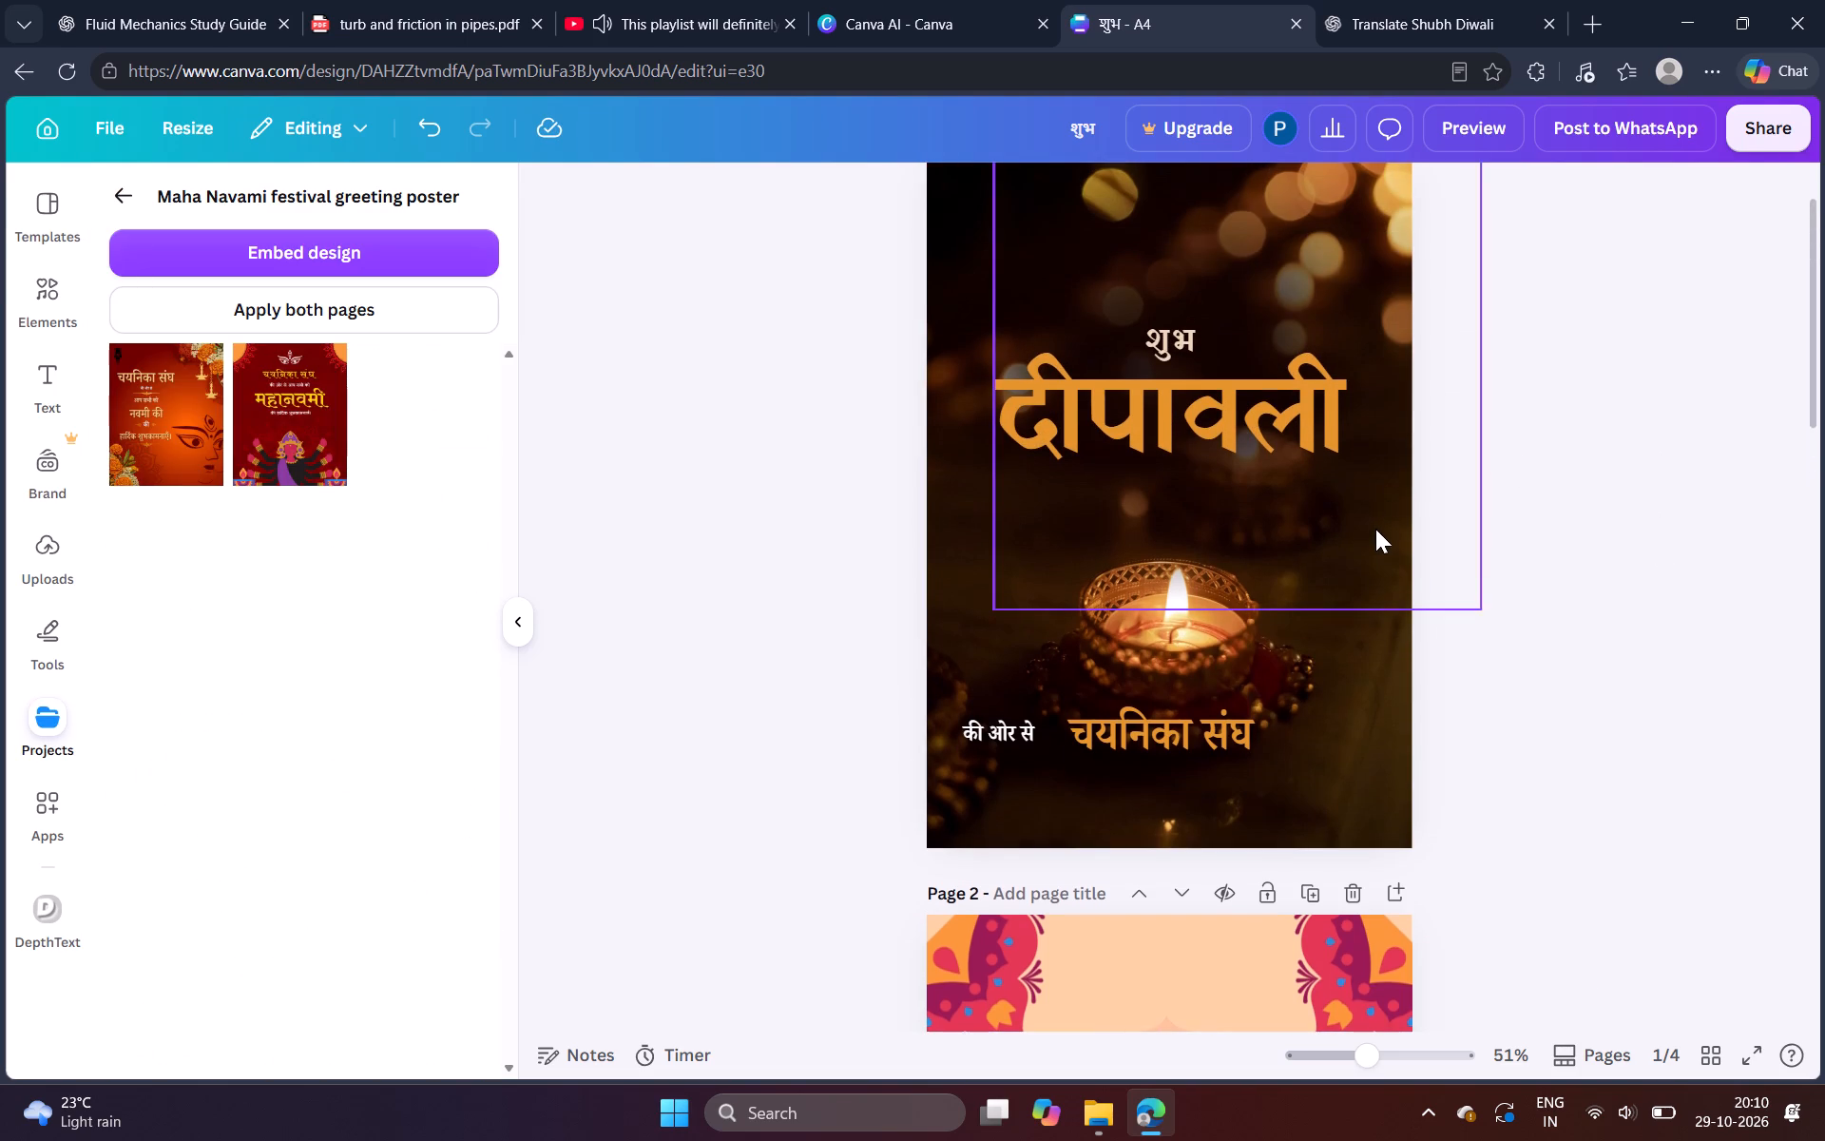
{"action": "scroll", "coordinate": [1374, 527], "scroll_direction": "up", "scroll_amount": 1}
{"action": "left_click_drag", "start_coordinate": [1203, 847], "coordinate": [1196, 601]}
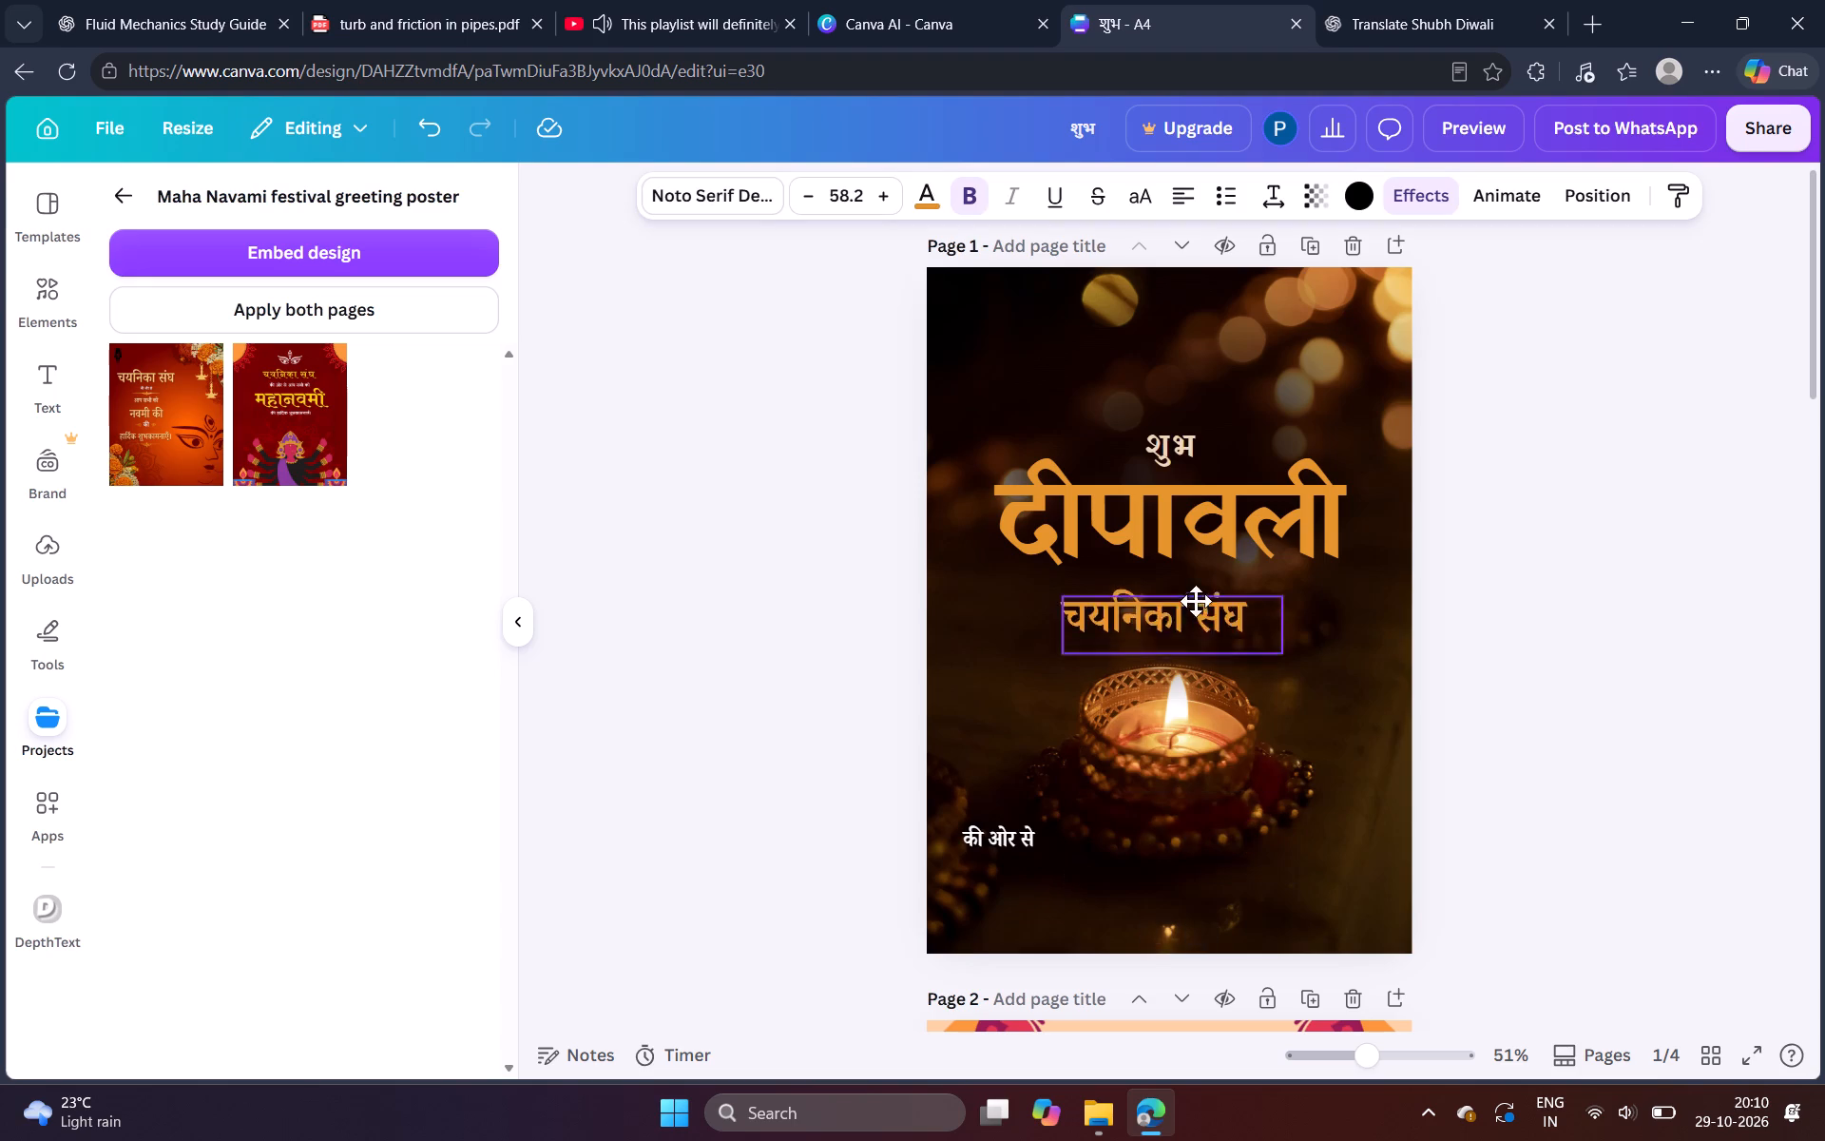
{"action": "left_click_drag", "start_coordinate": [1196, 601], "coordinate": [1195, 326]}
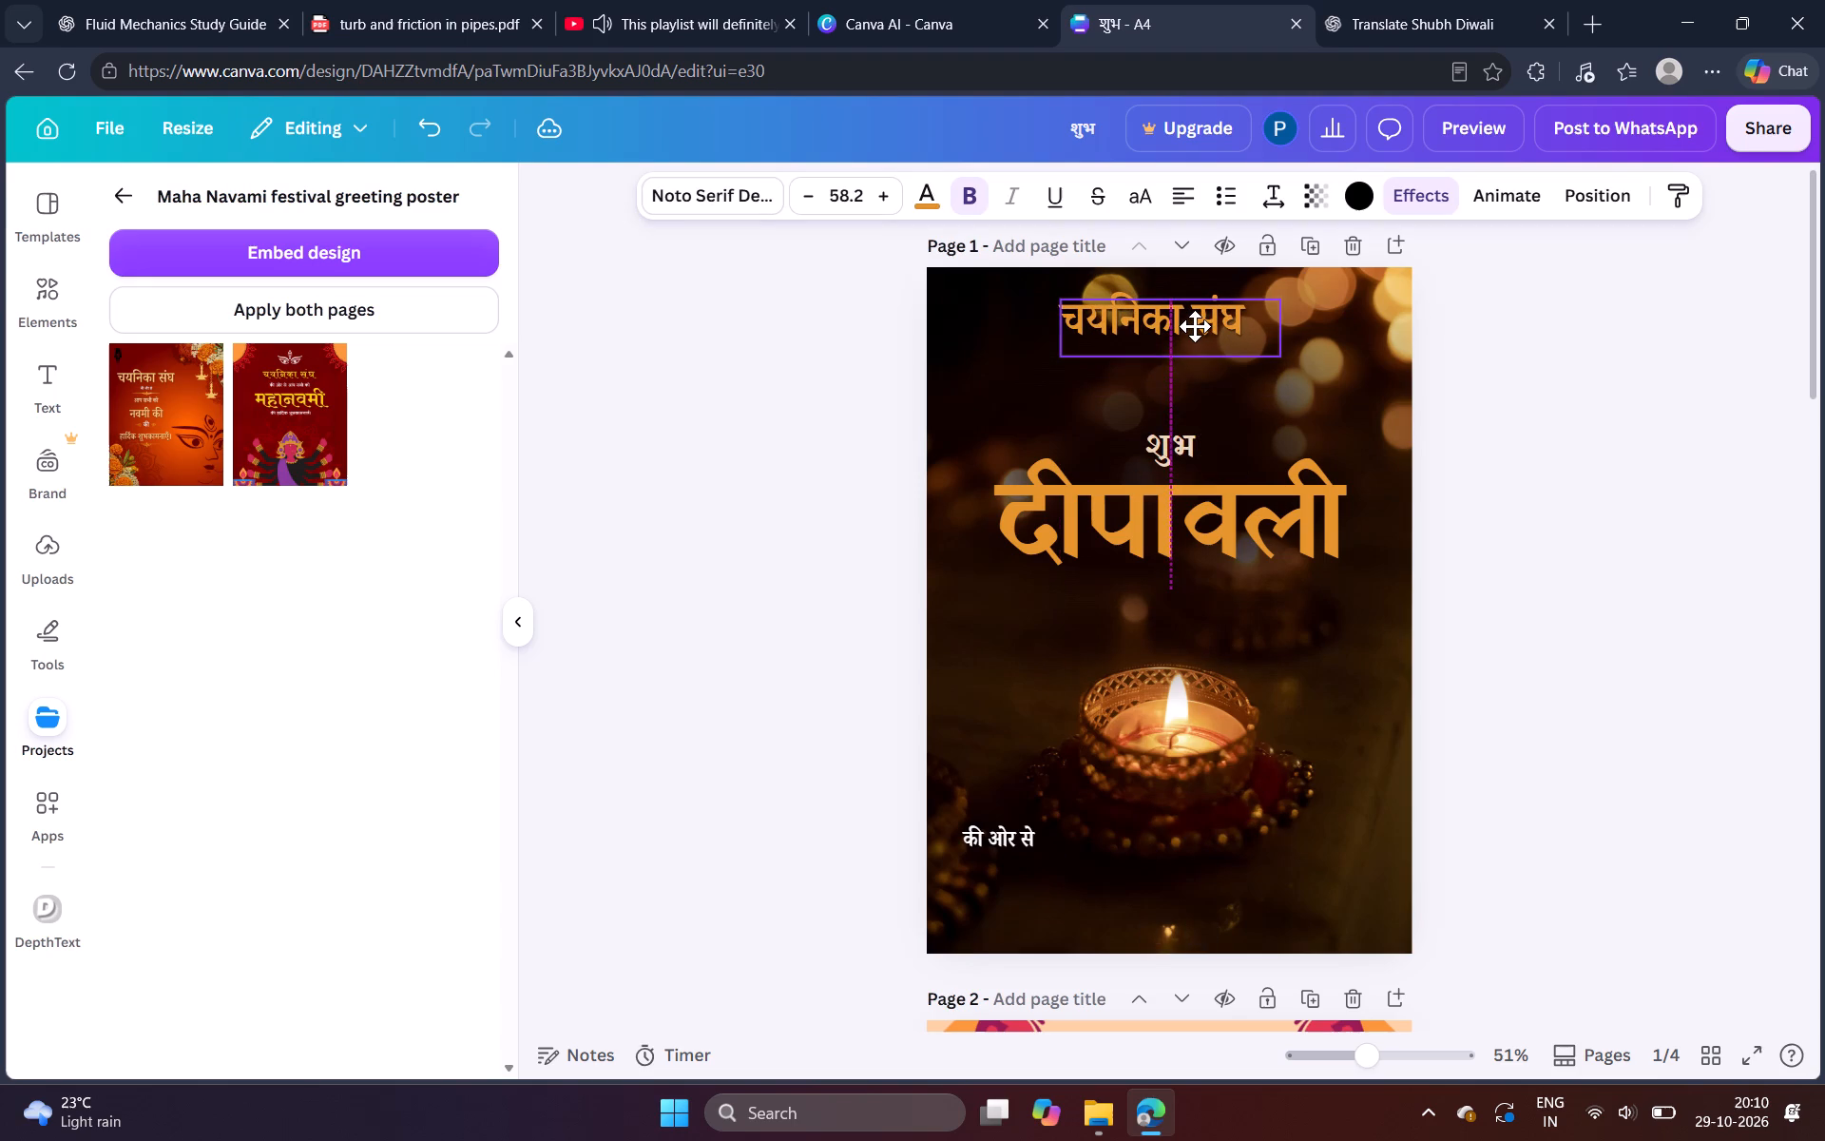
{"action": "left_click_drag", "start_coordinate": [1195, 326], "coordinate": [1196, 348]}
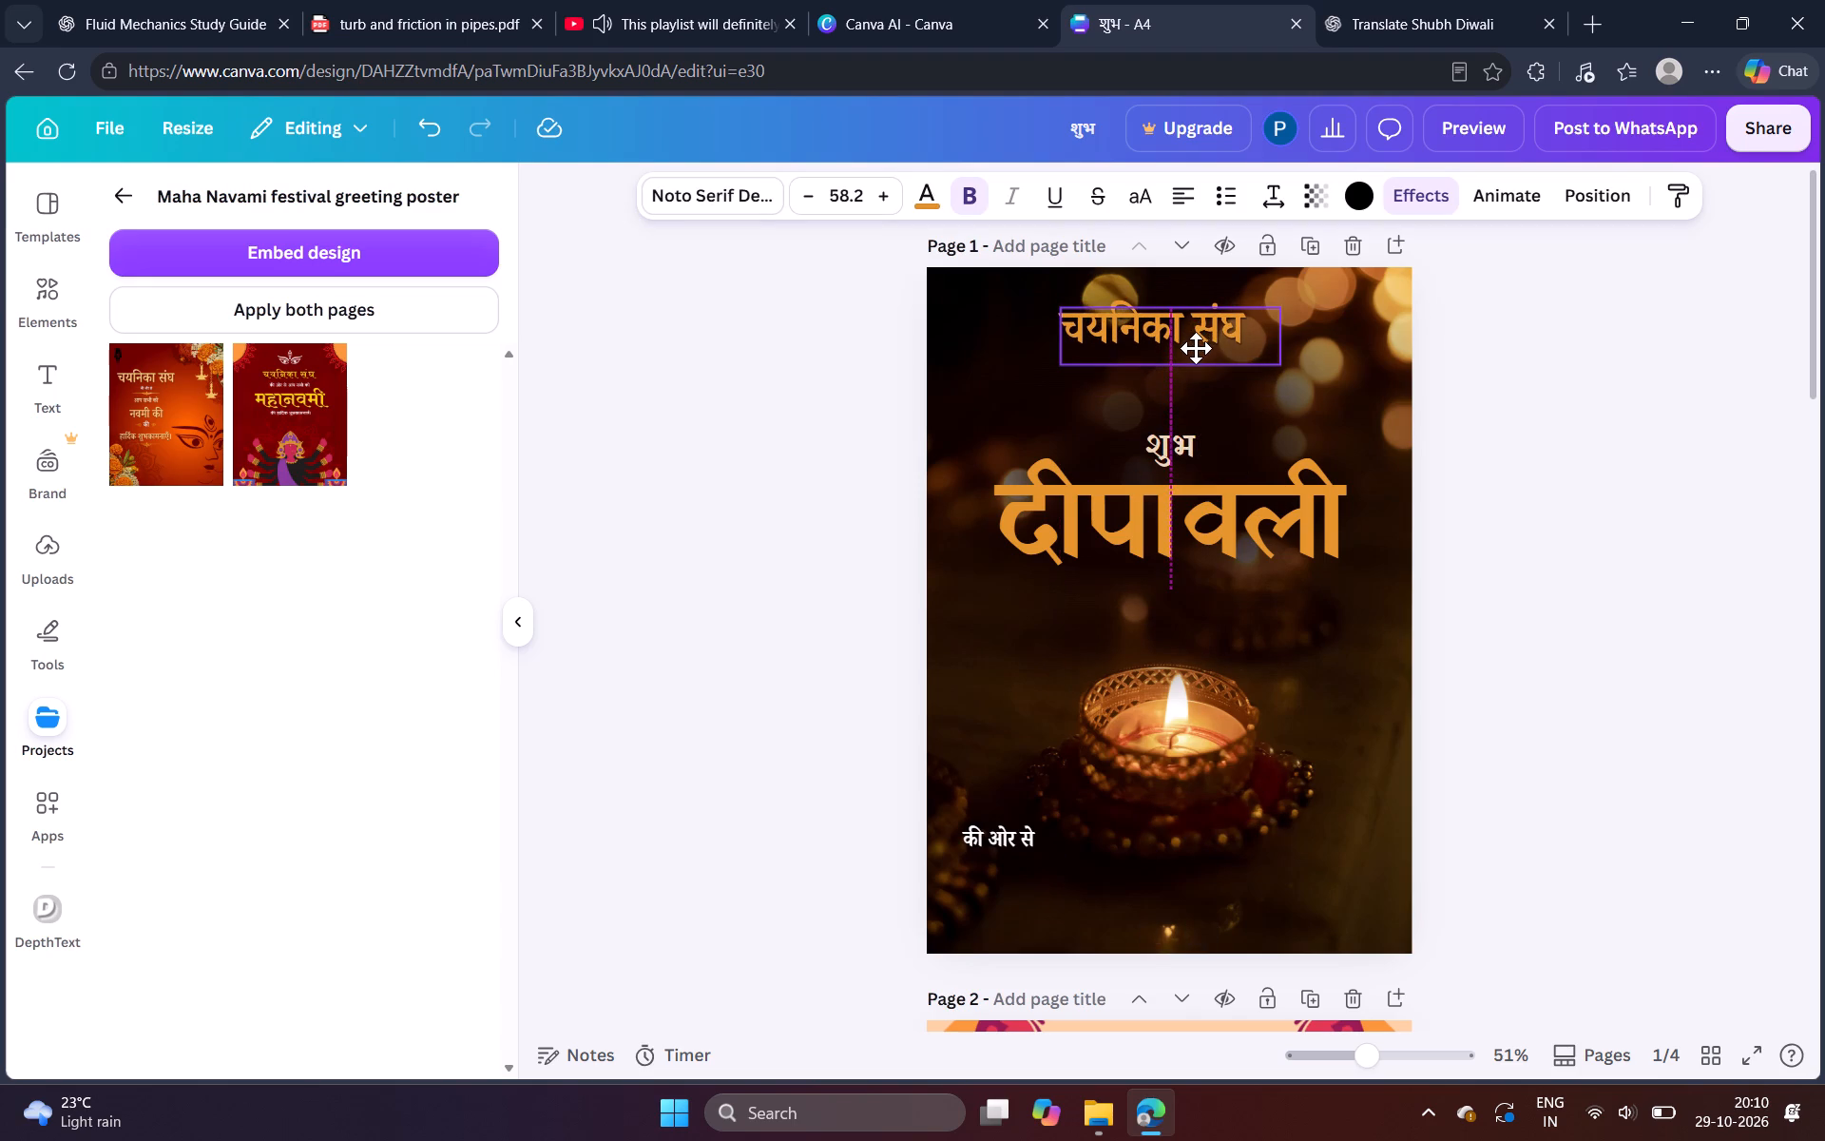
{"action": "left_click_drag", "start_coordinate": [1196, 348], "coordinate": [1197, 347]}
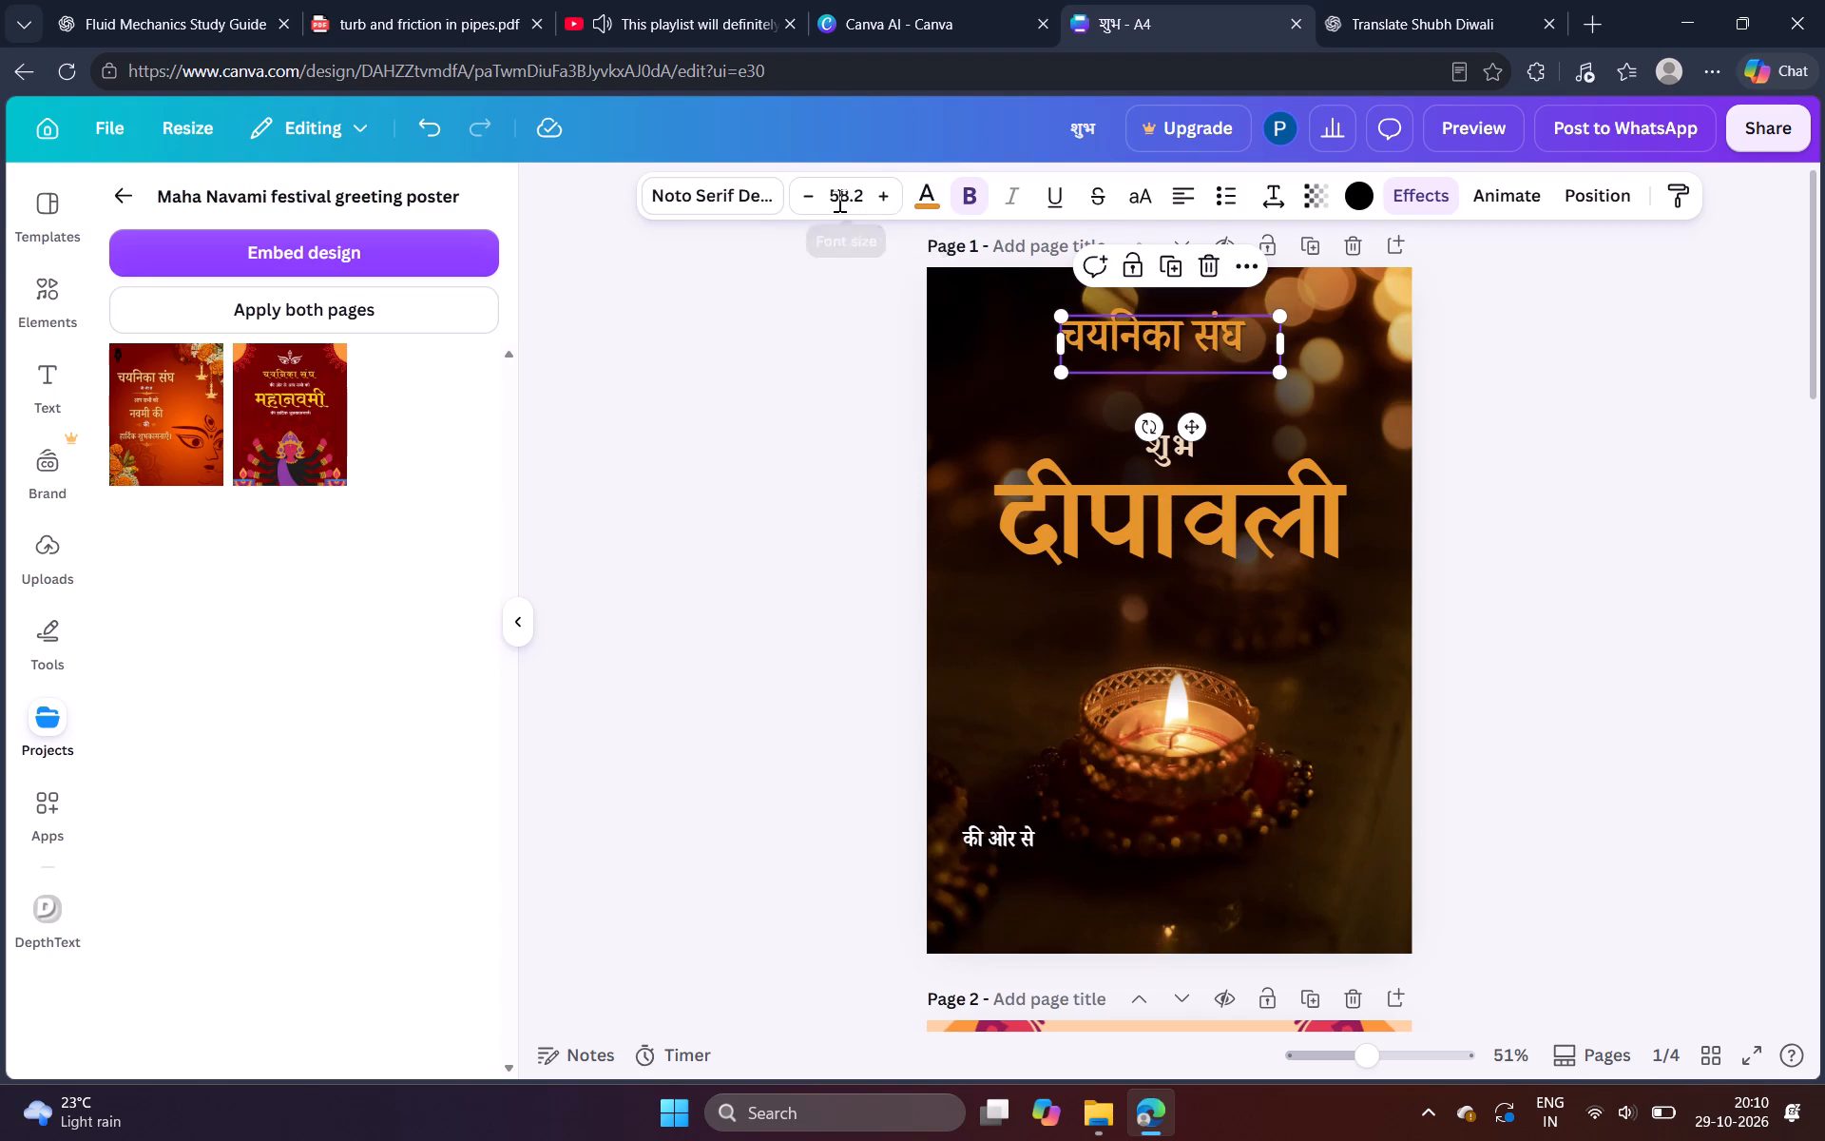
Set the font size of "चयनिका संघ" on page 1 to 50.
{"action": "left_click", "coordinate": [837, 200]}
{"action": "type", "text": "50"}
{"action": "key", "text": "Return"}
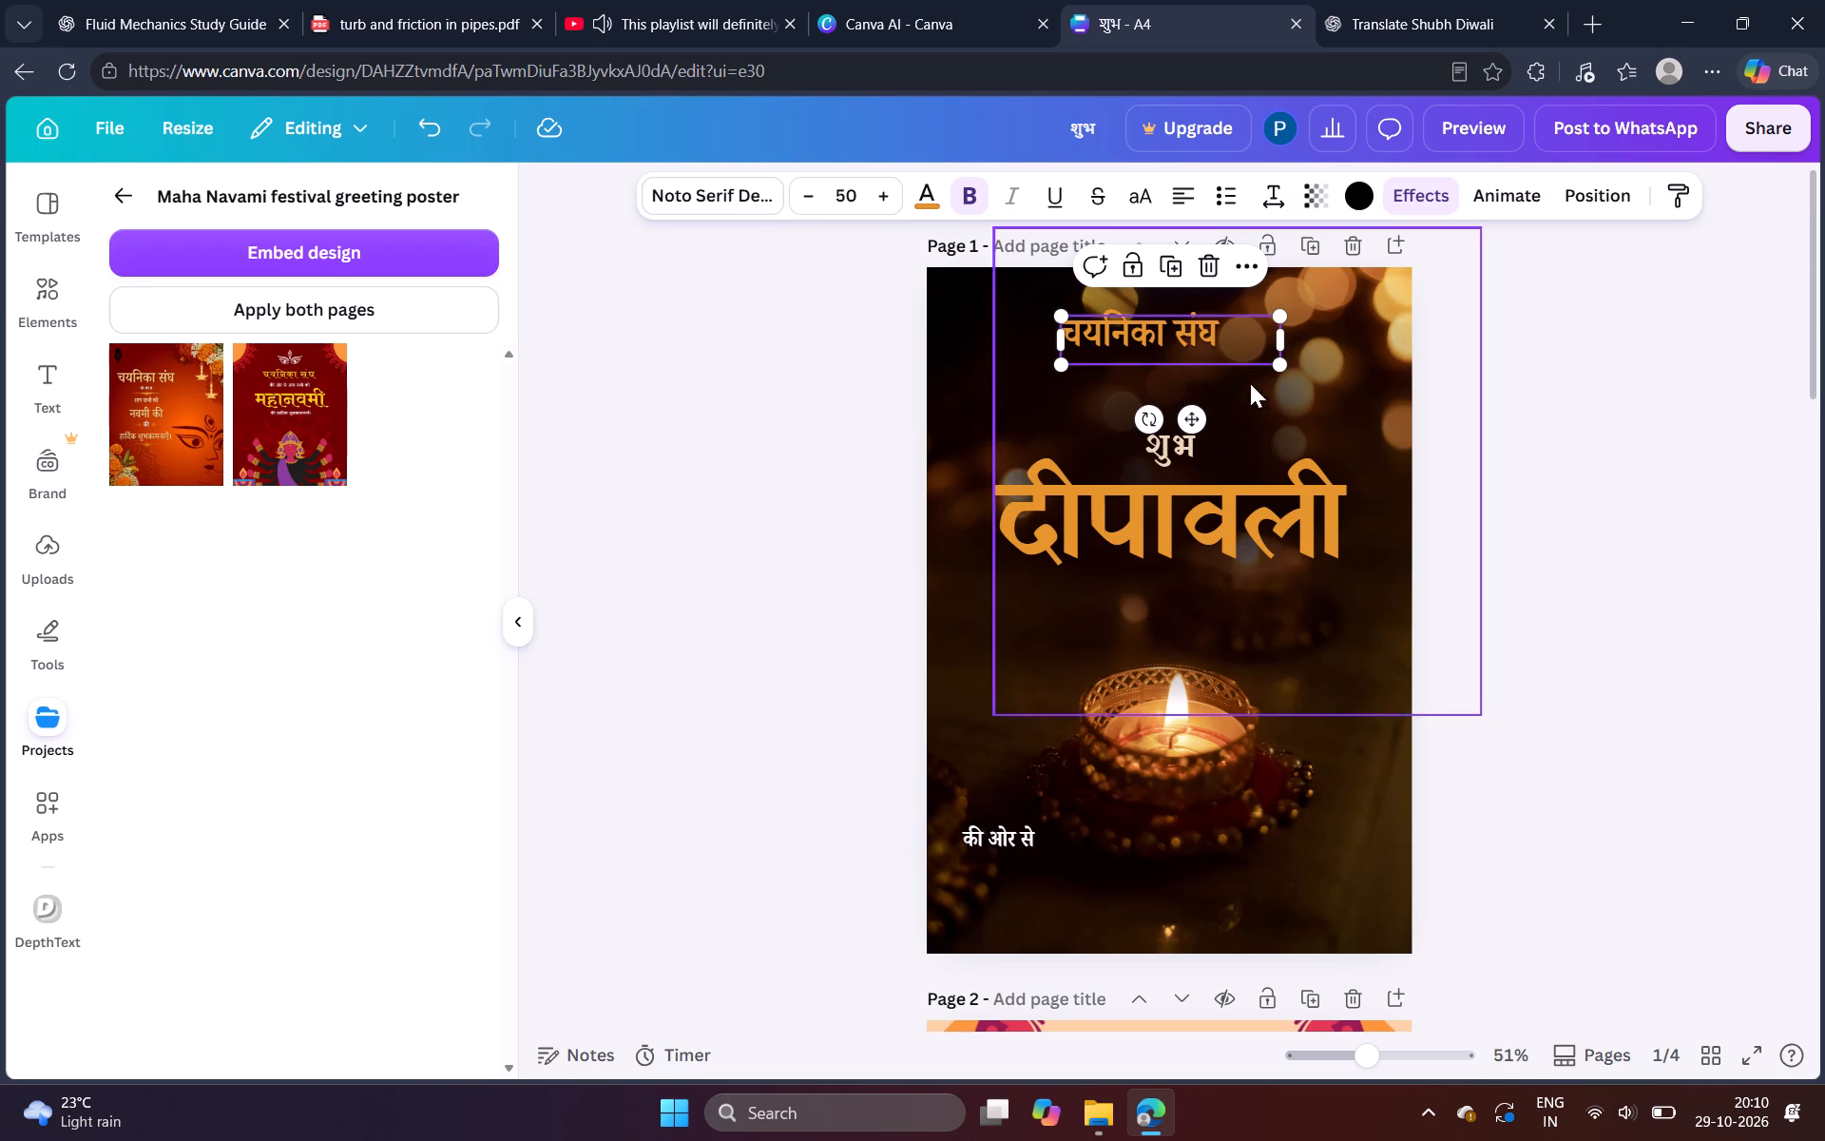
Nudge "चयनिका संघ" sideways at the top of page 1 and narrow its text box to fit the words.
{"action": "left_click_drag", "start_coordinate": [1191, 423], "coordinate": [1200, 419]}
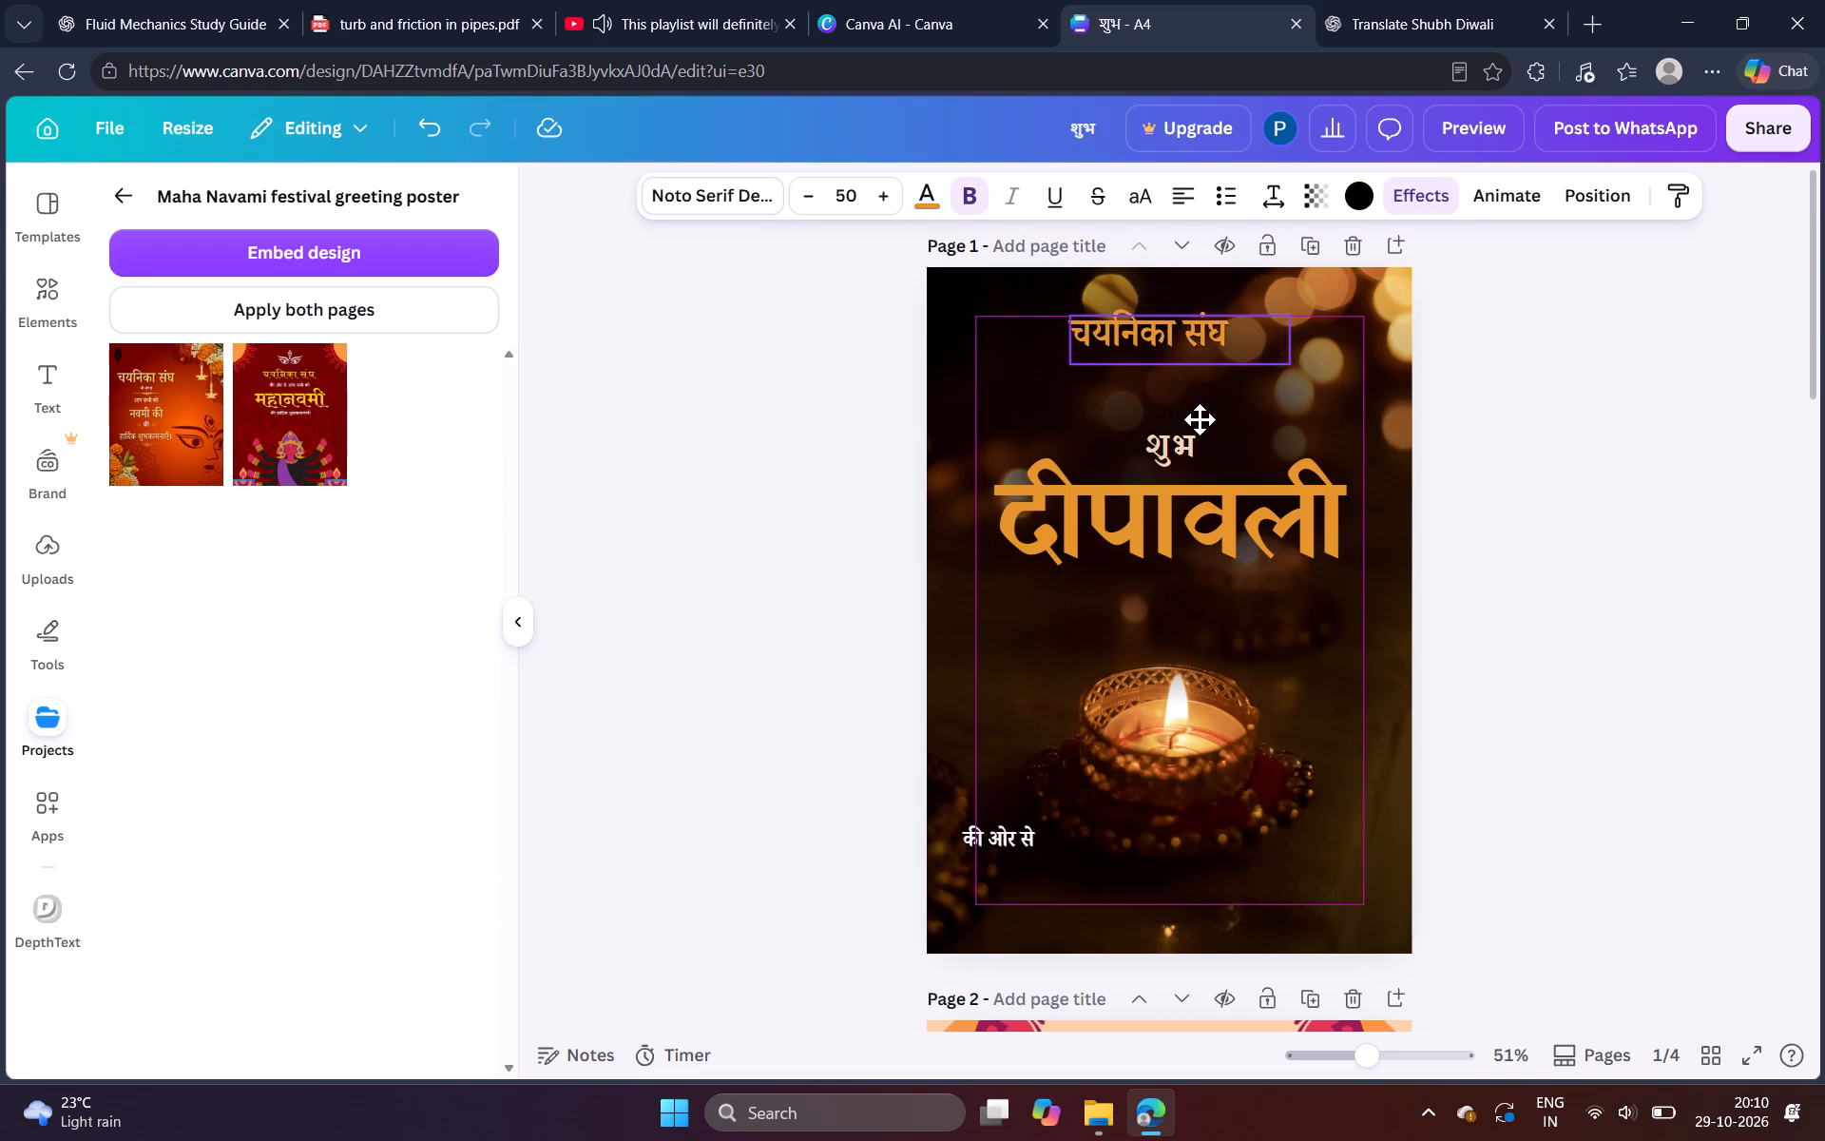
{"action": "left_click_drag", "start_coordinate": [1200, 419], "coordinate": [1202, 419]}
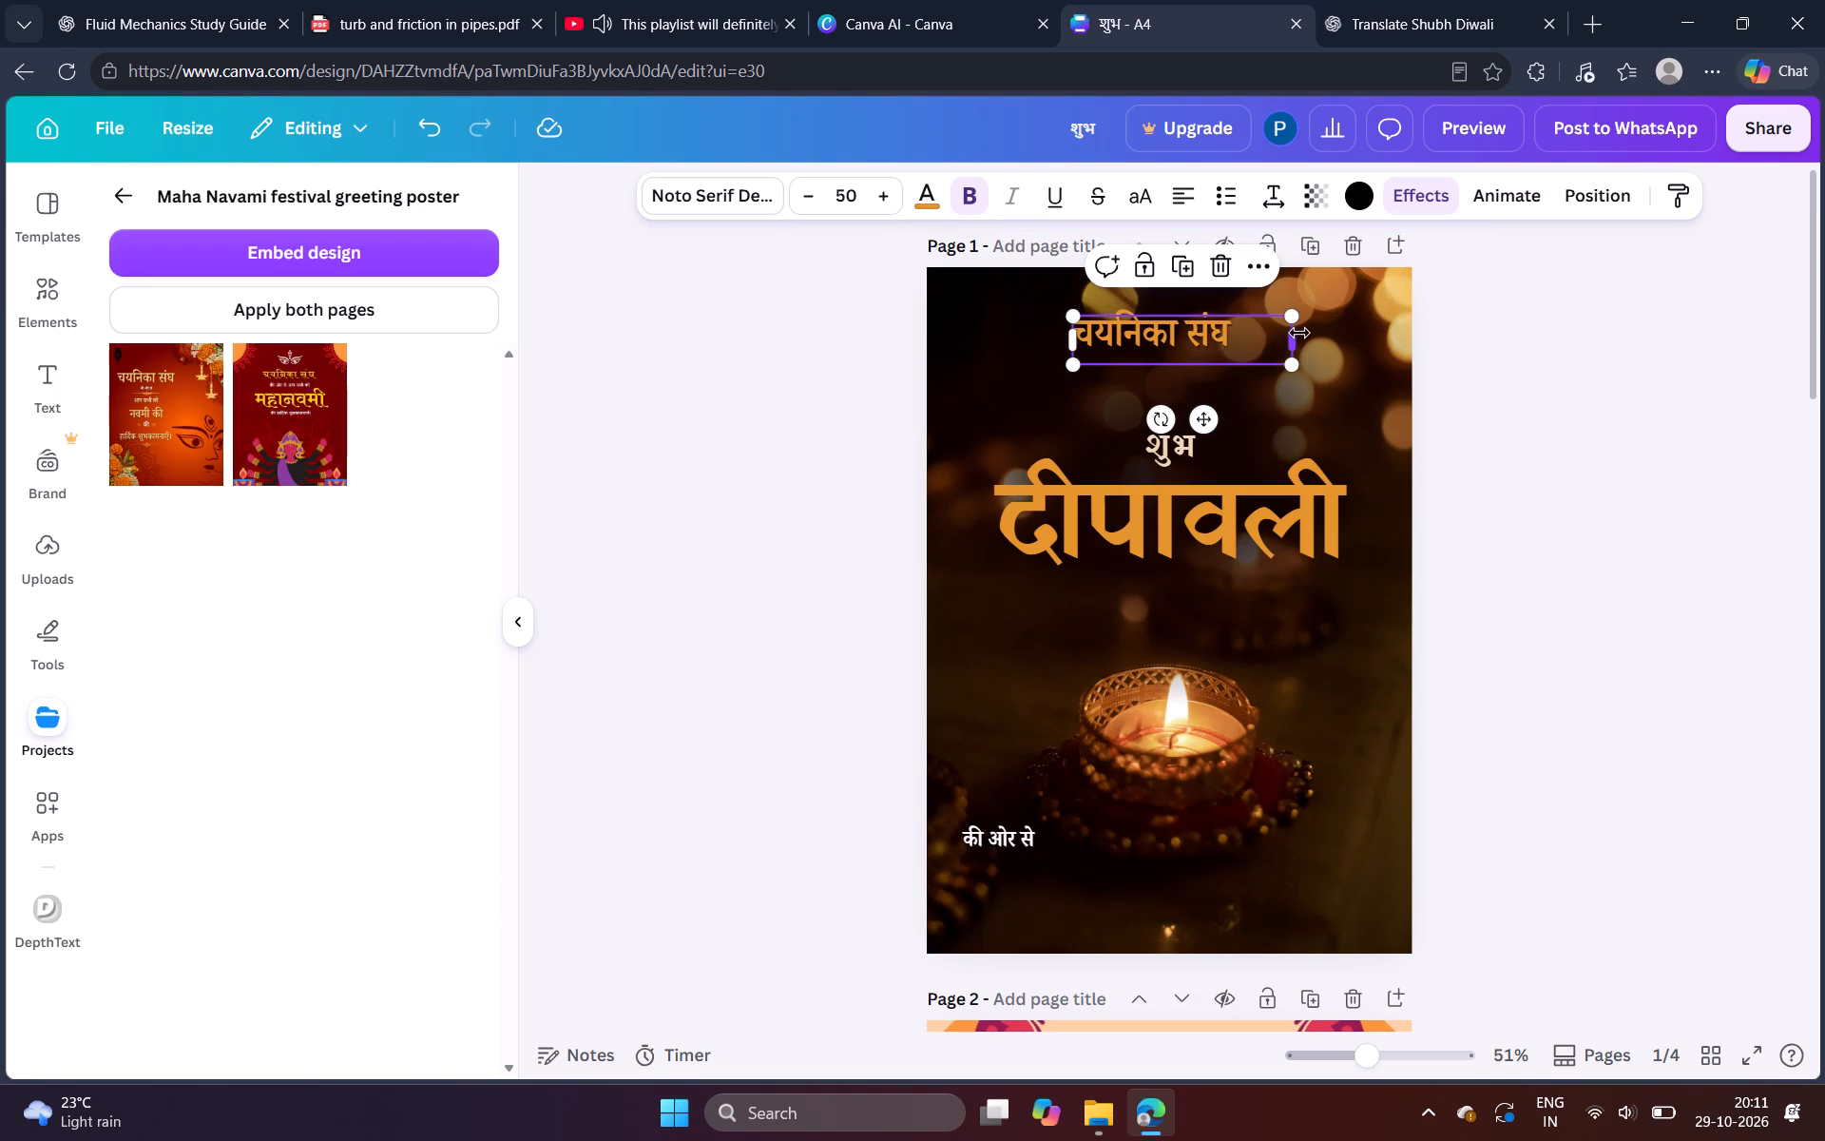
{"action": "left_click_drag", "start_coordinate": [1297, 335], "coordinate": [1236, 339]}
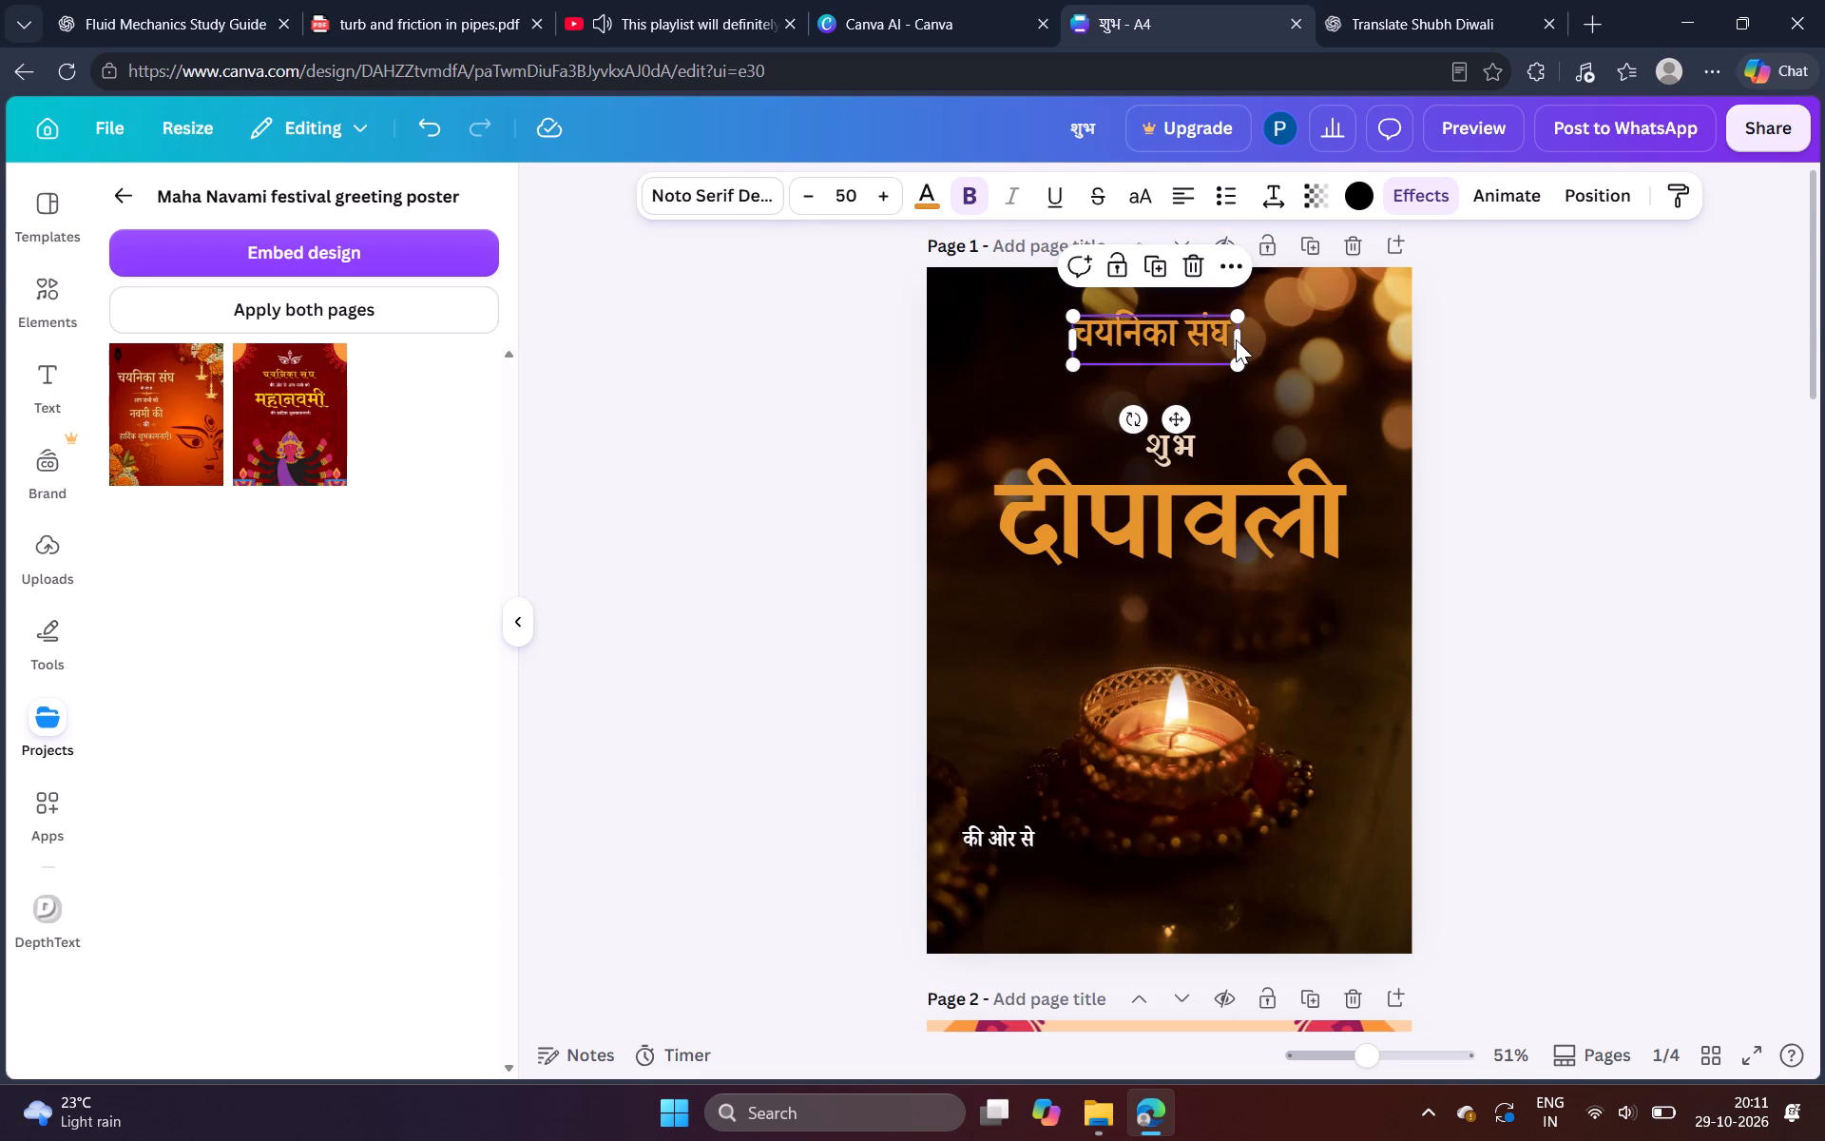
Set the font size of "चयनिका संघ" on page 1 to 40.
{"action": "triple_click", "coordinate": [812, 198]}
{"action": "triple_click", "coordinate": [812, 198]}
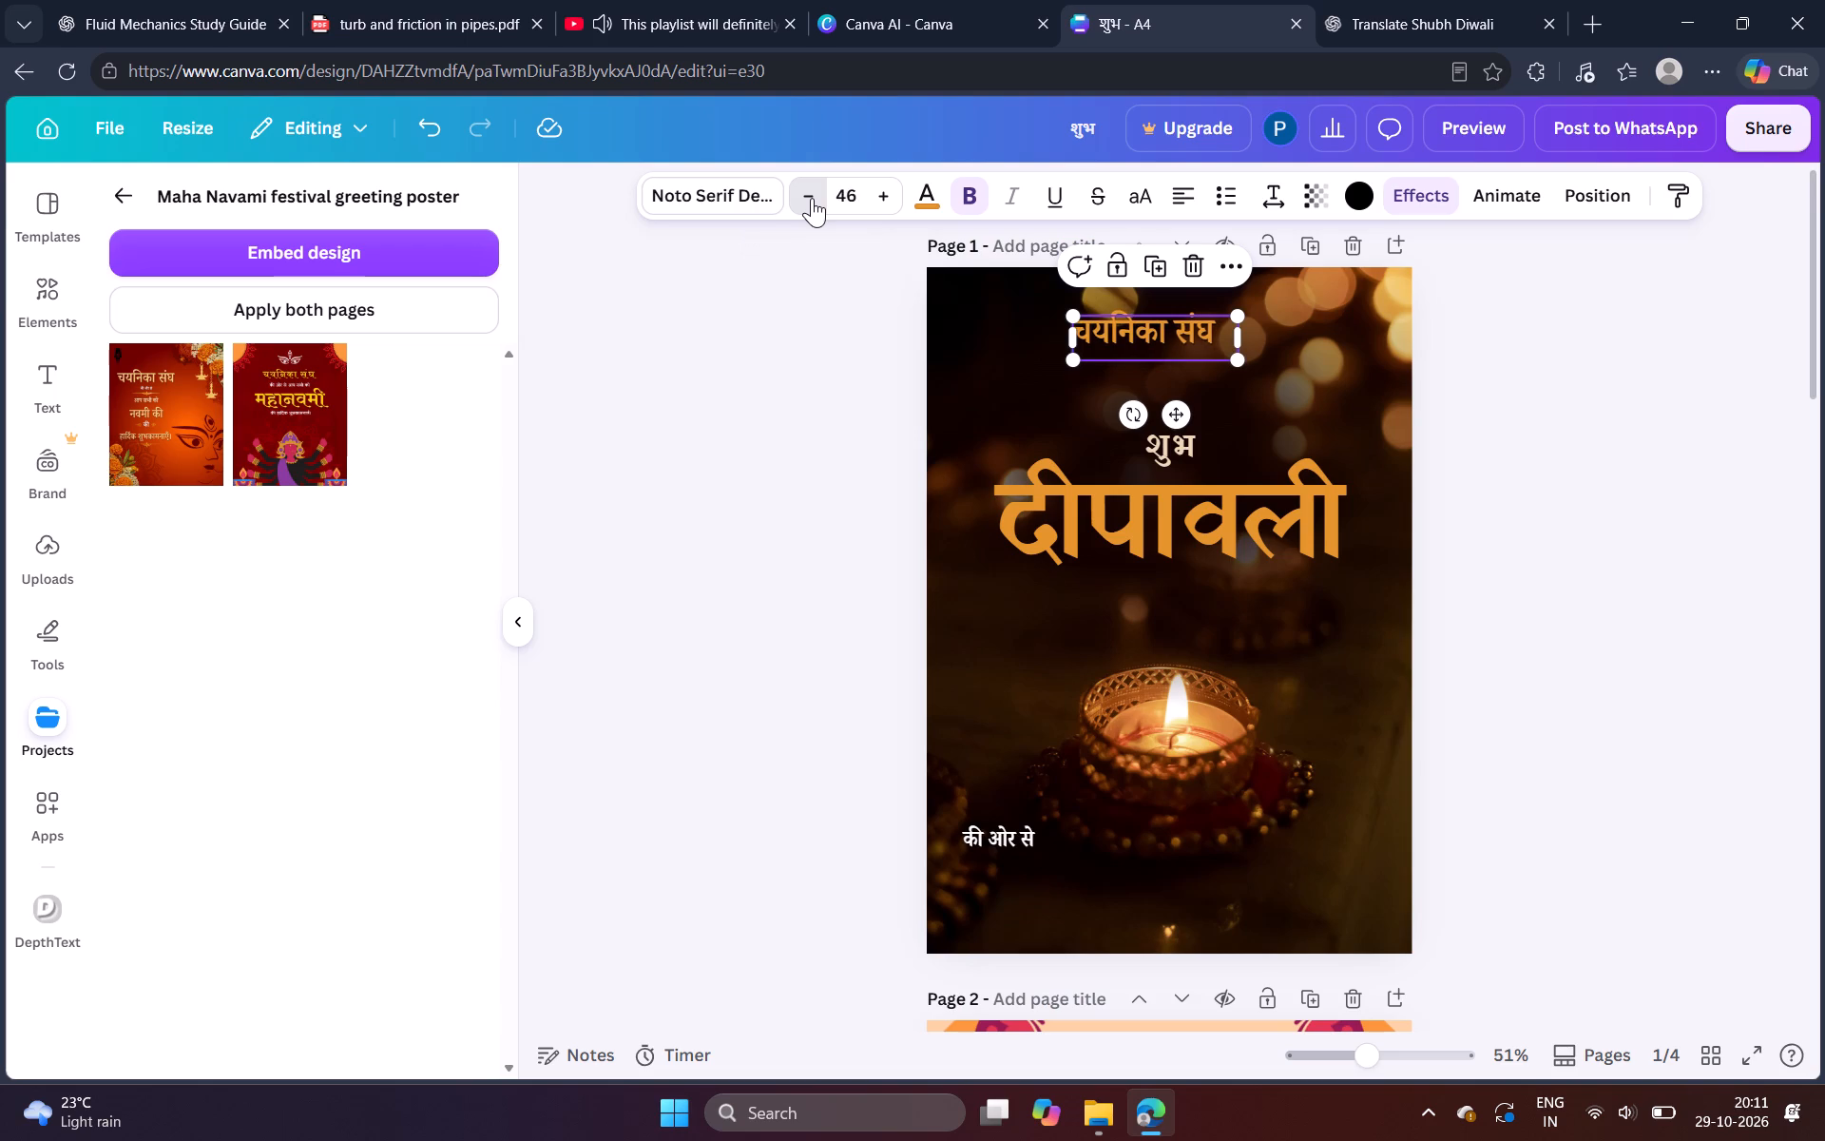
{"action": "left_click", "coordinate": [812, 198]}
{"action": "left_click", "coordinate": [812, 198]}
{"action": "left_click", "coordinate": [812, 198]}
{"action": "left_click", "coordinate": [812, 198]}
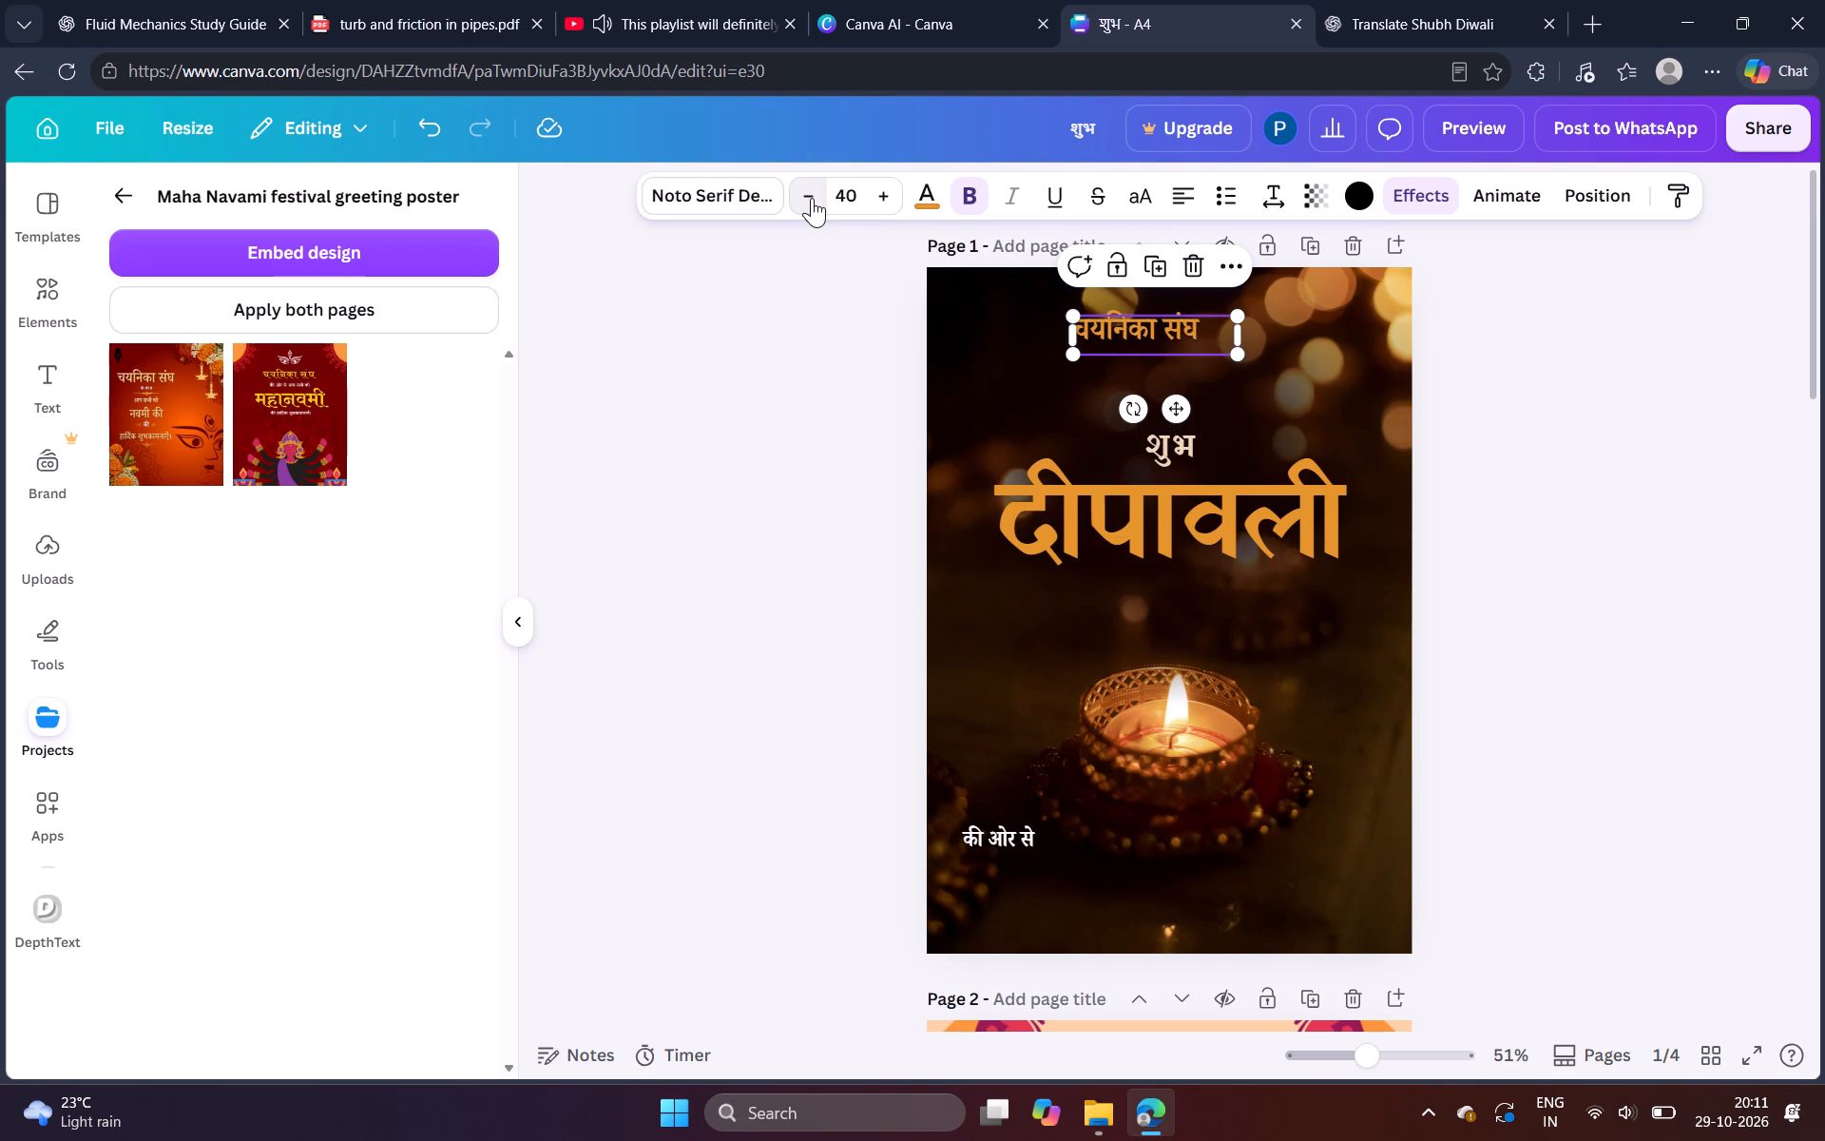
Move "चयनिका संघ" slightly lower on page 1 so its words sit centred above "शुभ".
{"action": "left_click_drag", "start_coordinate": [1181, 401], "coordinate": [1211, 416]}
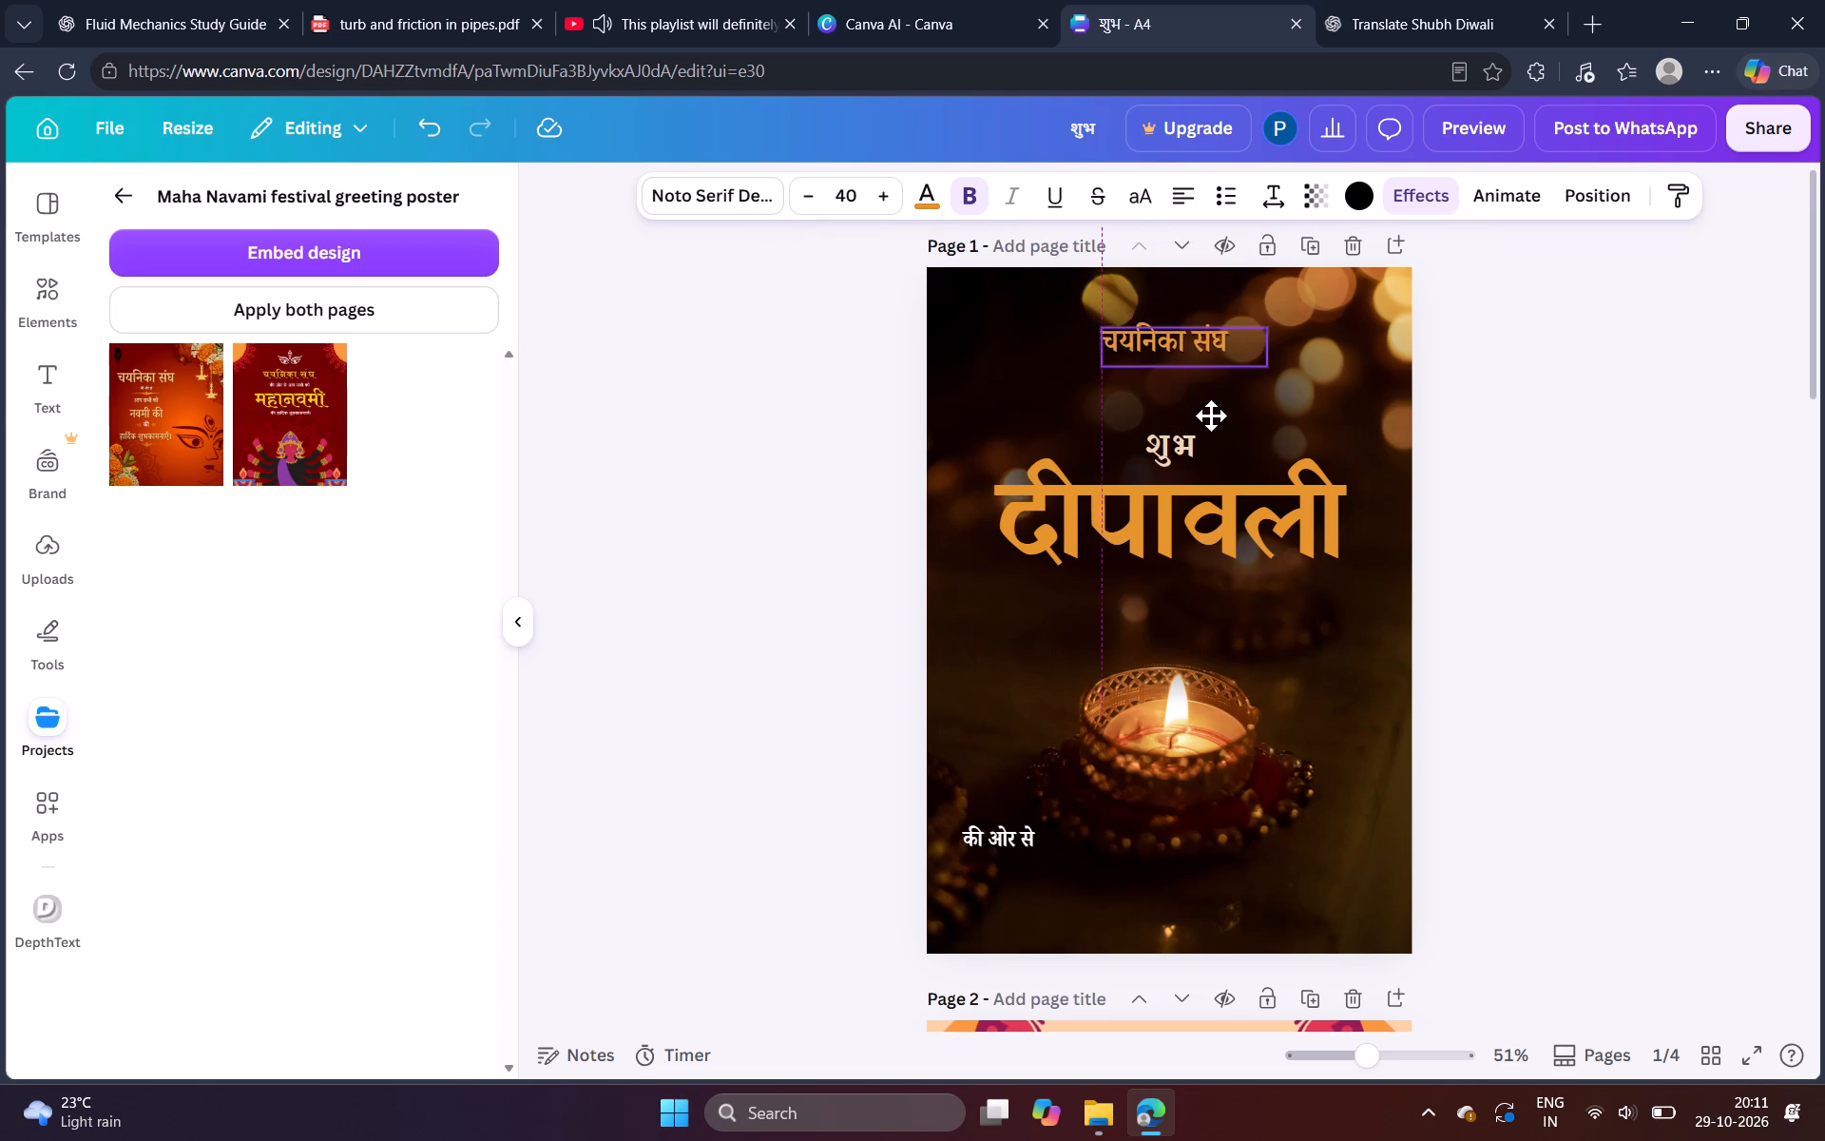
{"action": "left_click_drag", "start_coordinate": [1211, 416], "coordinate": [1204, 420]}
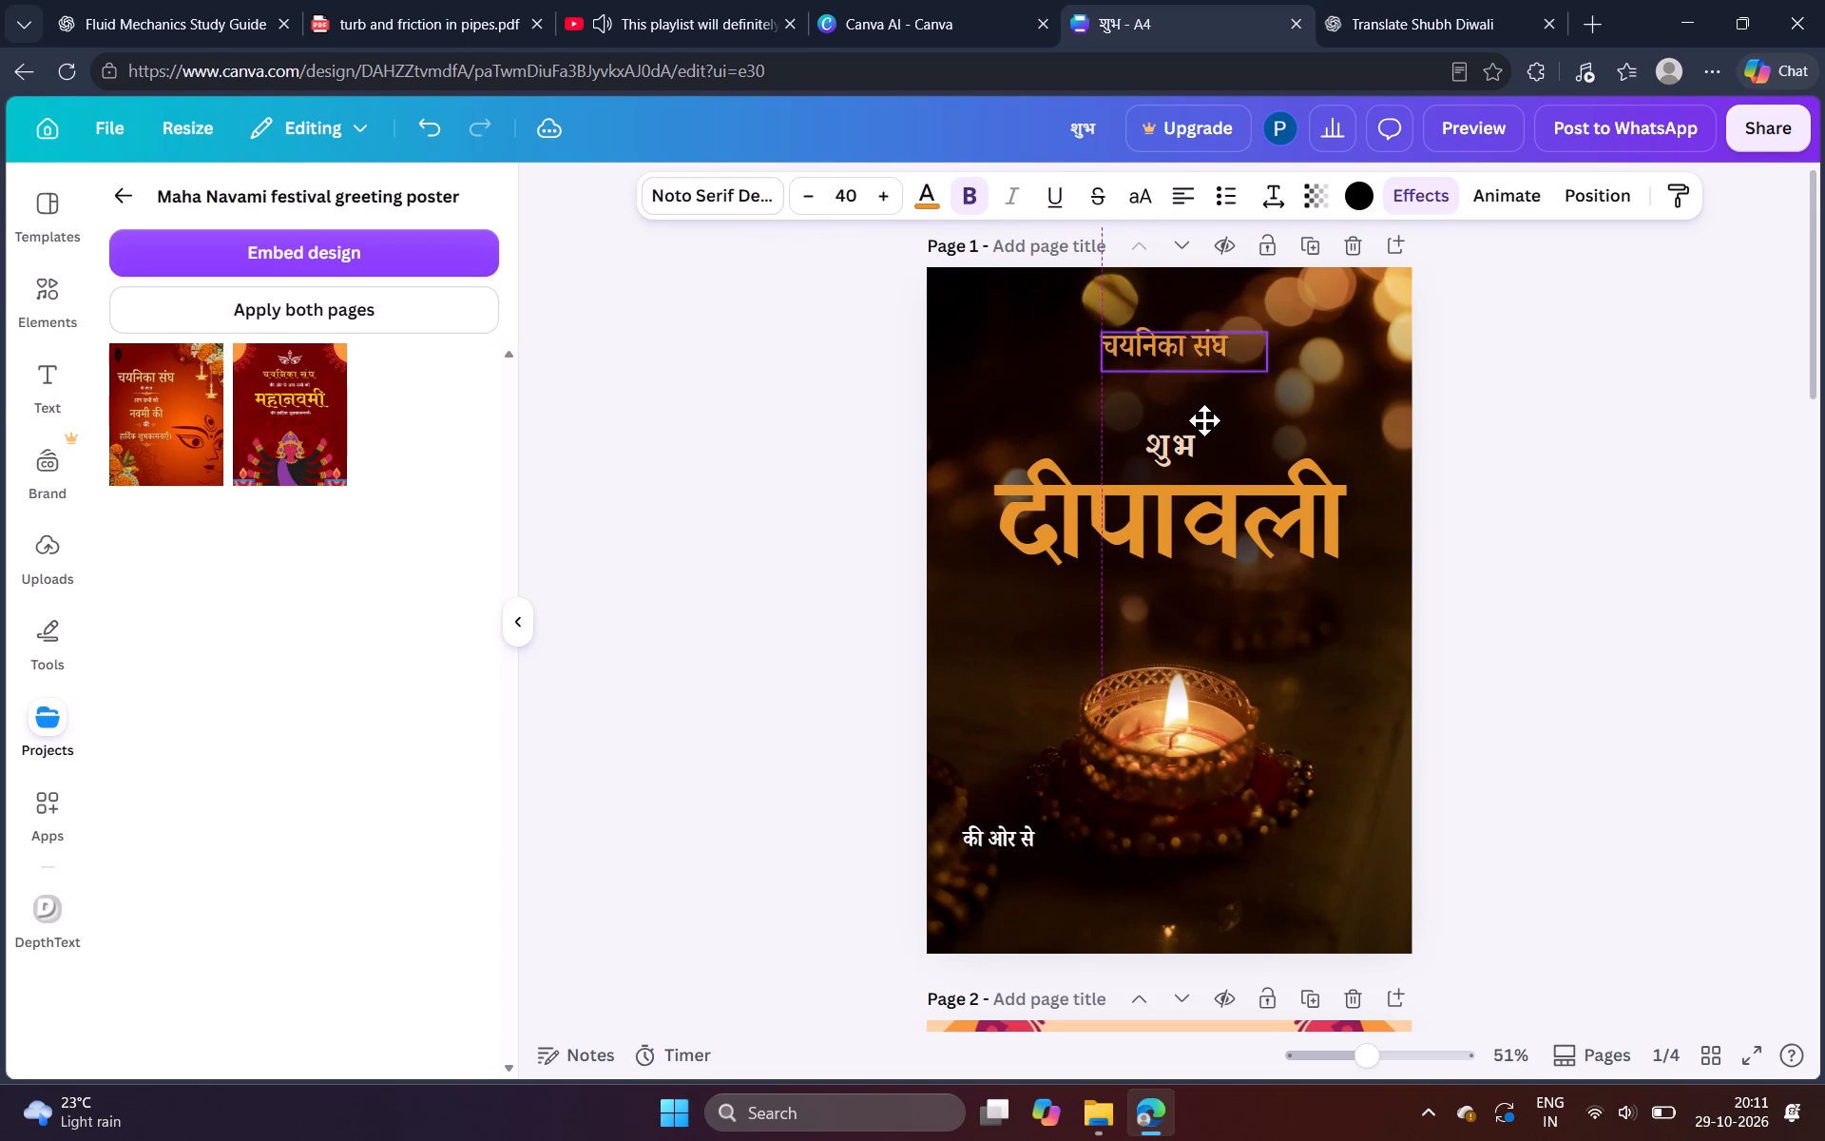
{"action": "left_click_drag", "start_coordinate": [1204, 420], "coordinate": [1204, 422]}
{"action": "left_click", "coordinate": [1335, 639]}
{"action": "left_click", "coordinate": [1354, 866]}
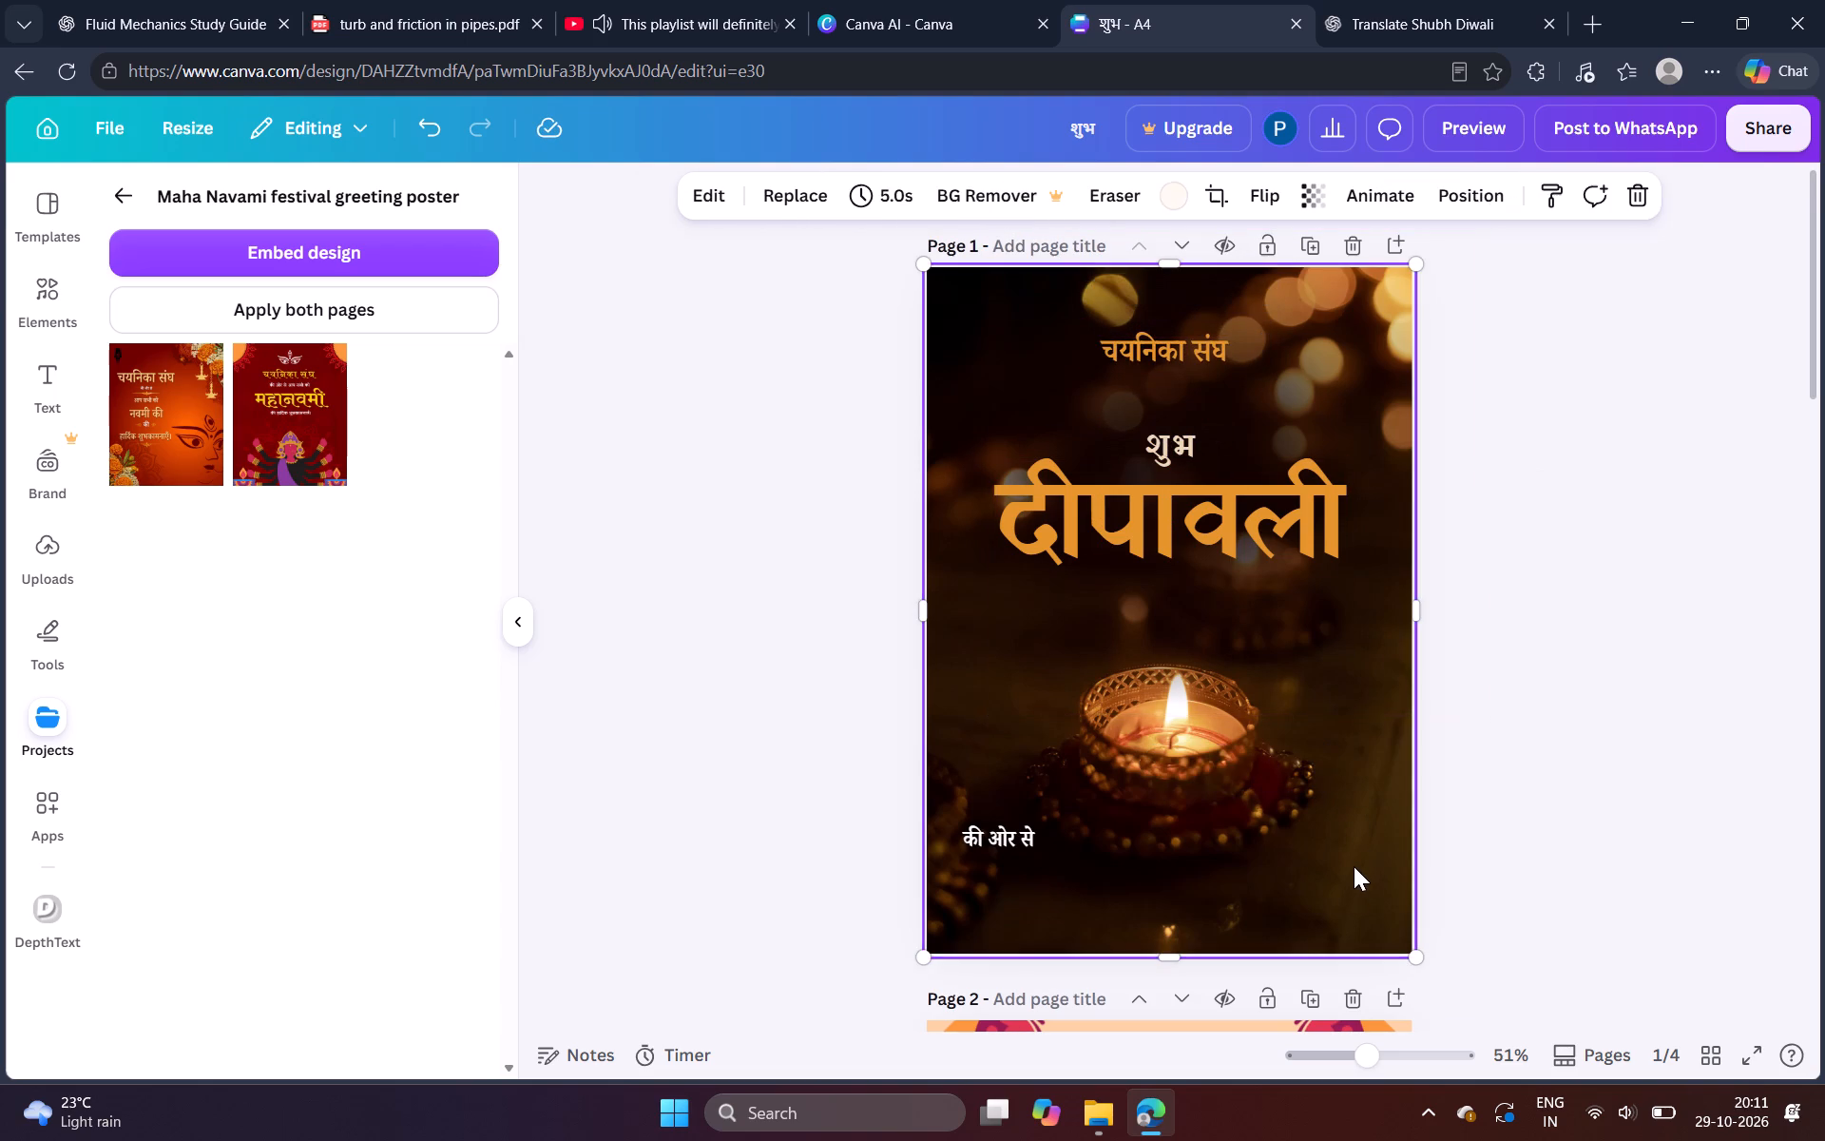
{"action": "left_click_drag", "start_coordinate": [1354, 866], "coordinate": [1354, 892]}
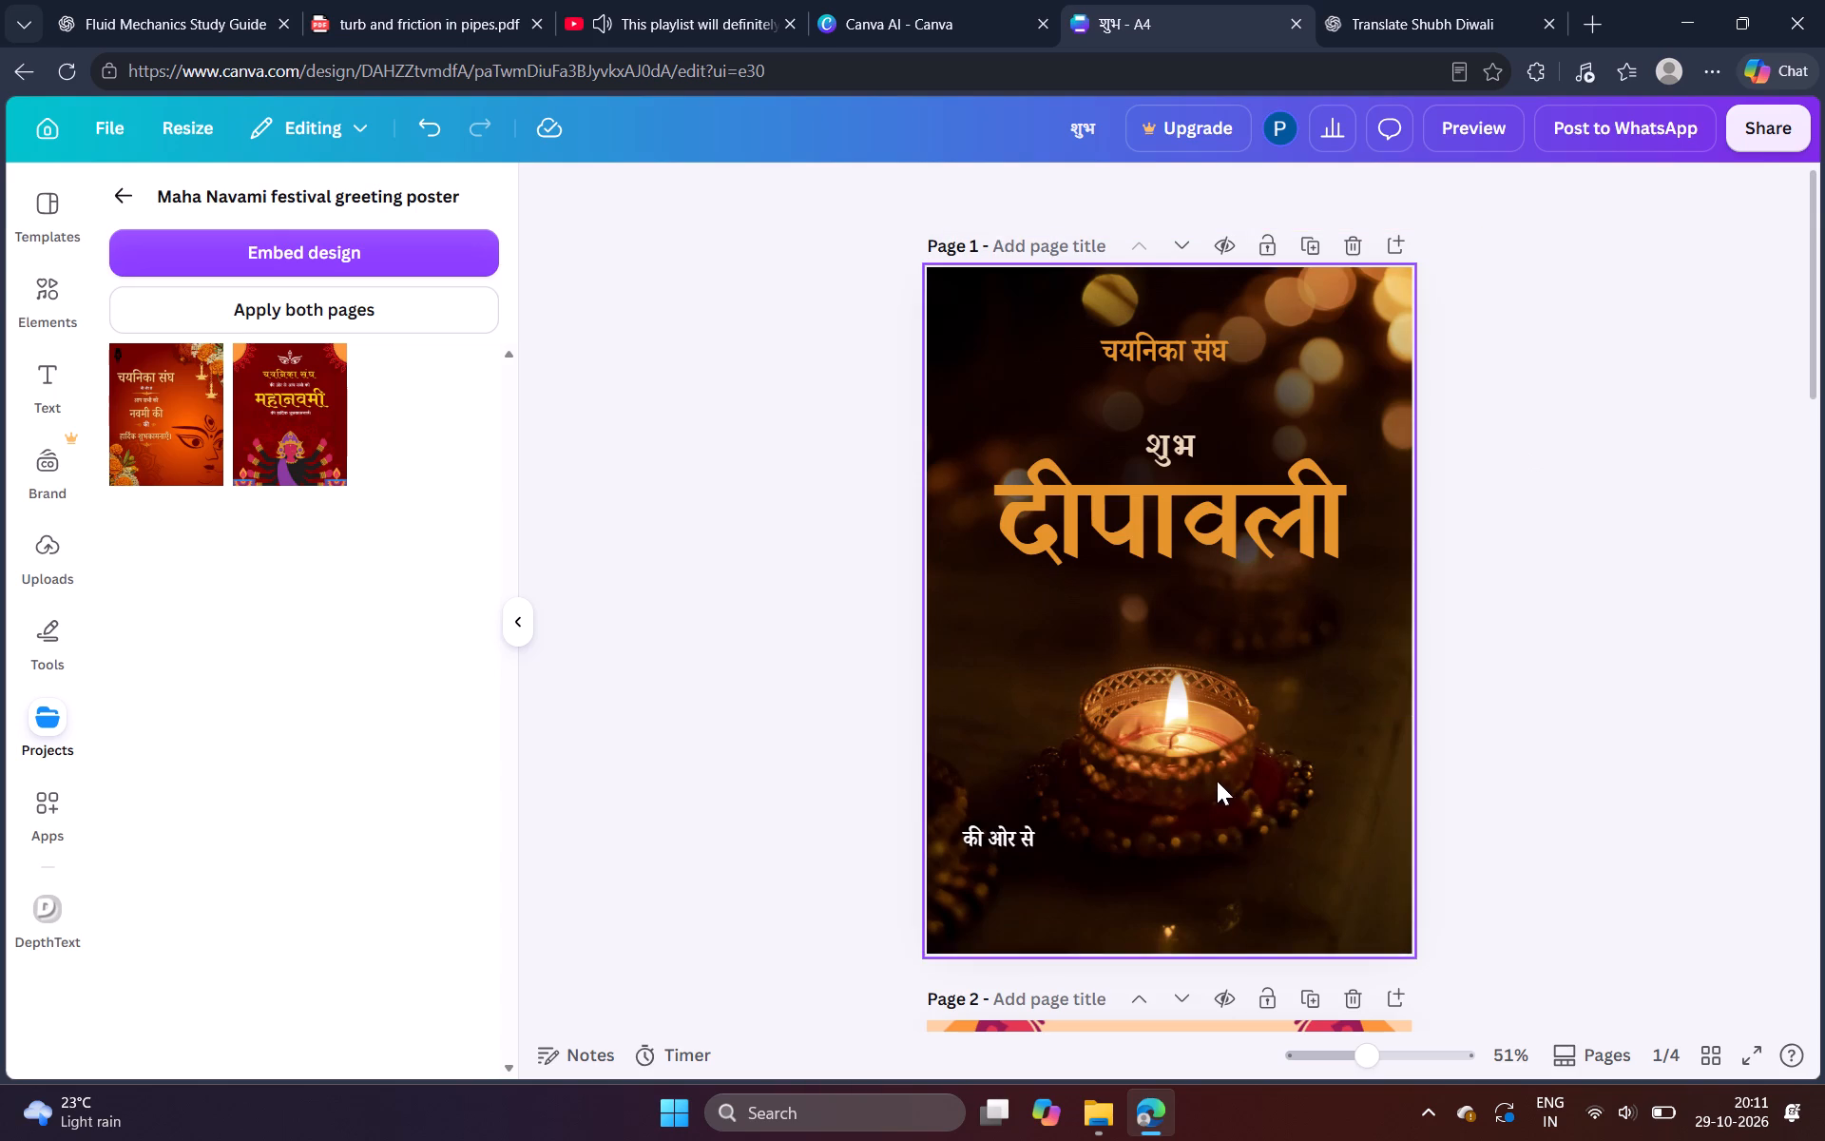
Move "दीपावली" and "शुभ" slightly lower on page 1, keeping both horizontally centred.
{"action": "left_click_drag", "start_coordinate": [1193, 531], "coordinate": [1196, 543]}
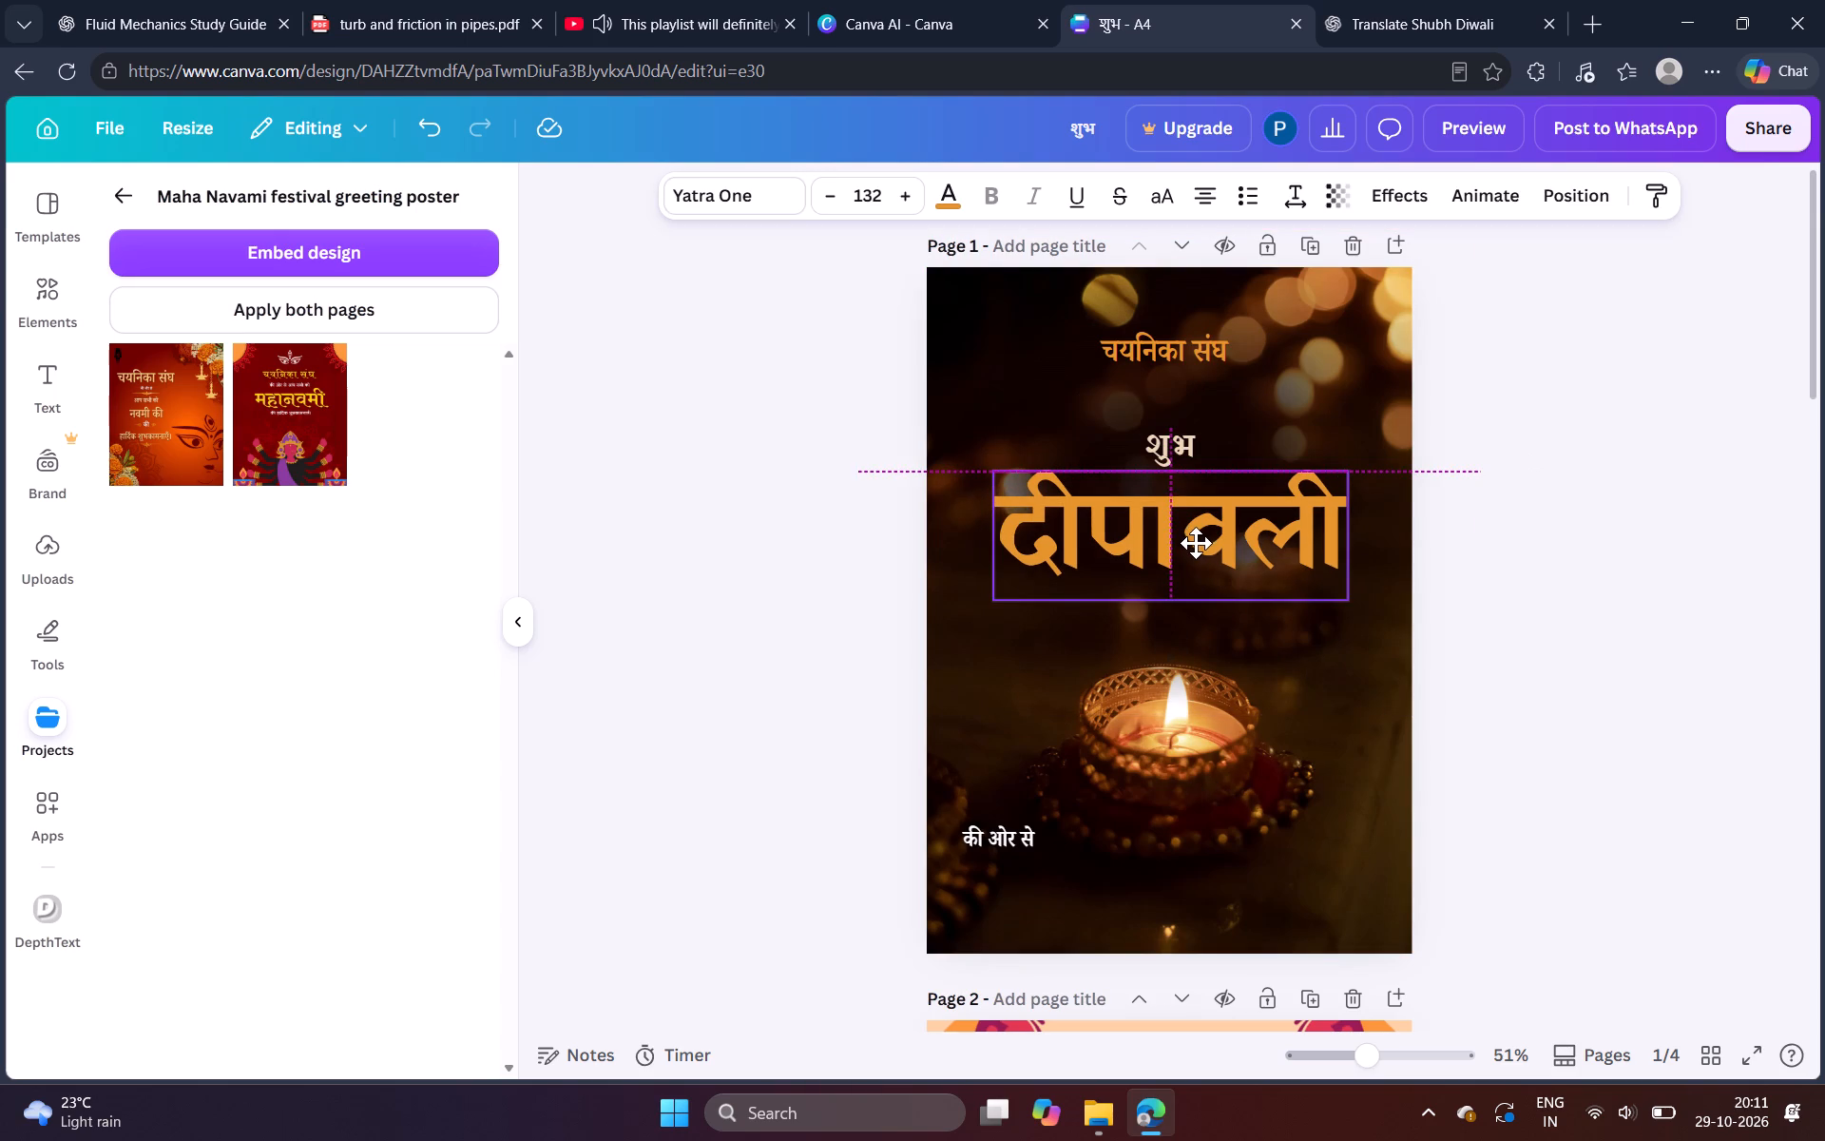
{"action": "left_click_drag", "start_coordinate": [1196, 543], "coordinate": [1196, 544]}
{"action": "left_click", "coordinate": [1181, 461]}
{"action": "left_click", "coordinate": [1181, 461]}
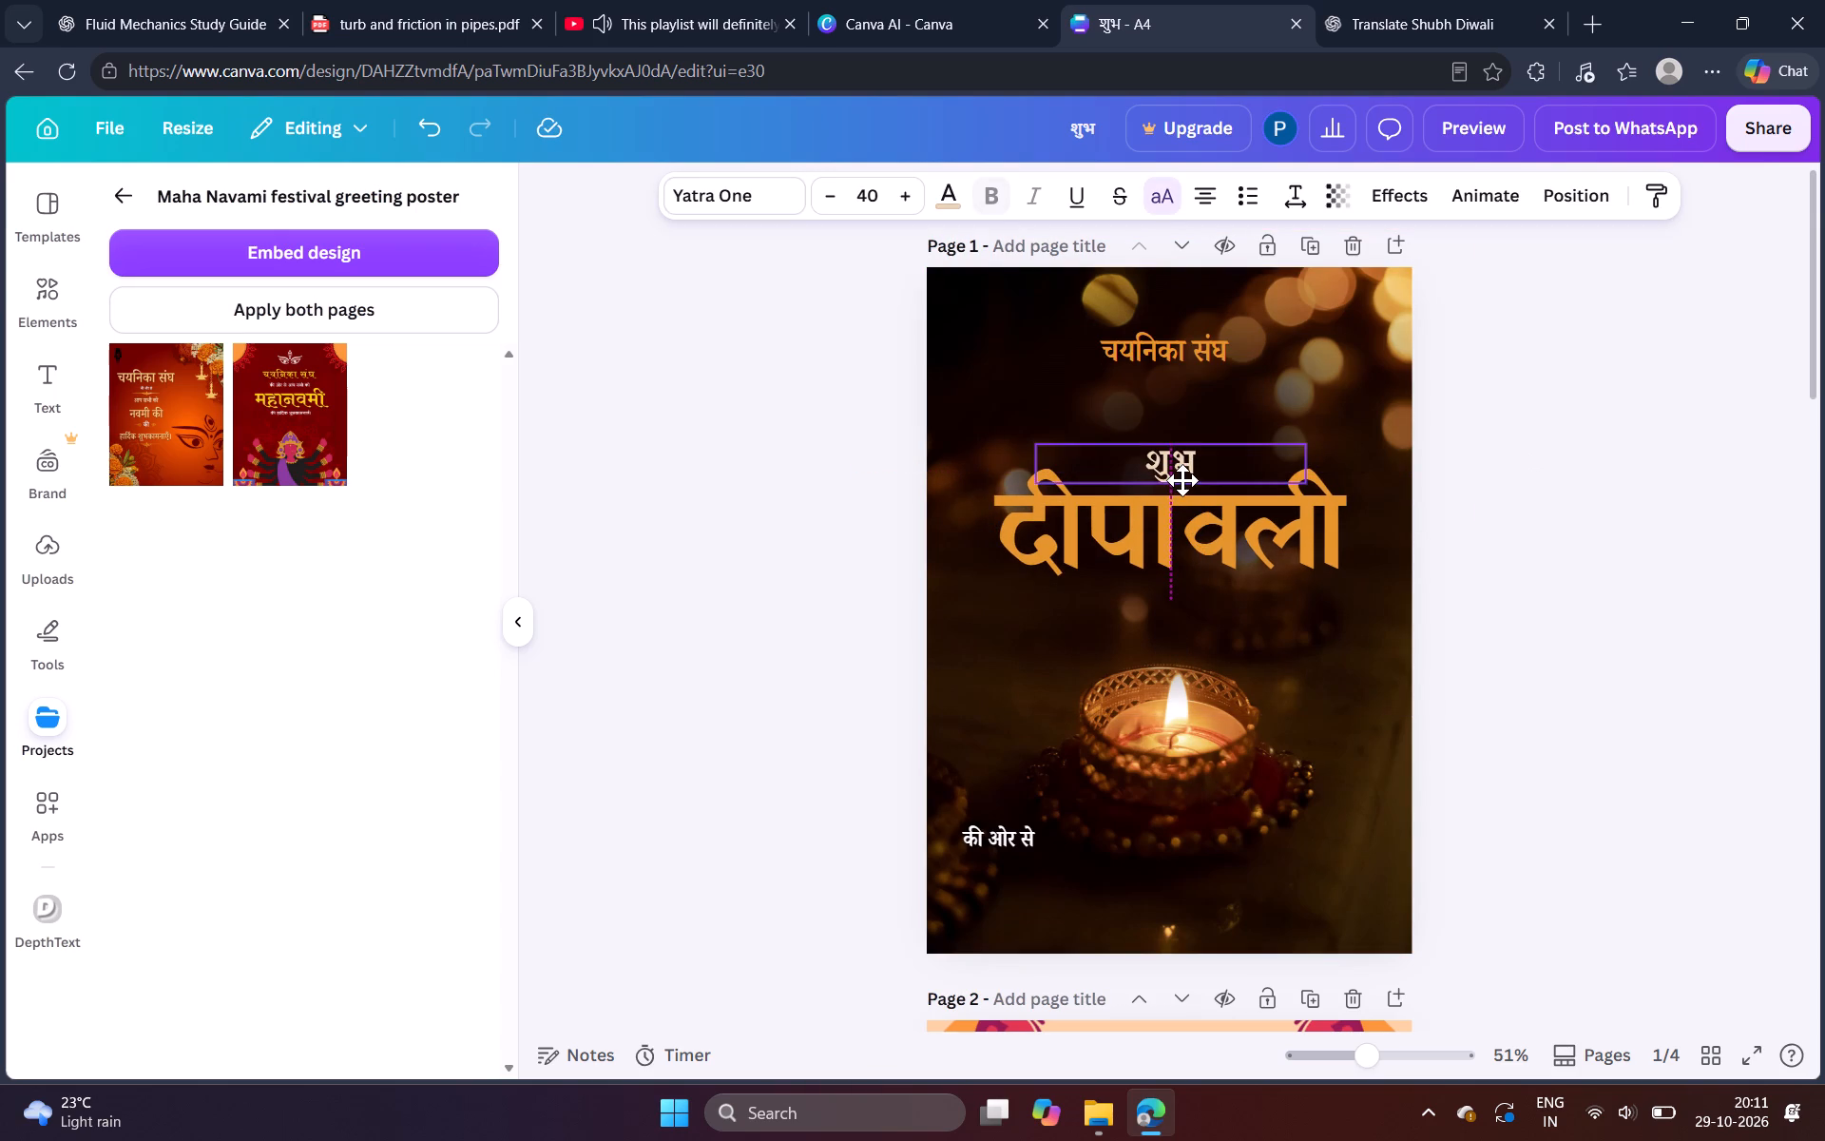
{"action": "left_click", "coordinate": [1501, 486]}
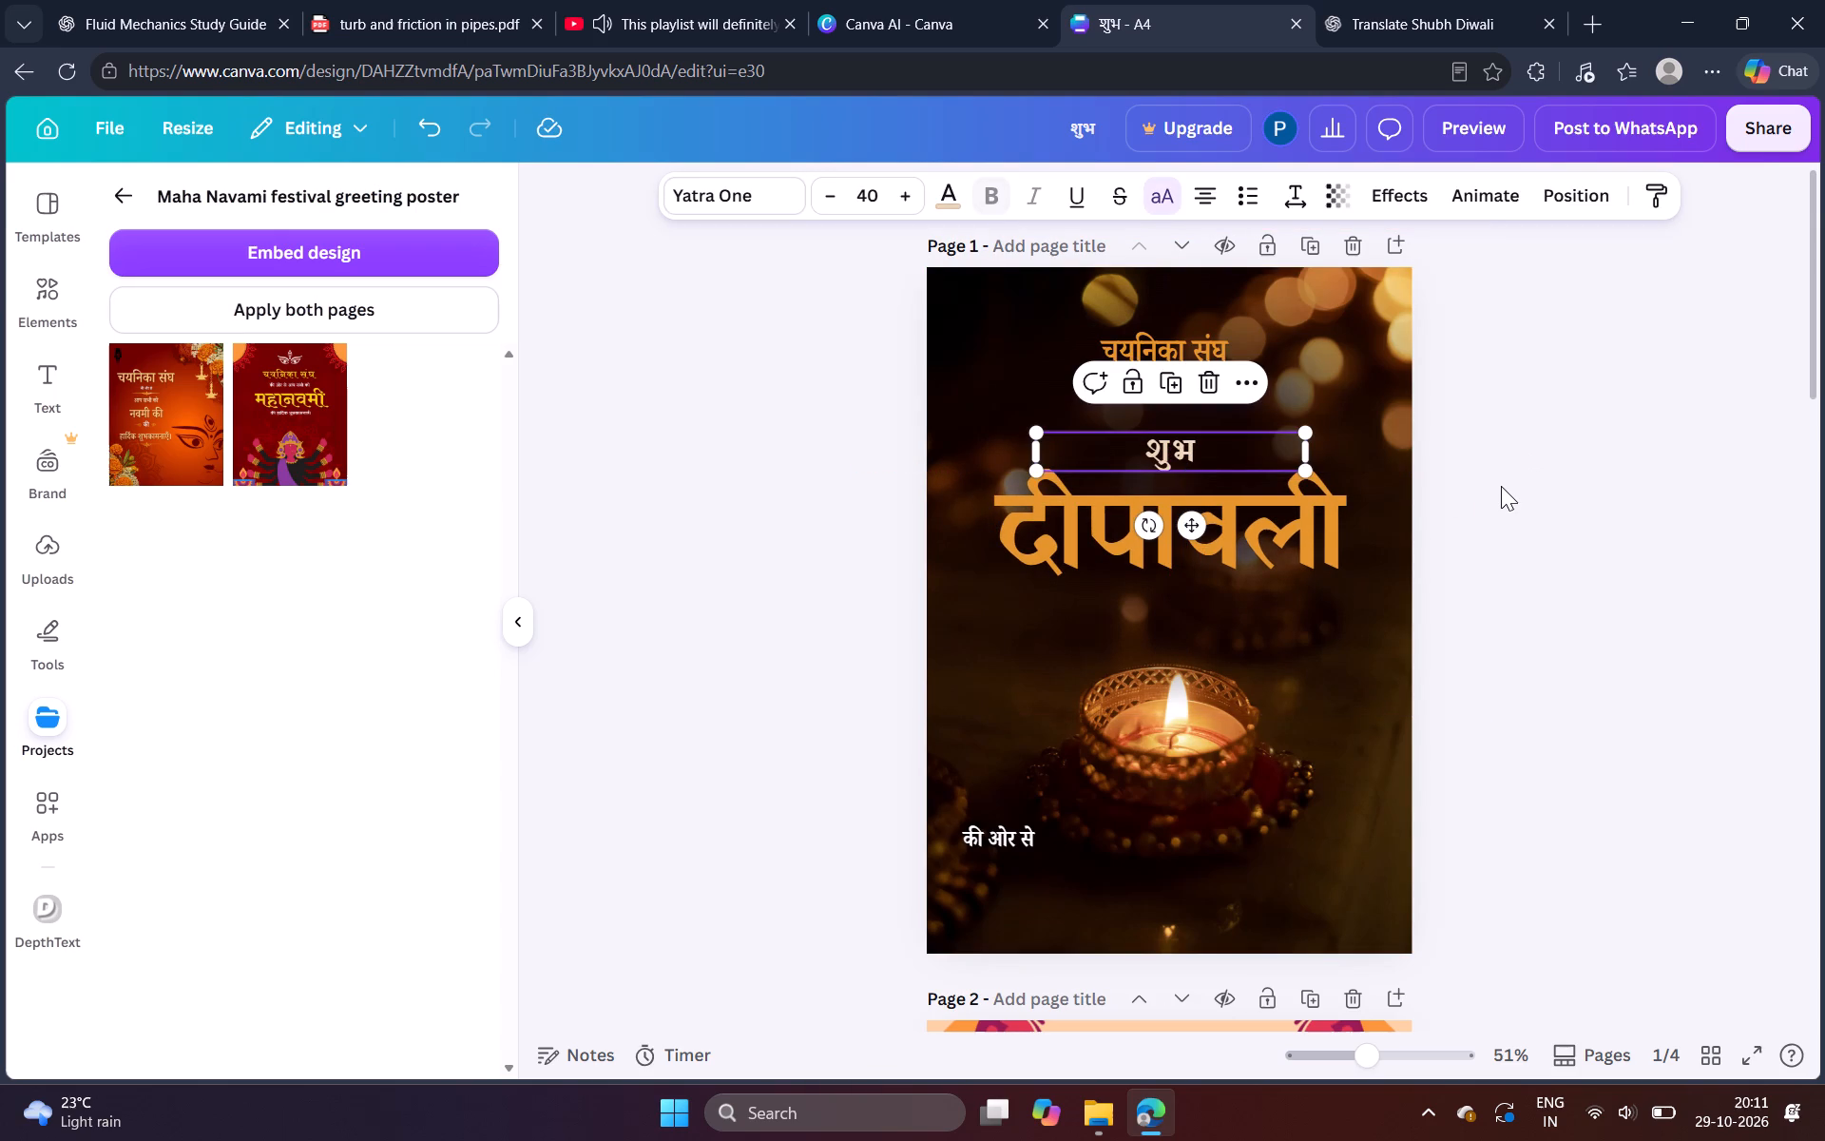
Narrow the text box of "चयनिका संघ" on page 1 to fit its words, about 5.7 wide.
{"action": "left_click", "coordinate": [1155, 346]}
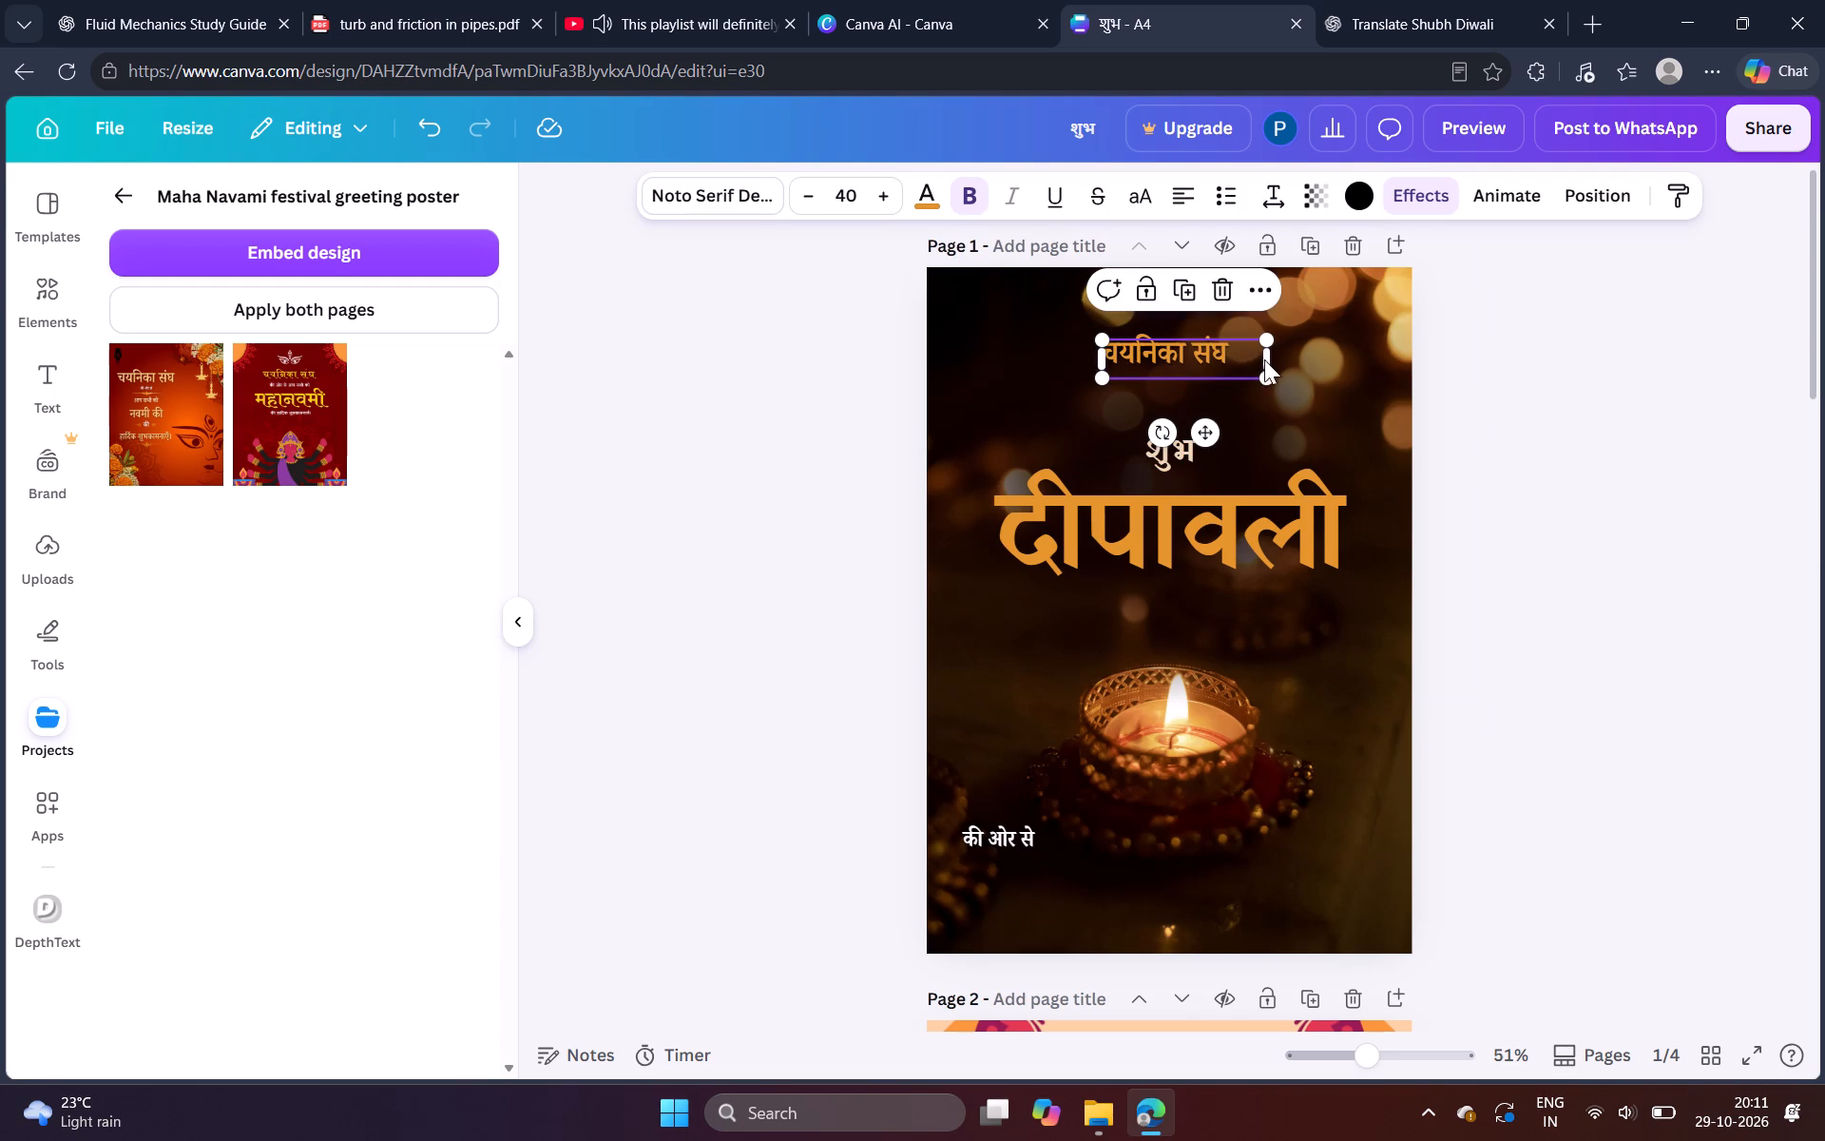
{"action": "left_click_drag", "start_coordinate": [1266, 356], "coordinate": [1233, 356]}
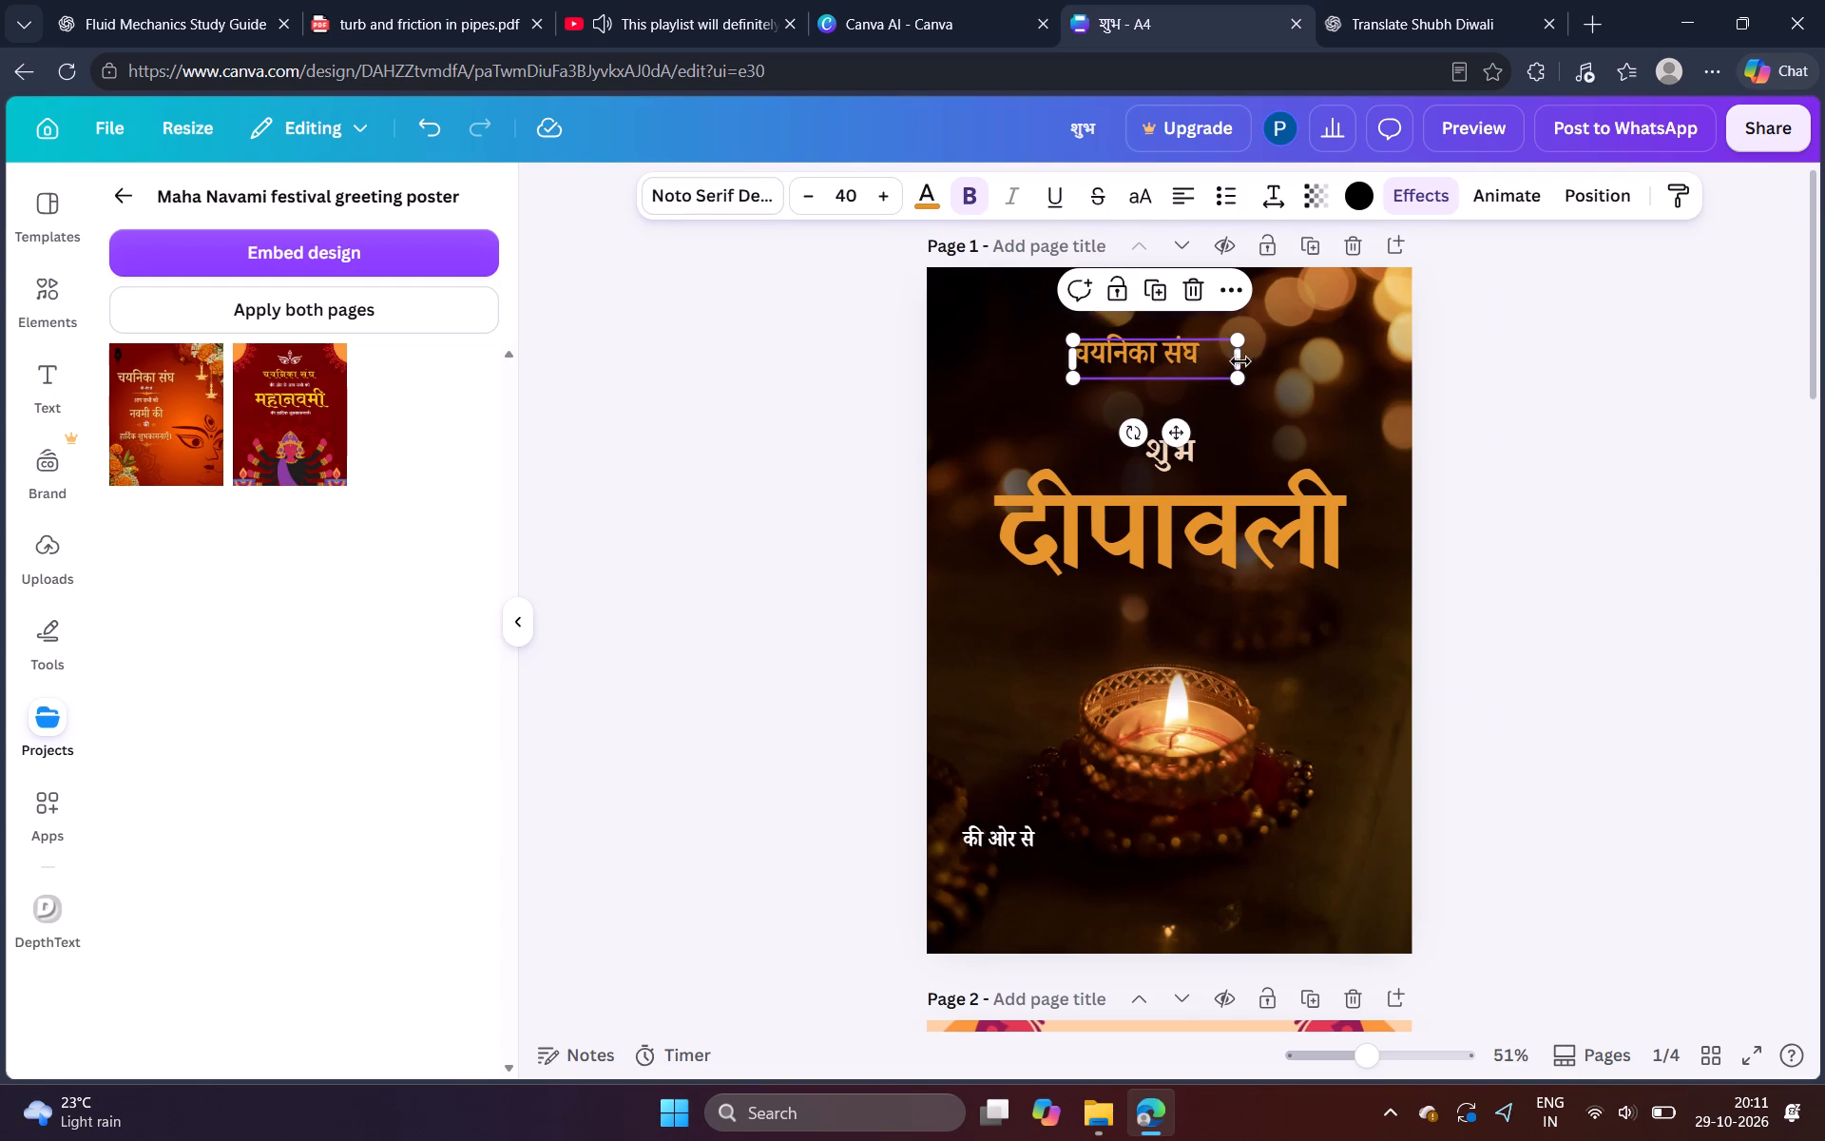
{"action": "left_click_drag", "start_coordinate": [1243, 358], "coordinate": [1211, 352]}
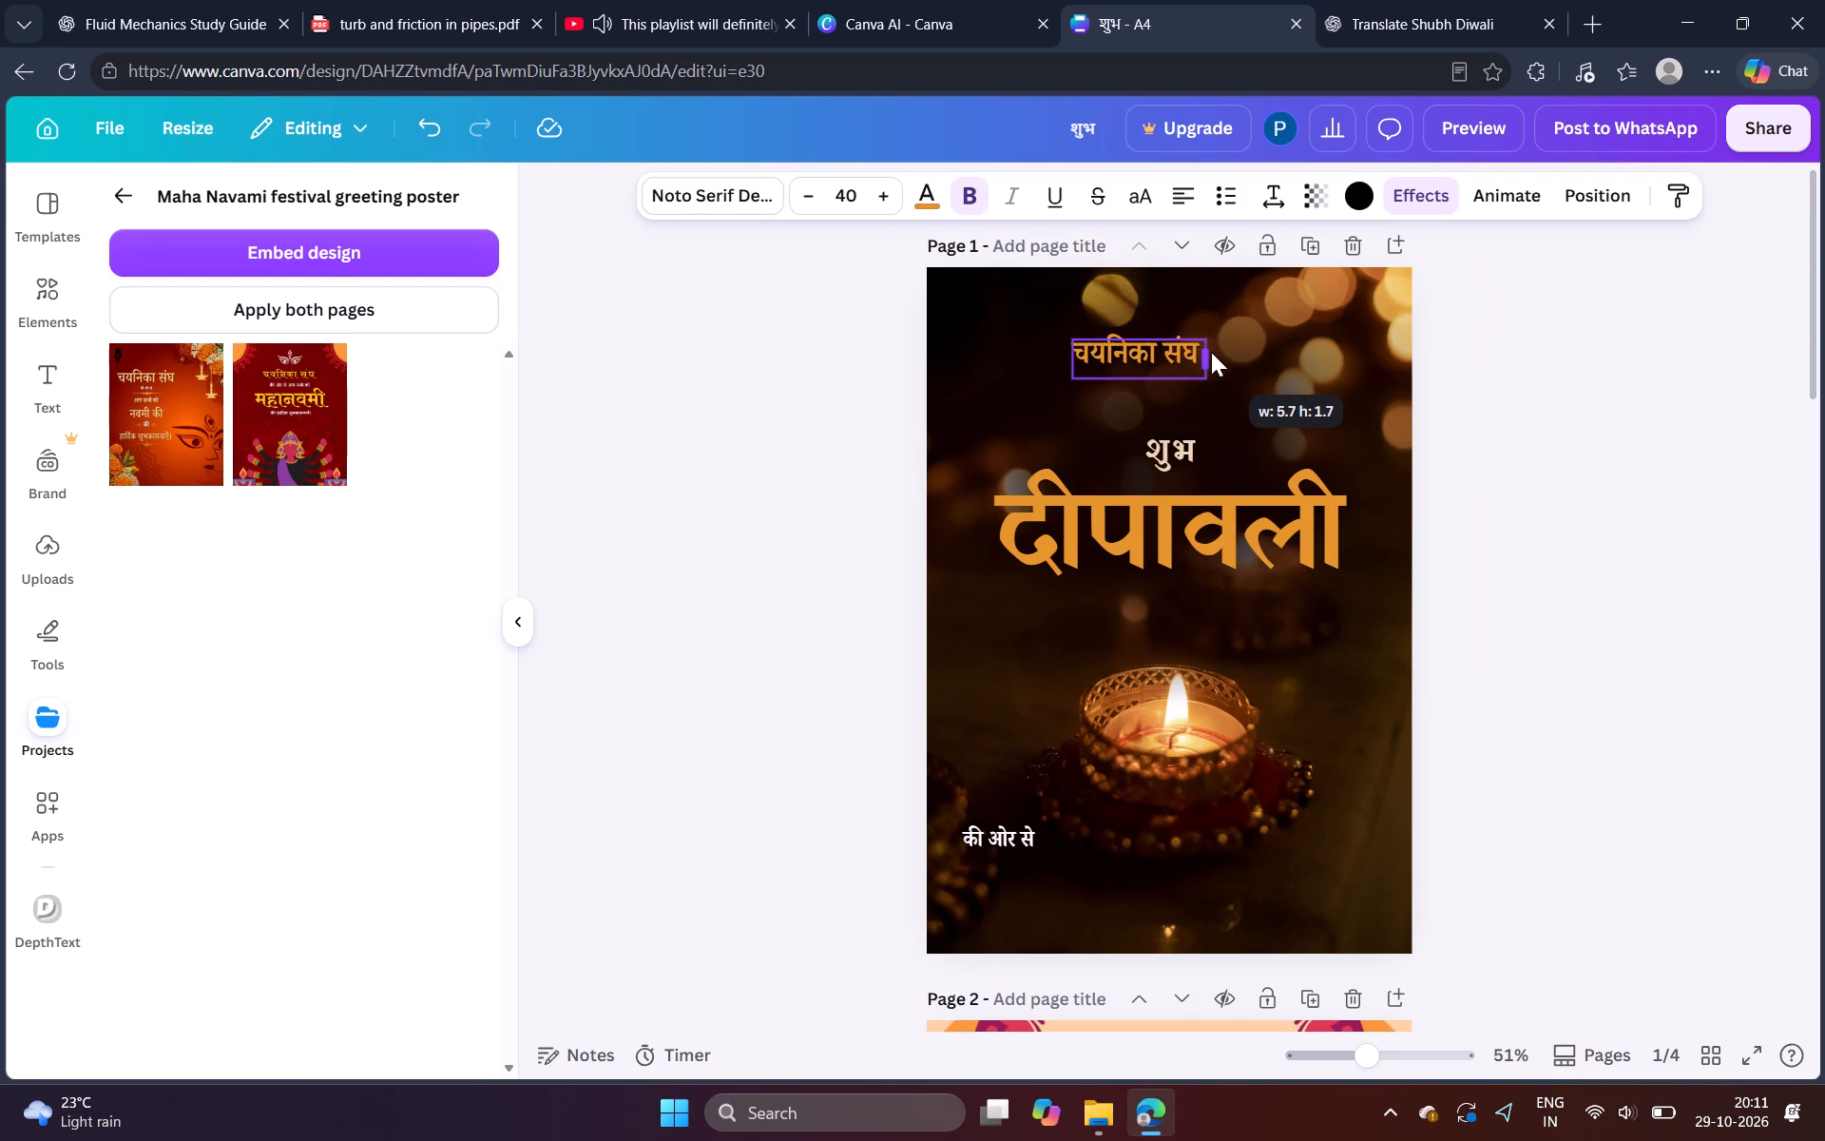
{"action": "left_click_drag", "start_coordinate": [1211, 352], "coordinate": [1206, 352]}
Move "की ओर से" from the lower part of page 1 to just below "चयनिका संघ".
{"action": "left_click_drag", "start_coordinate": [1024, 849], "coordinate": [1057, 697]}
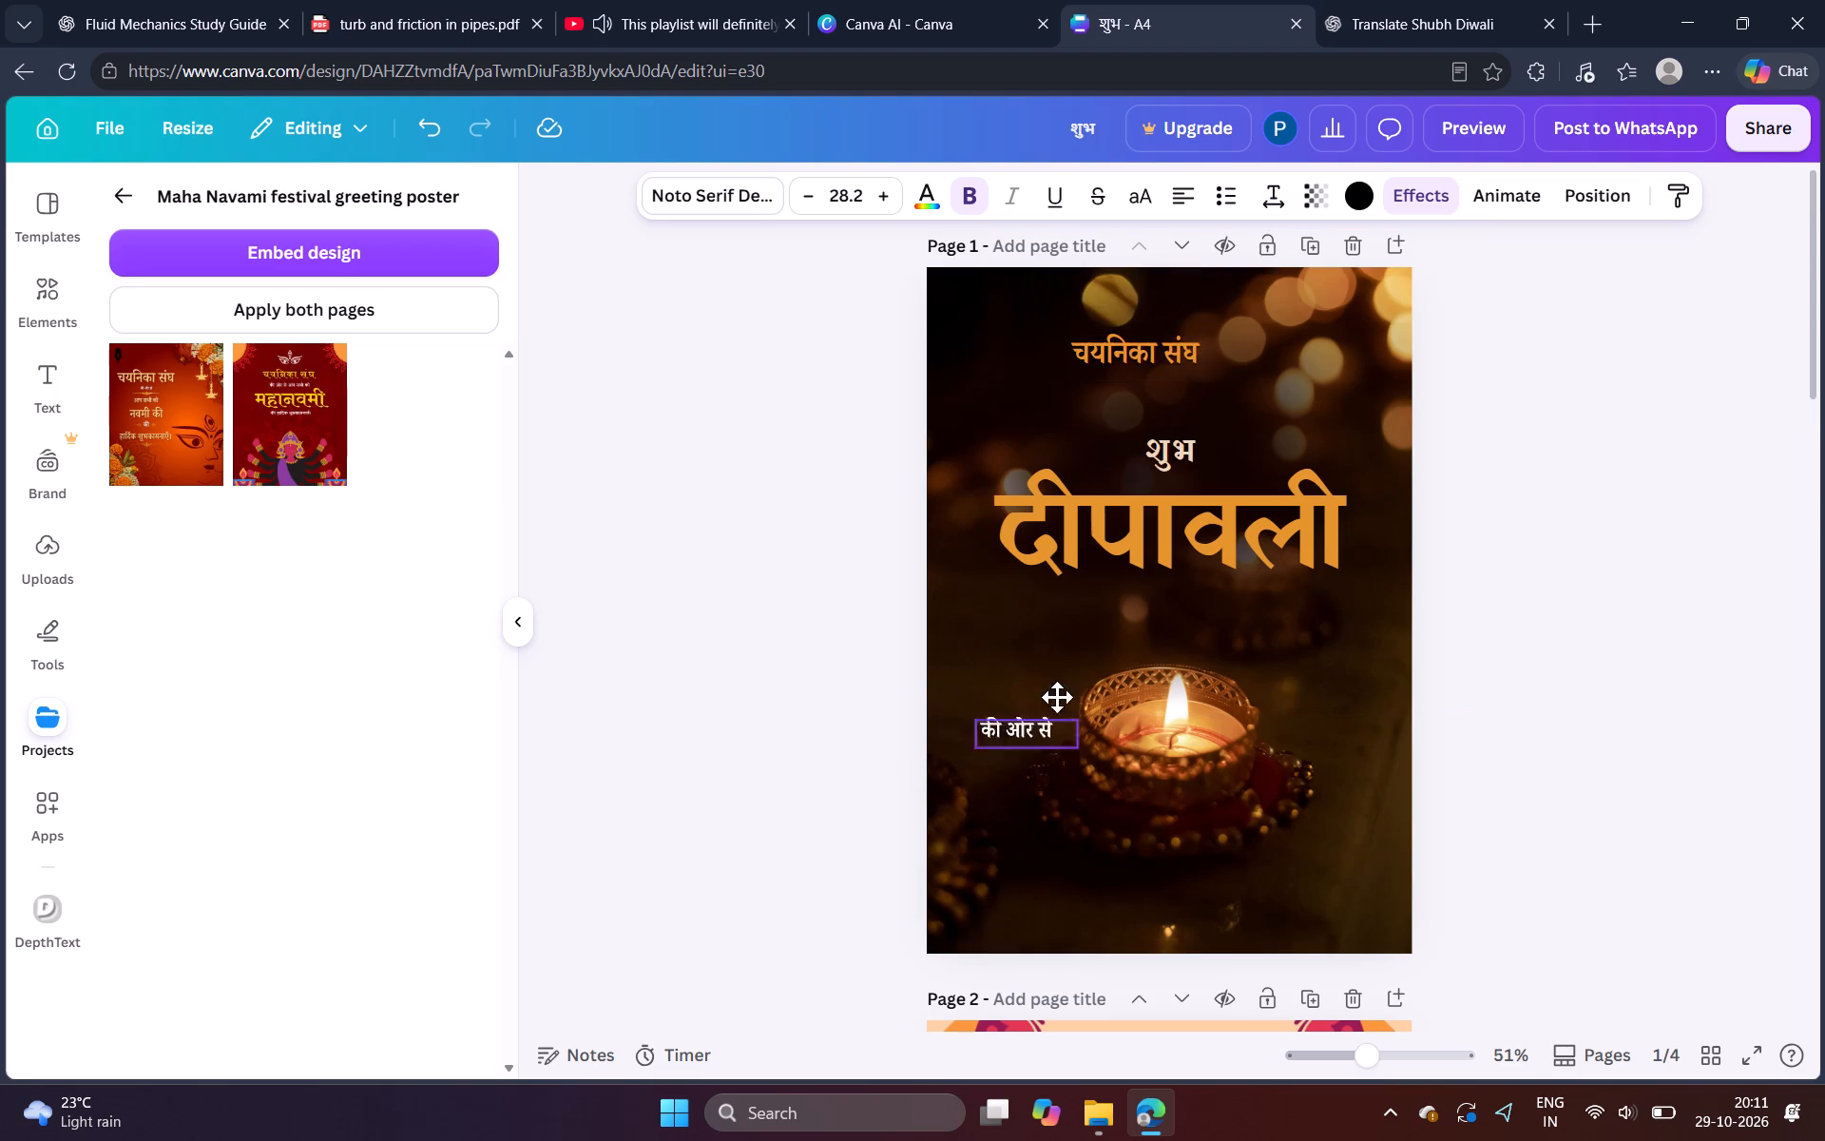
{"action": "left_click_drag", "start_coordinate": [1057, 697], "coordinate": [1238, 393]}
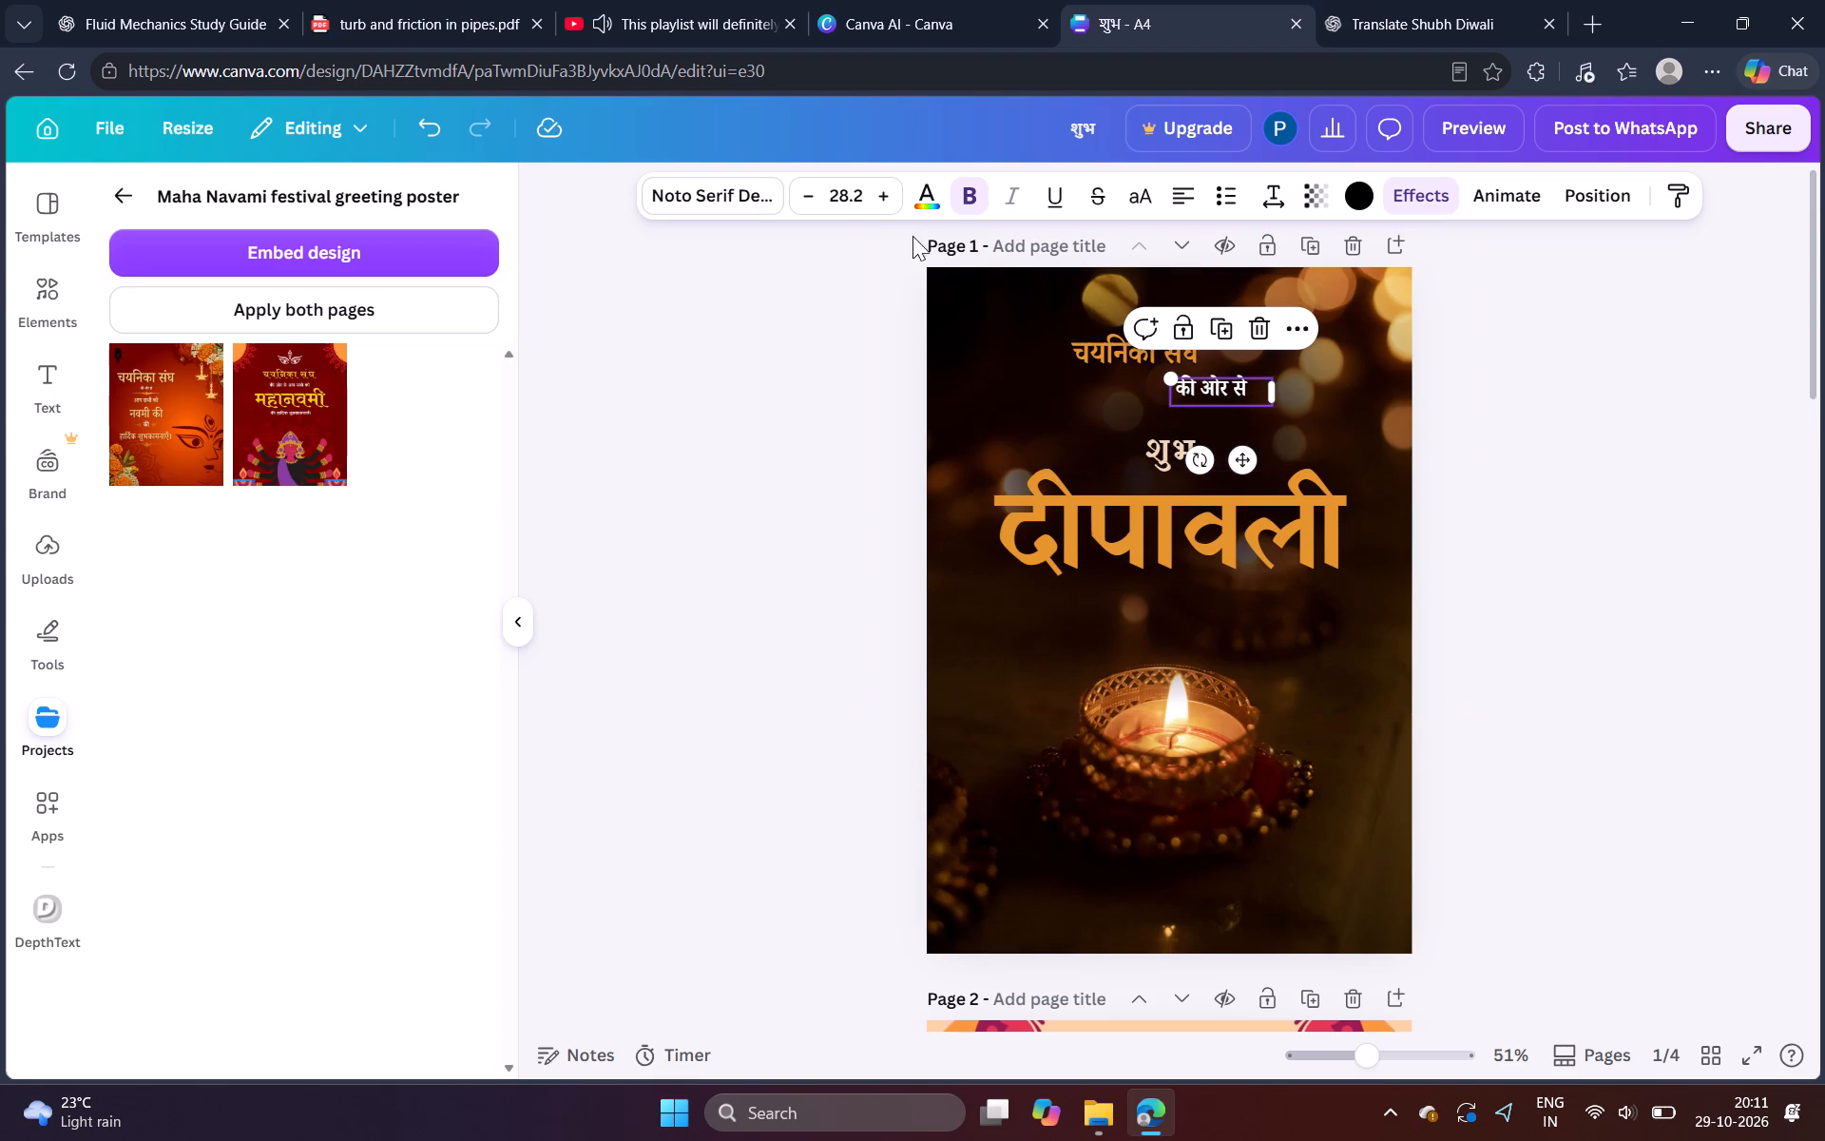
Set the font size of "की ओर से" on page 1 to 20.
{"action": "triple_click", "coordinate": [815, 194]}
{"action": "left_click", "coordinate": [815, 194]}
{"action": "right_click", "coordinate": [815, 194]}
{"action": "triple_click", "coordinate": [815, 194]}
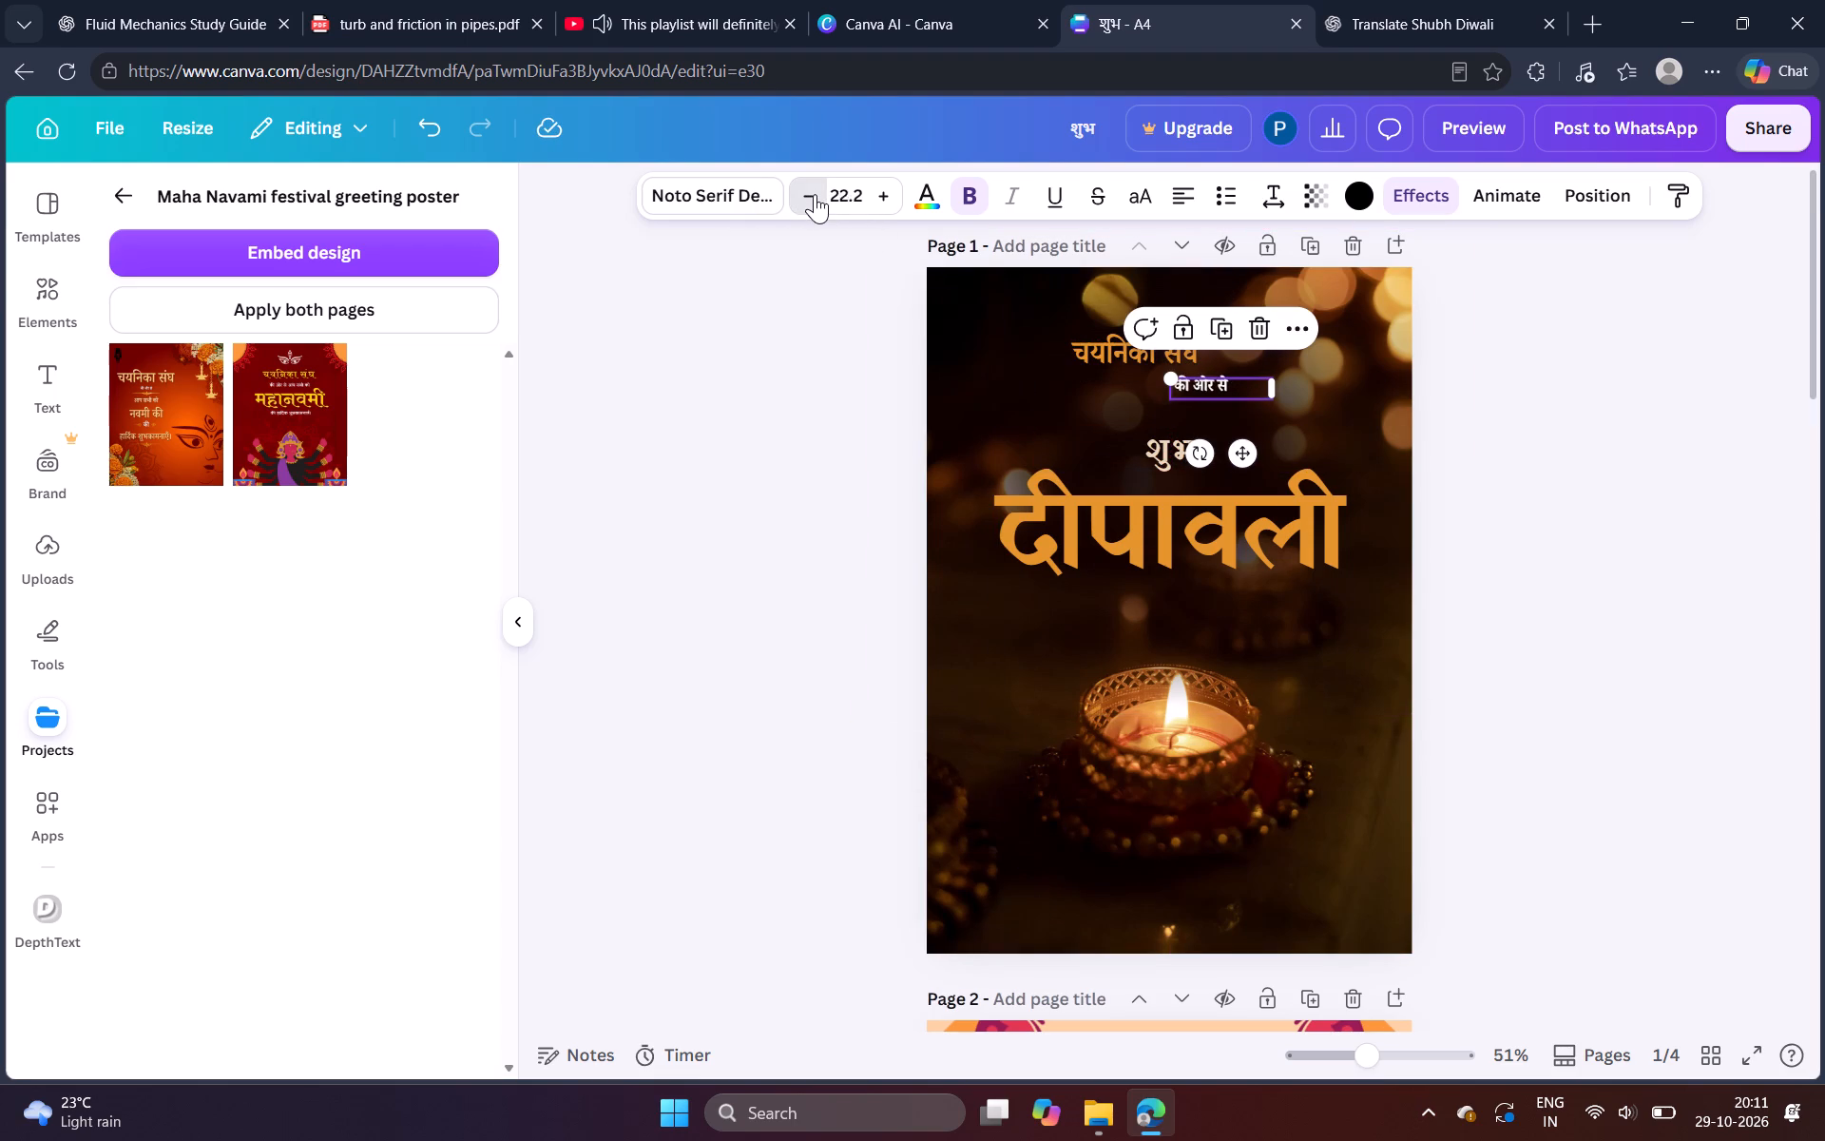
{"action": "double_click", "coordinate": [815, 194]}
{"action": "left_click", "coordinate": [854, 193]}
{"action": "type", "text": "20"}
{"action": "key", "text": "Return"}
{"action": "double_click", "coordinate": [1585, 493]}
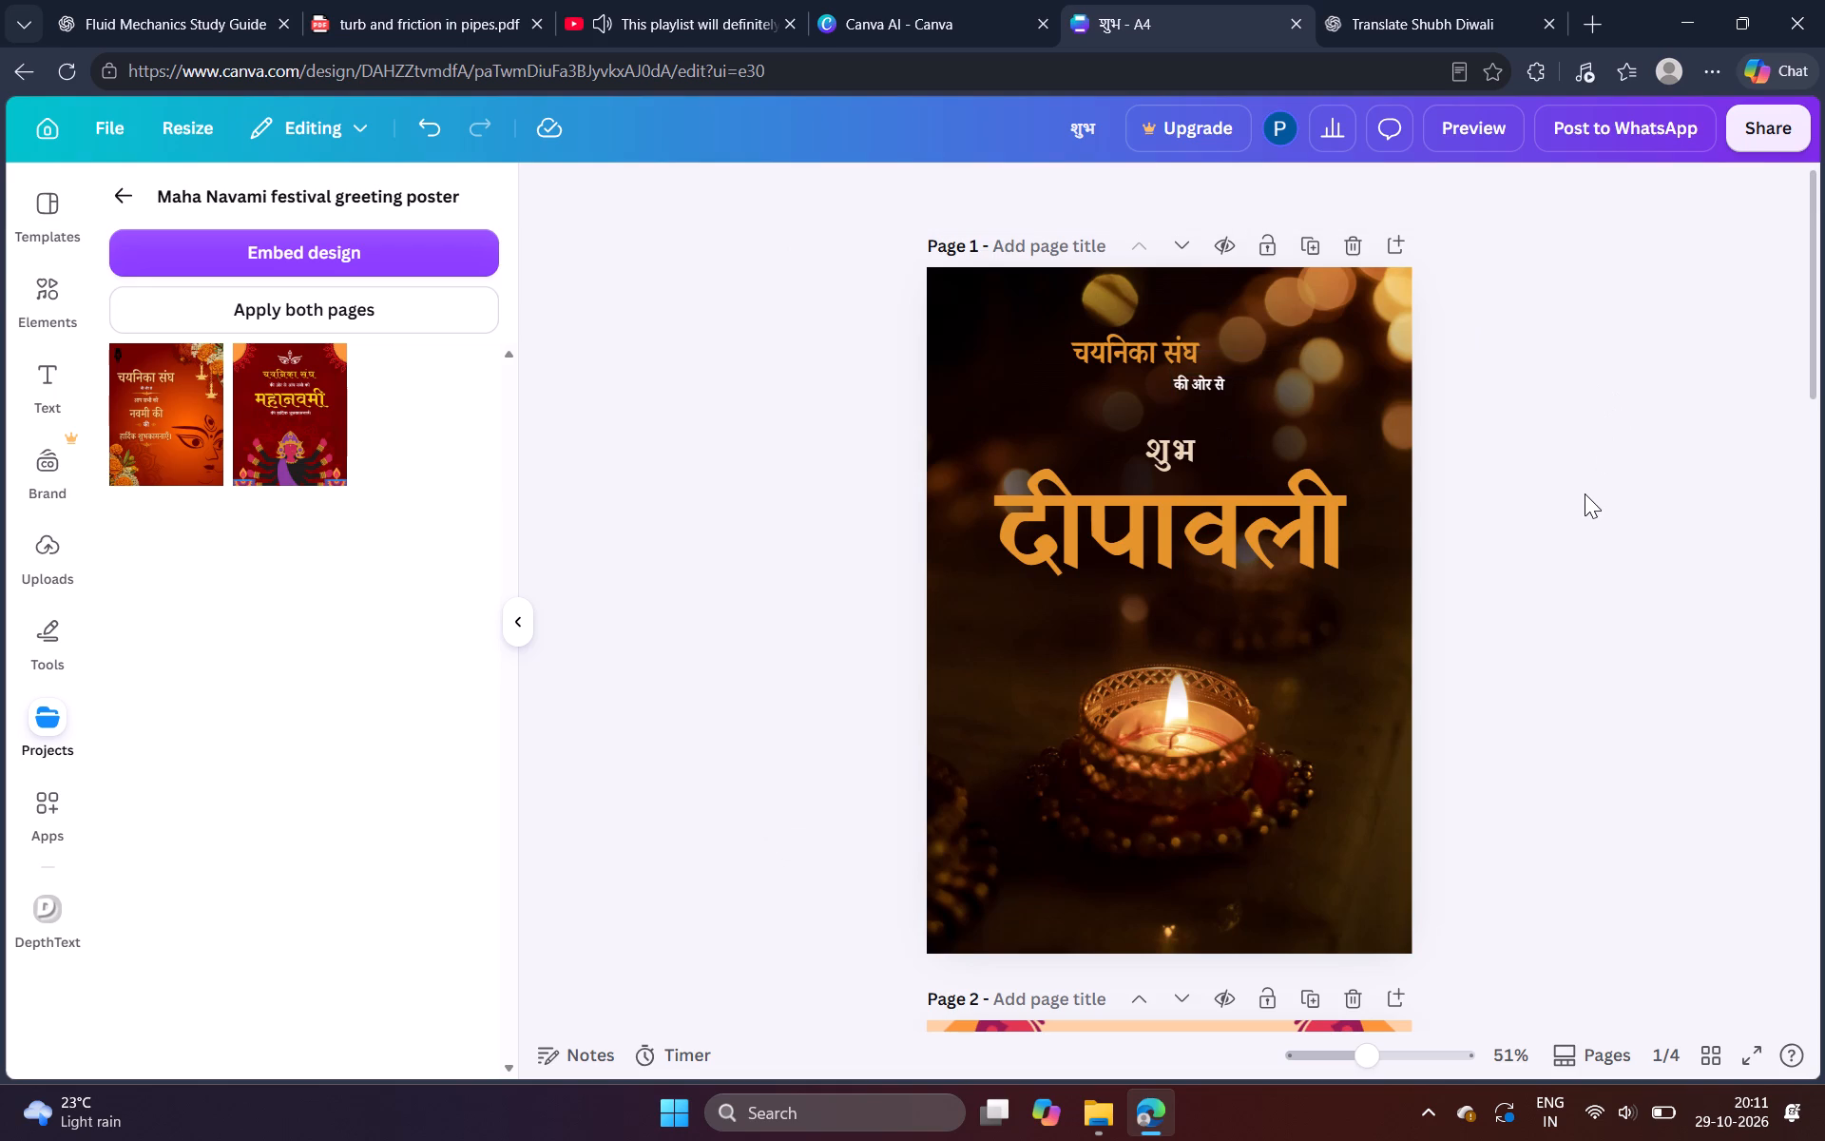
Centre "चयनिका संघ" horizontally on page 1, directly above "की ओर से".
{"action": "left_click_drag", "start_coordinate": [1134, 356], "coordinate": [1167, 352]}
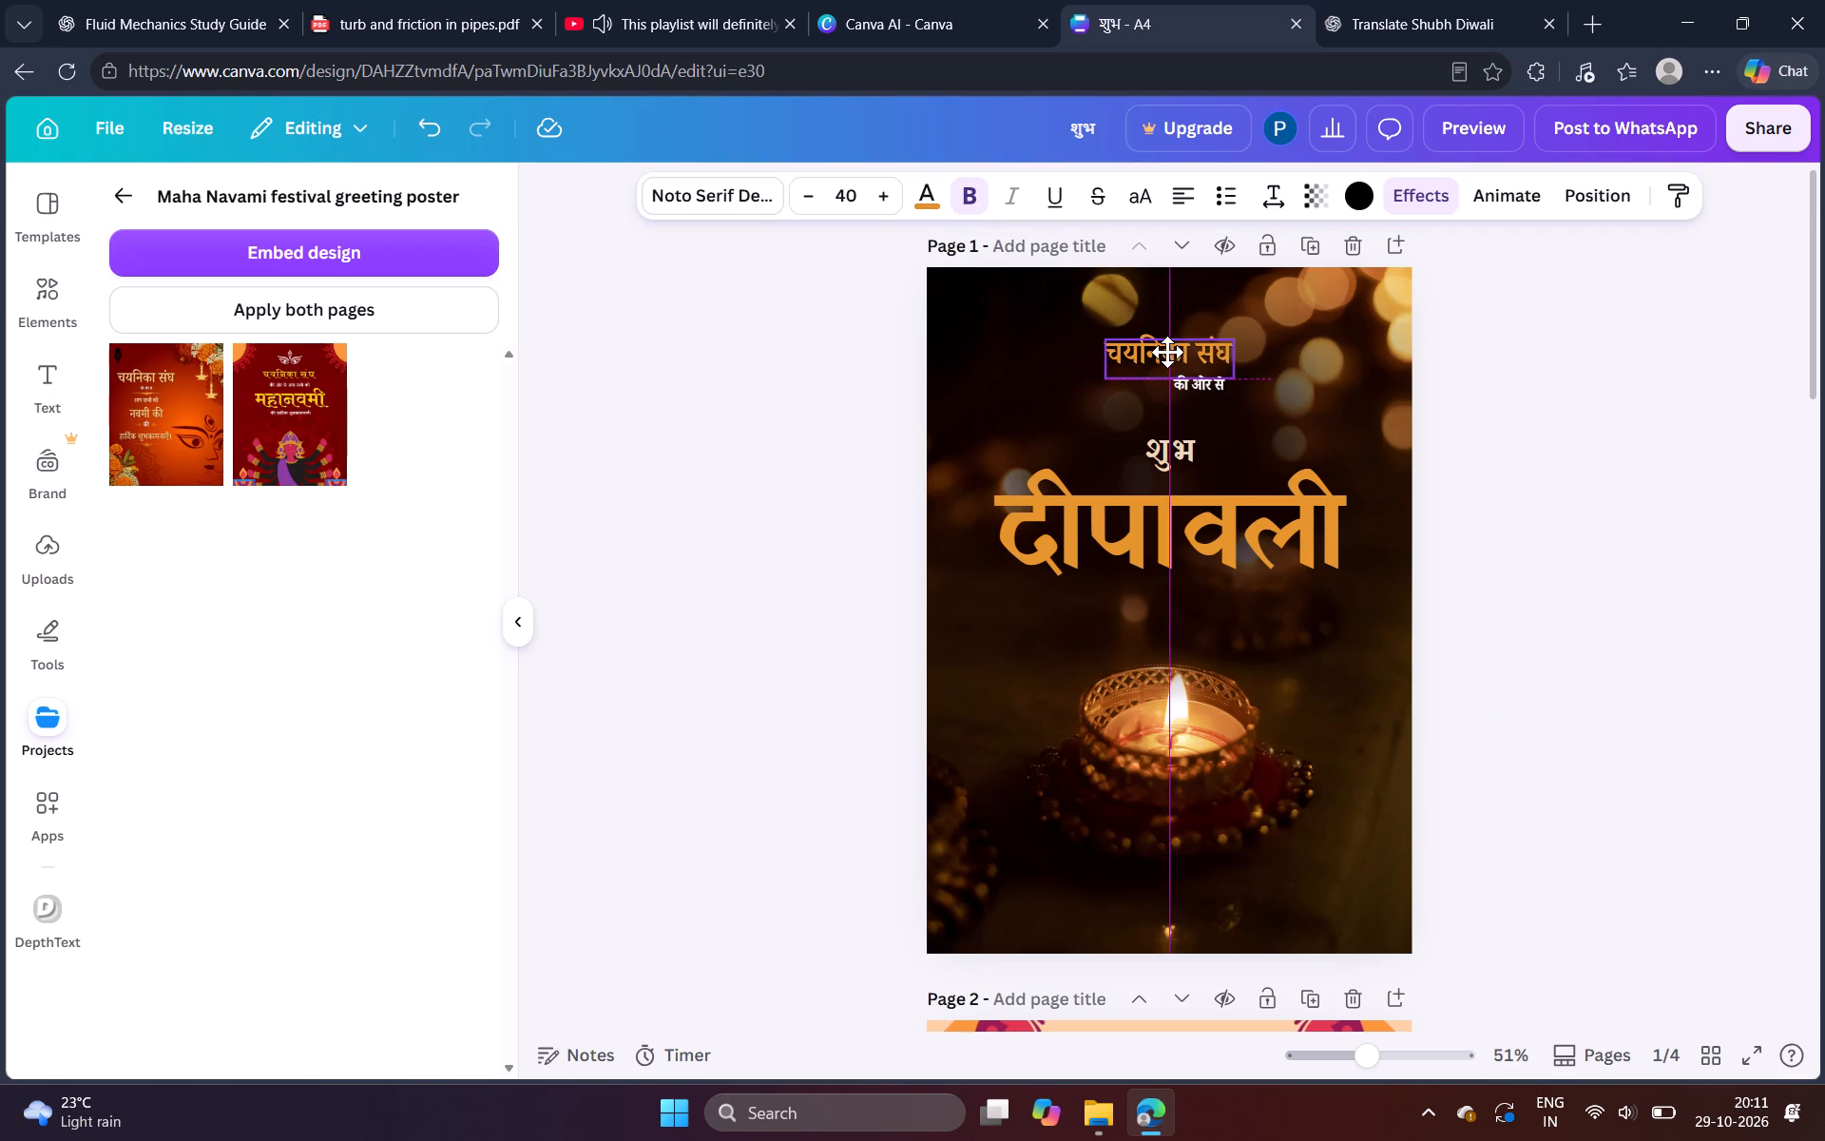
{"action": "left_click_drag", "start_coordinate": [1167, 352], "coordinate": [1168, 349]}
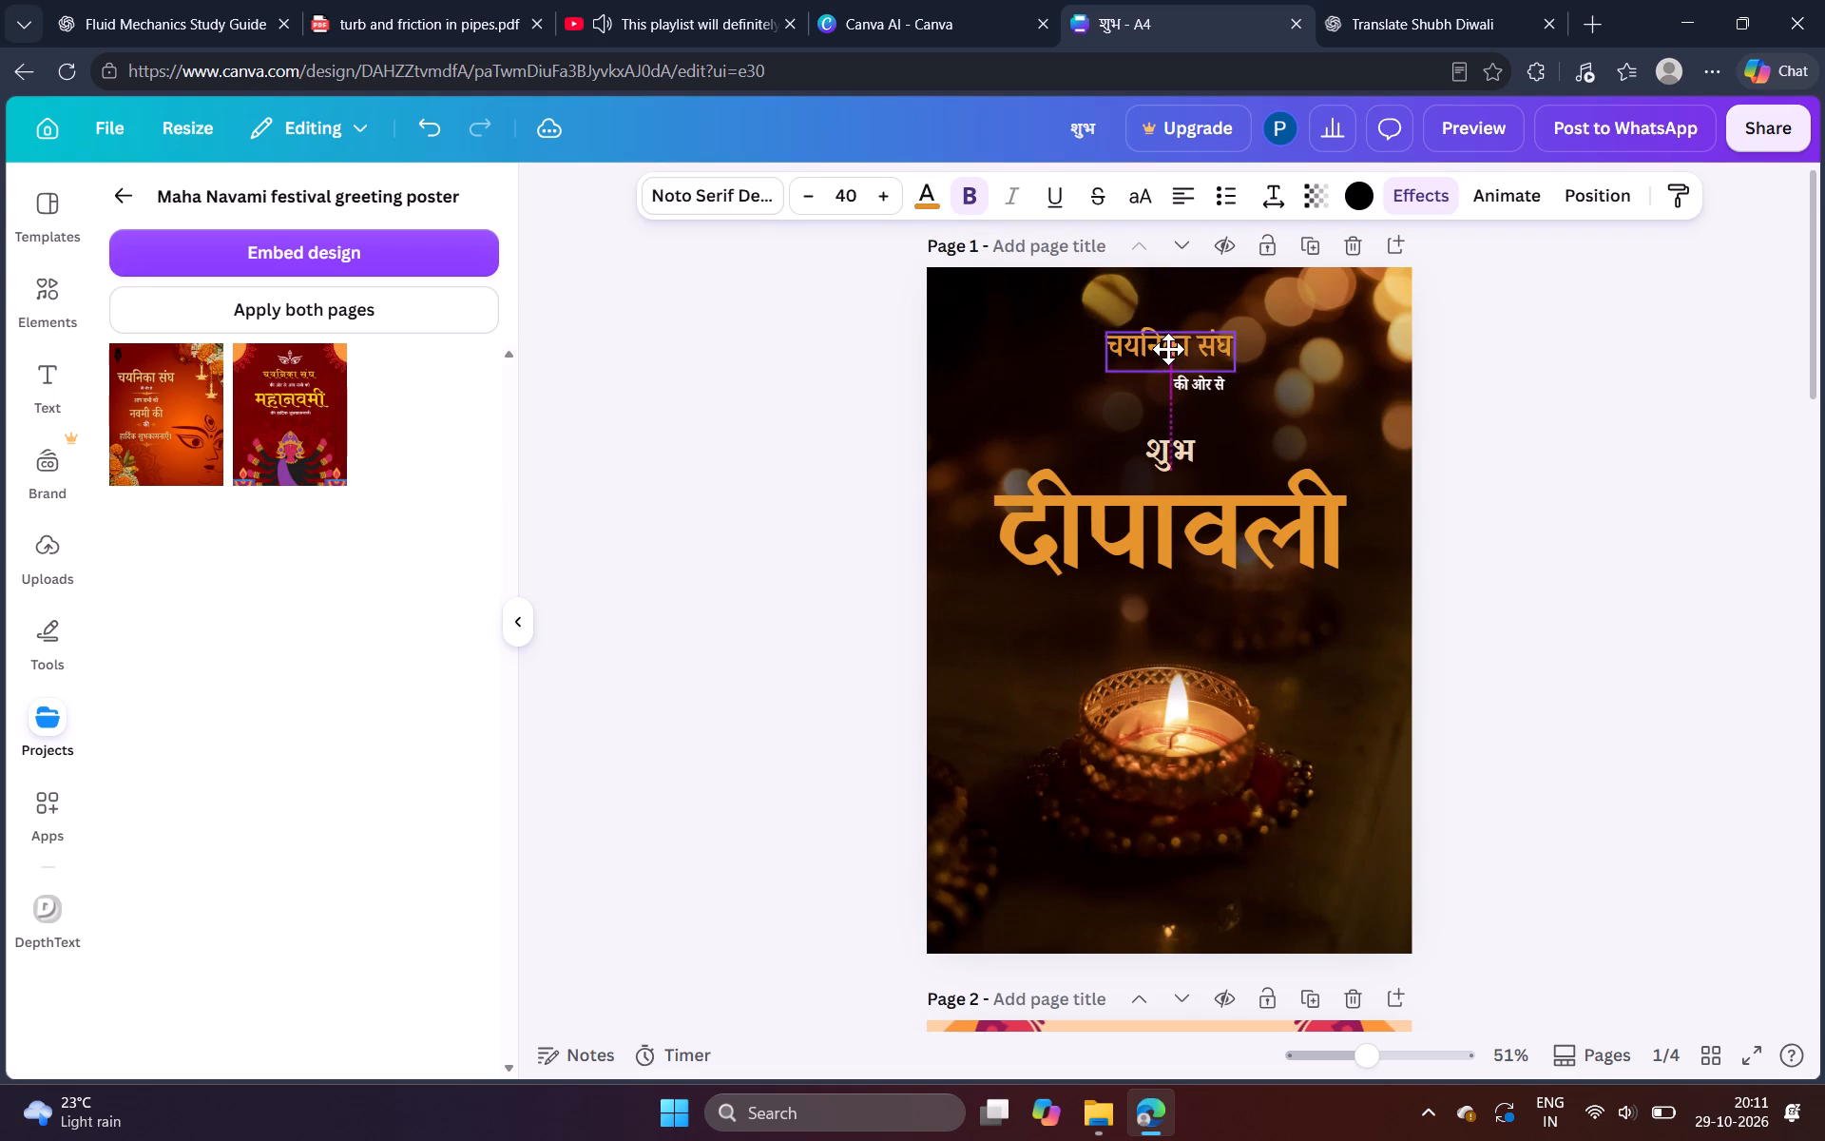
{"action": "left_click_drag", "start_coordinate": [1168, 349], "coordinate": [1165, 353]}
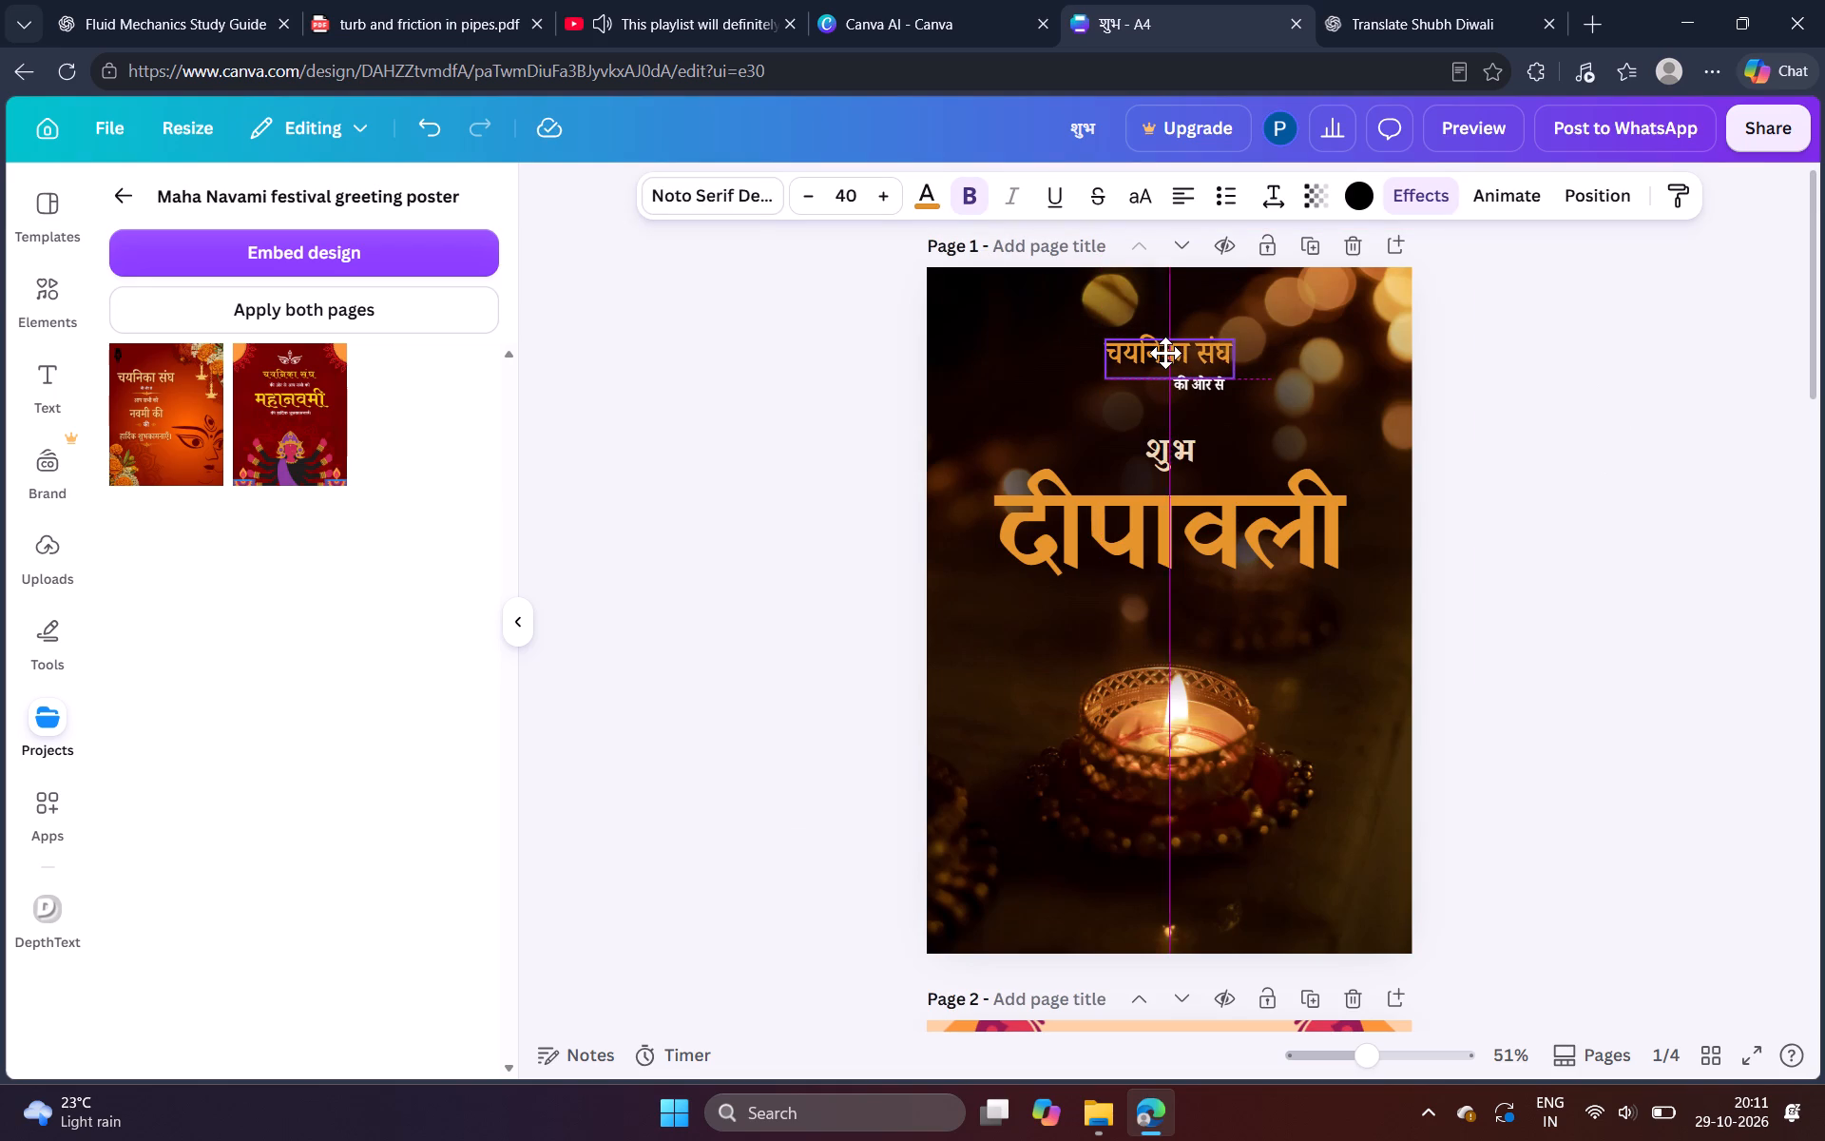
{"action": "left_click_drag", "start_coordinate": [1165, 353], "coordinate": [1168, 353]}
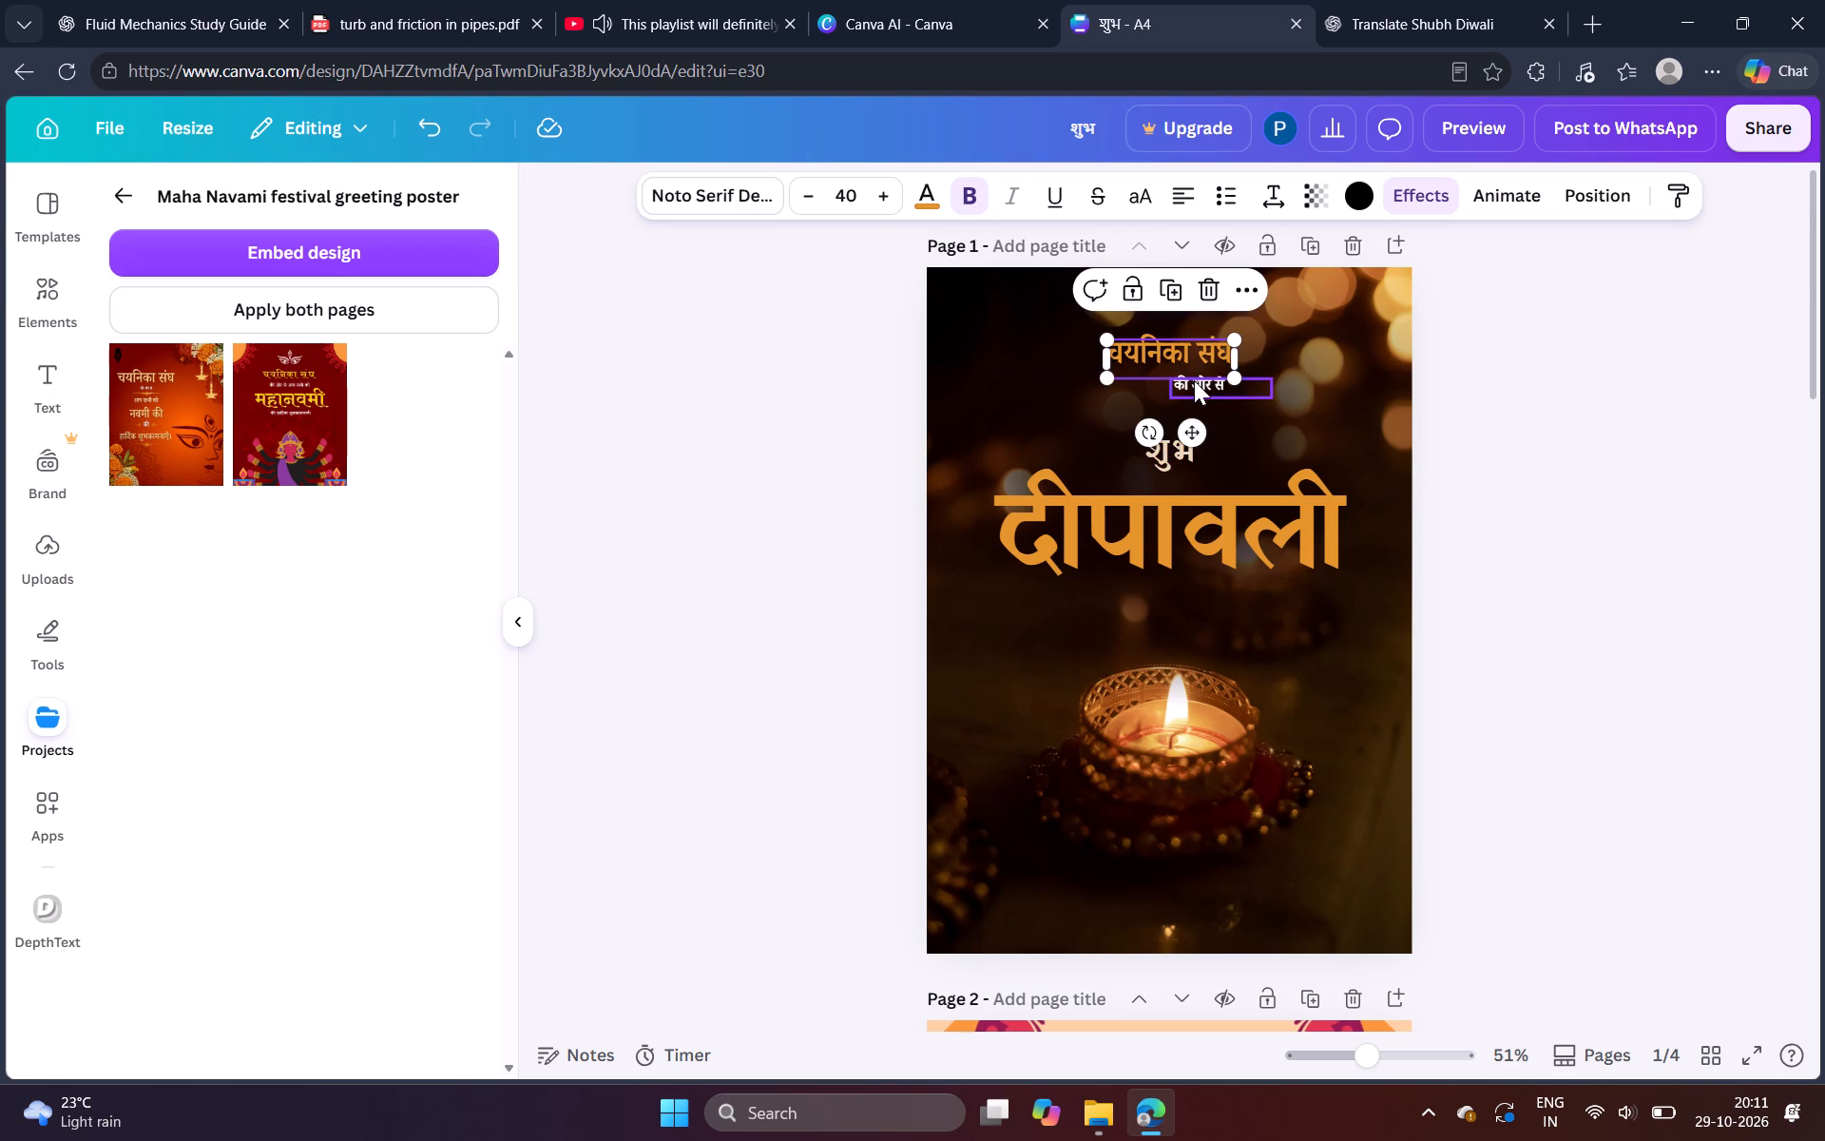
Narrow the "की ओर से" text box to about 2.5 wide on one line and centre it under "चयनिका संघ".
{"action": "left_click_drag", "start_coordinate": [1194, 380], "coordinate": [1169, 386]}
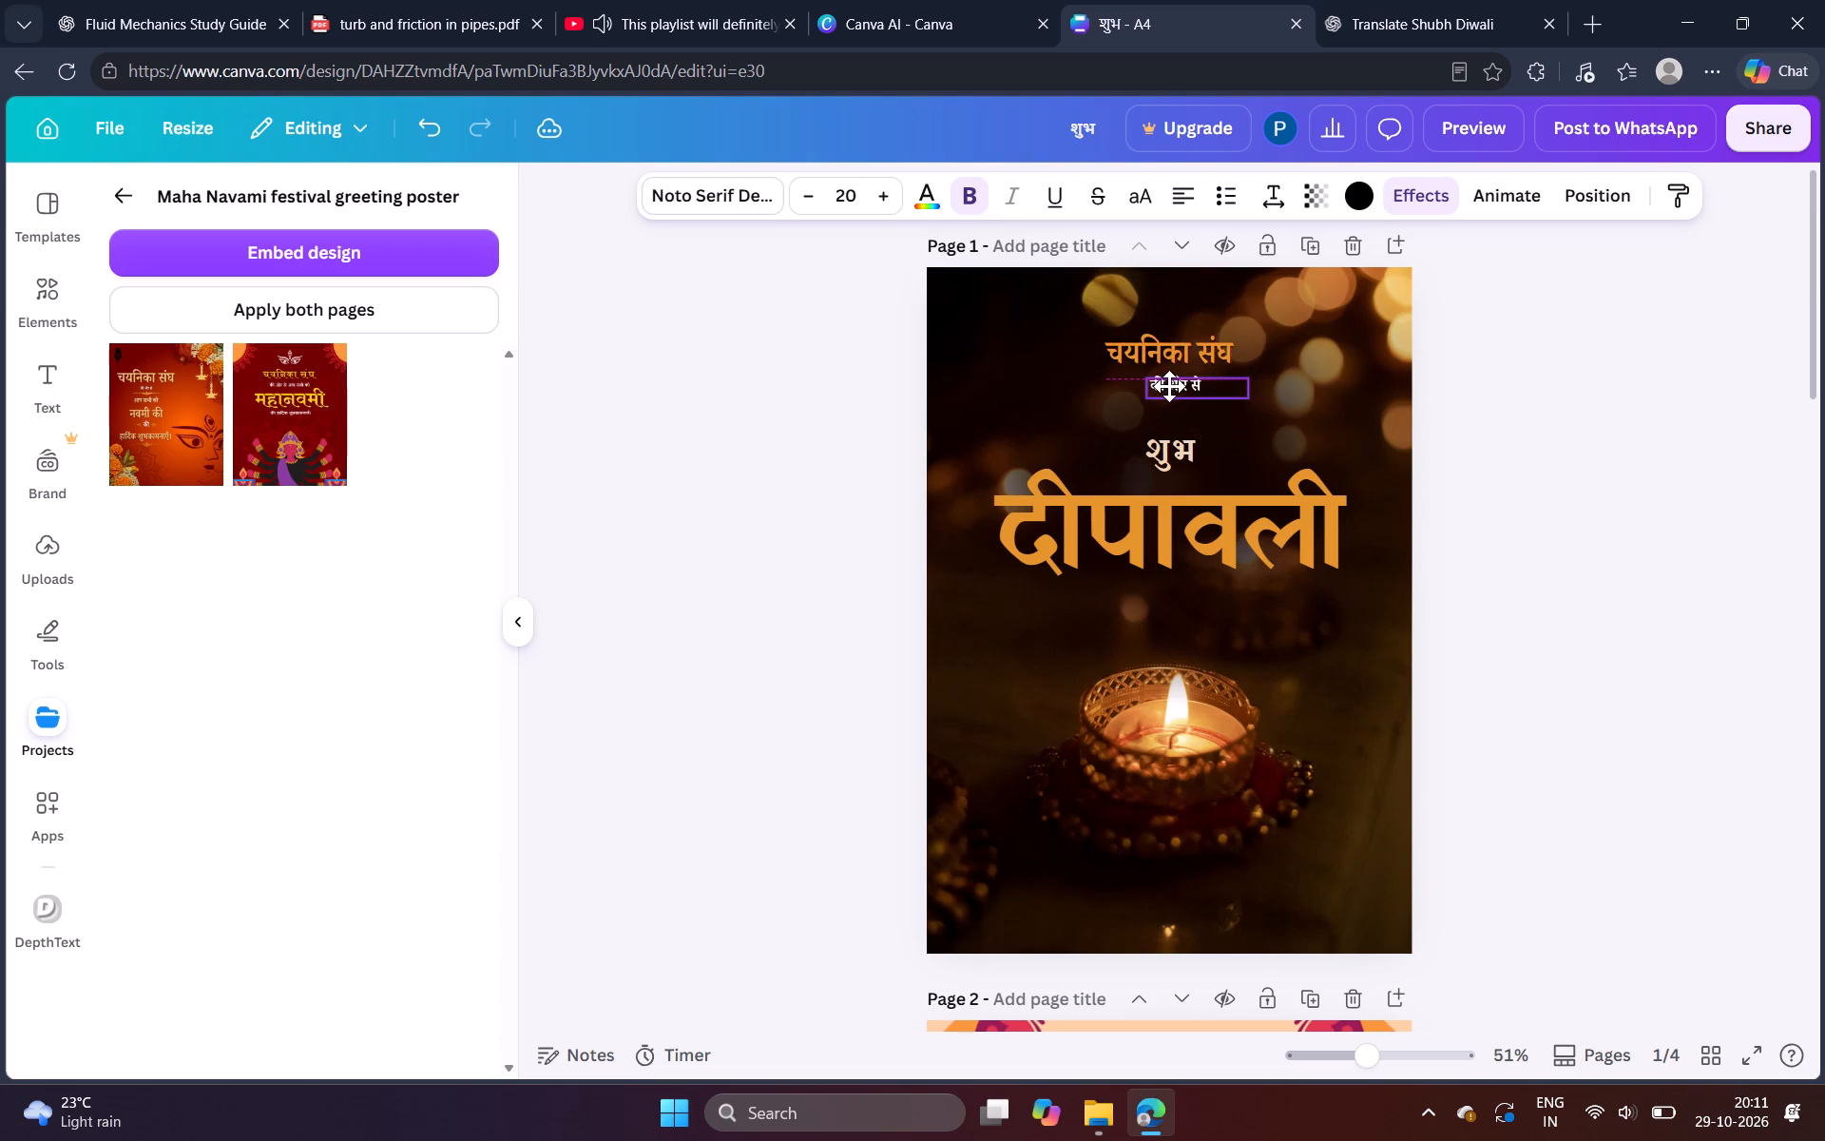
{"action": "left_click_drag", "start_coordinate": [1169, 386], "coordinate": [1171, 380]}
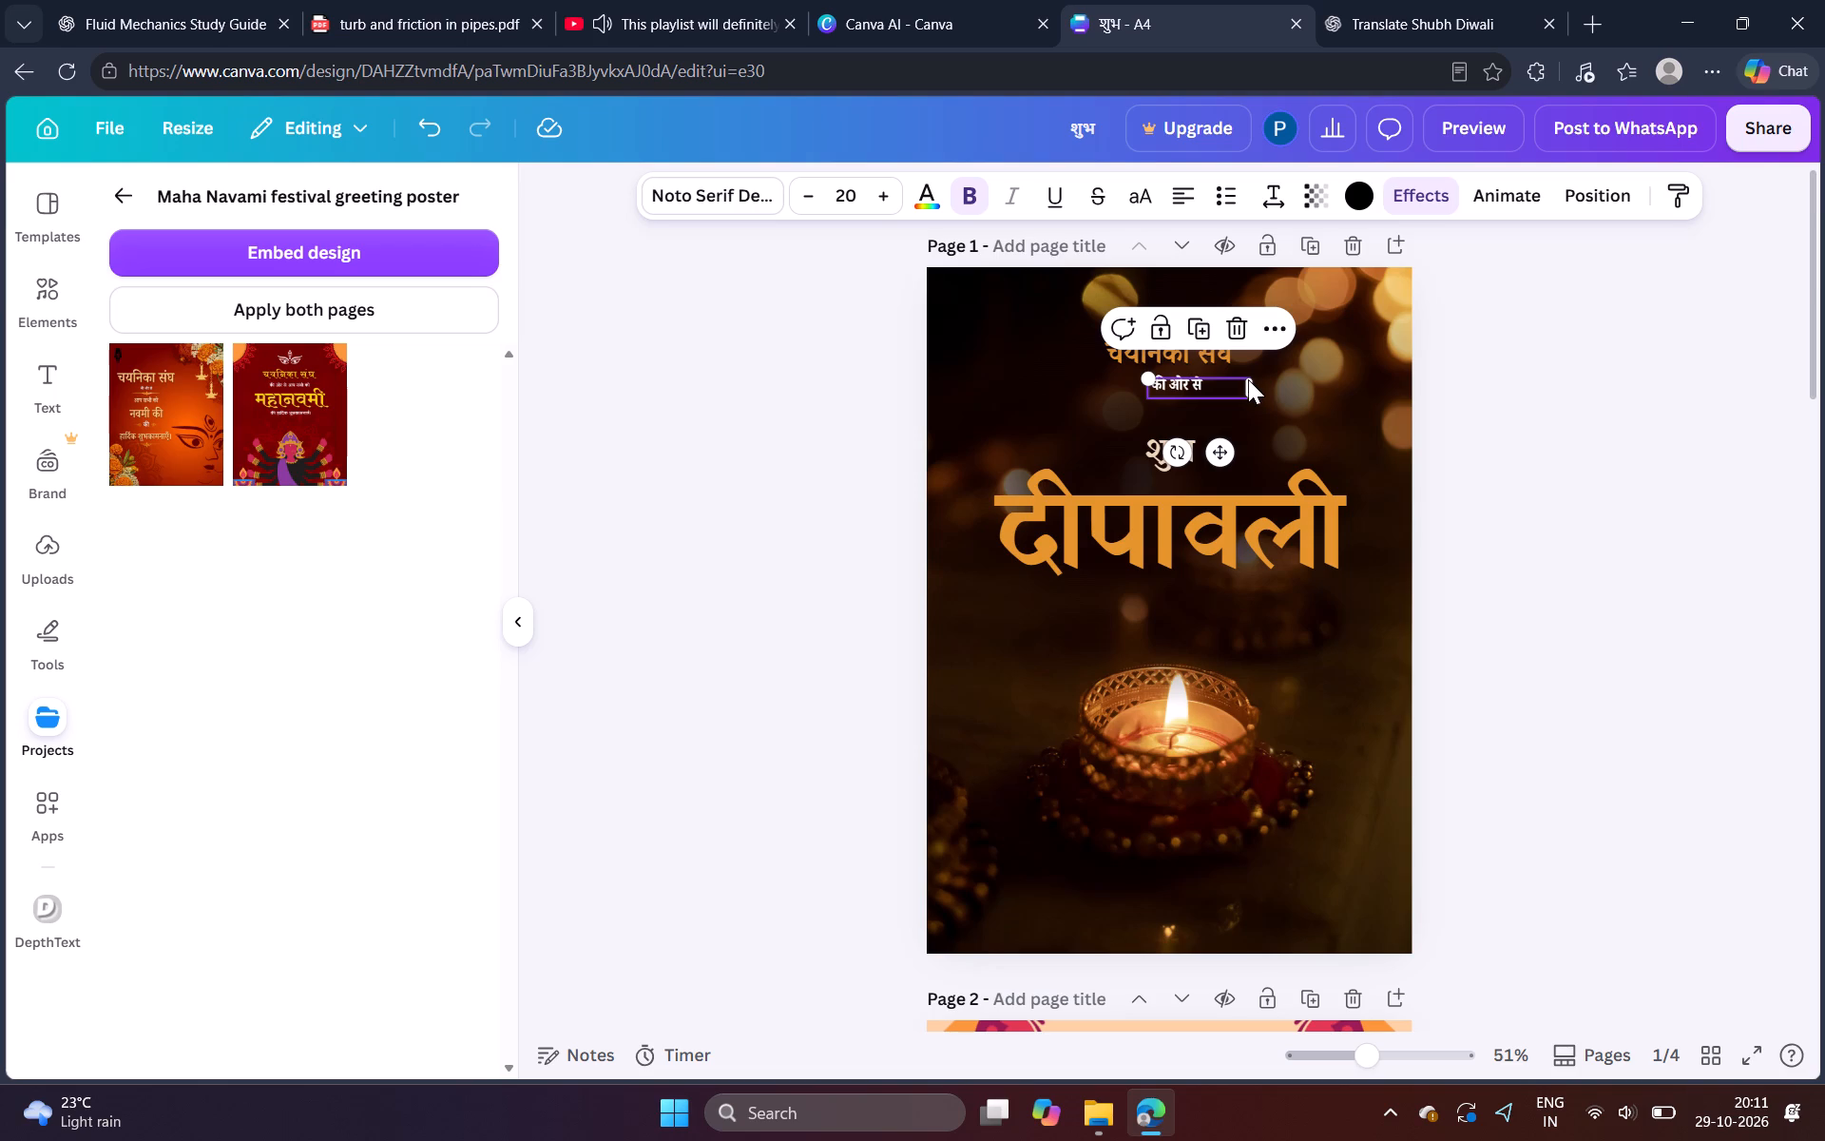
{"action": "left_click_drag", "start_coordinate": [1250, 391], "coordinate": [1192, 407]}
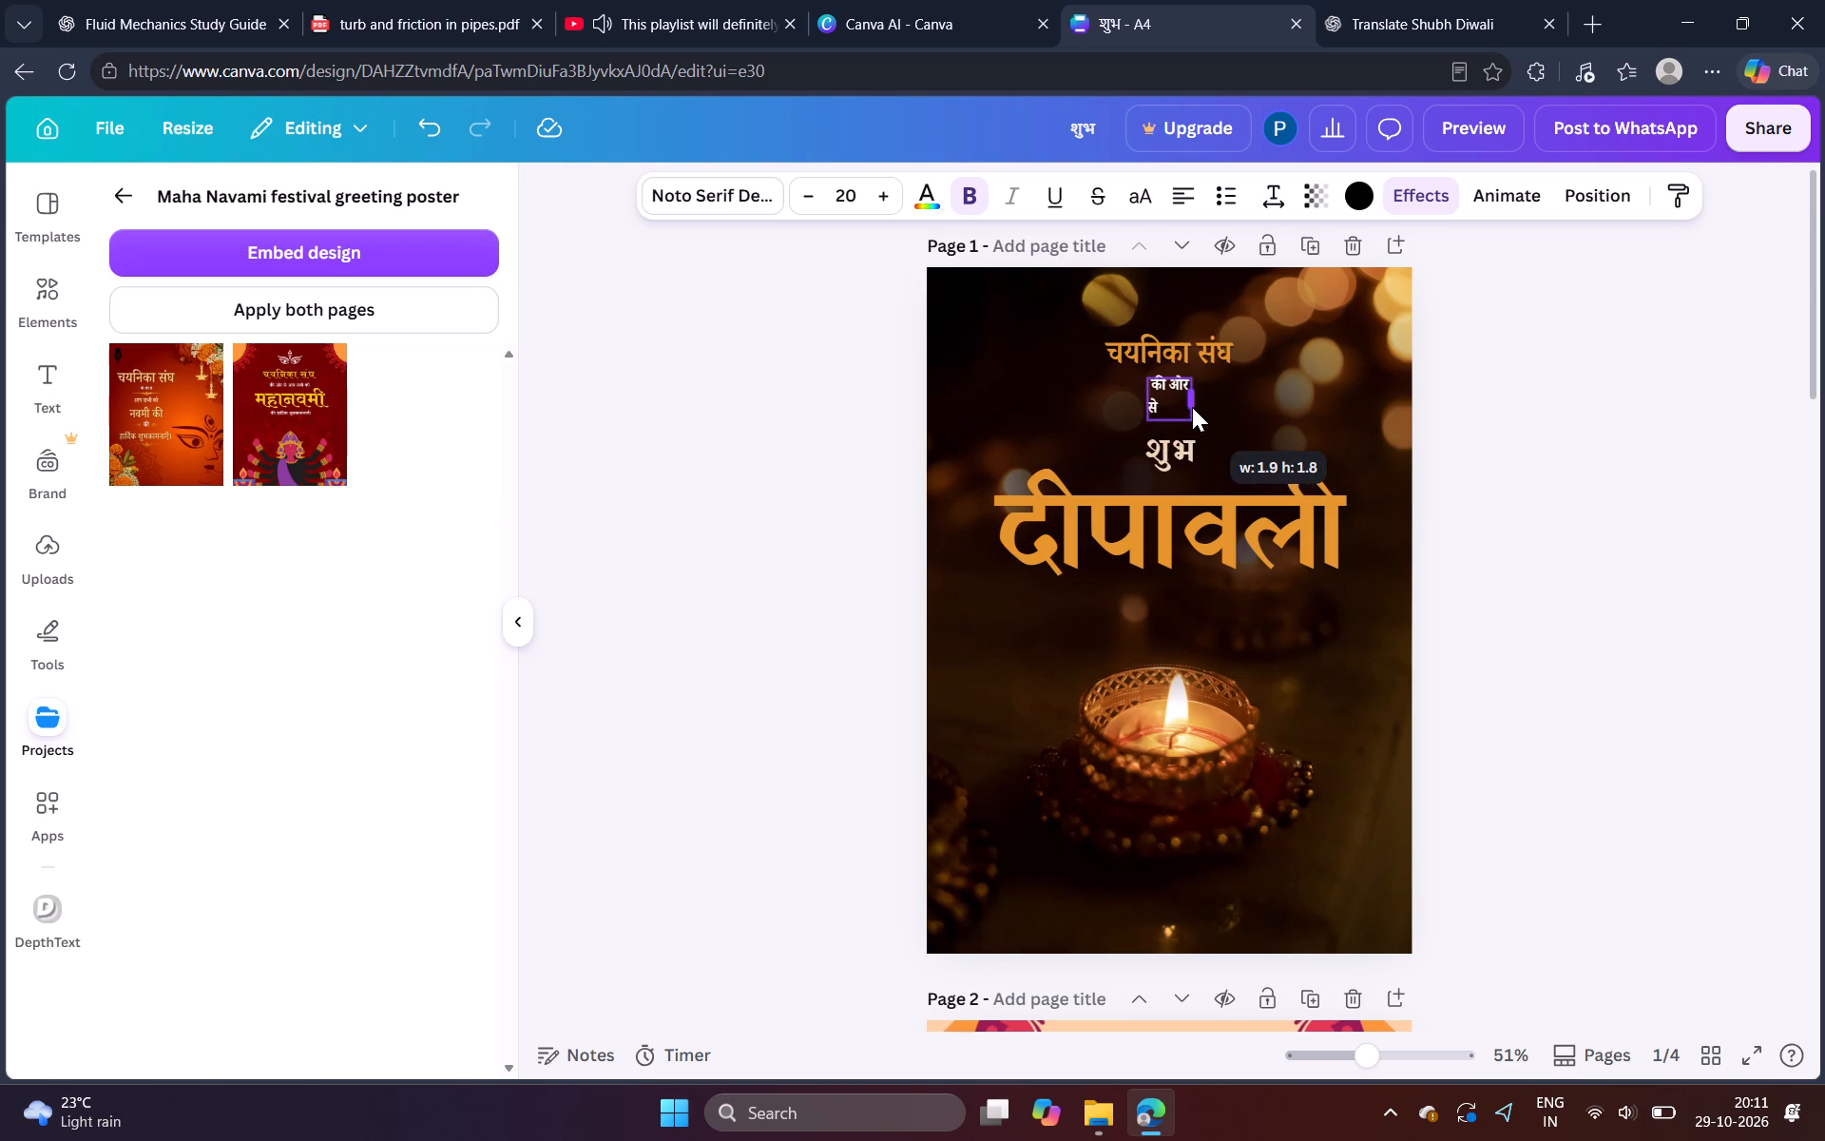
{"action": "left_click_drag", "start_coordinate": [1192, 407], "coordinate": [1206, 394]}
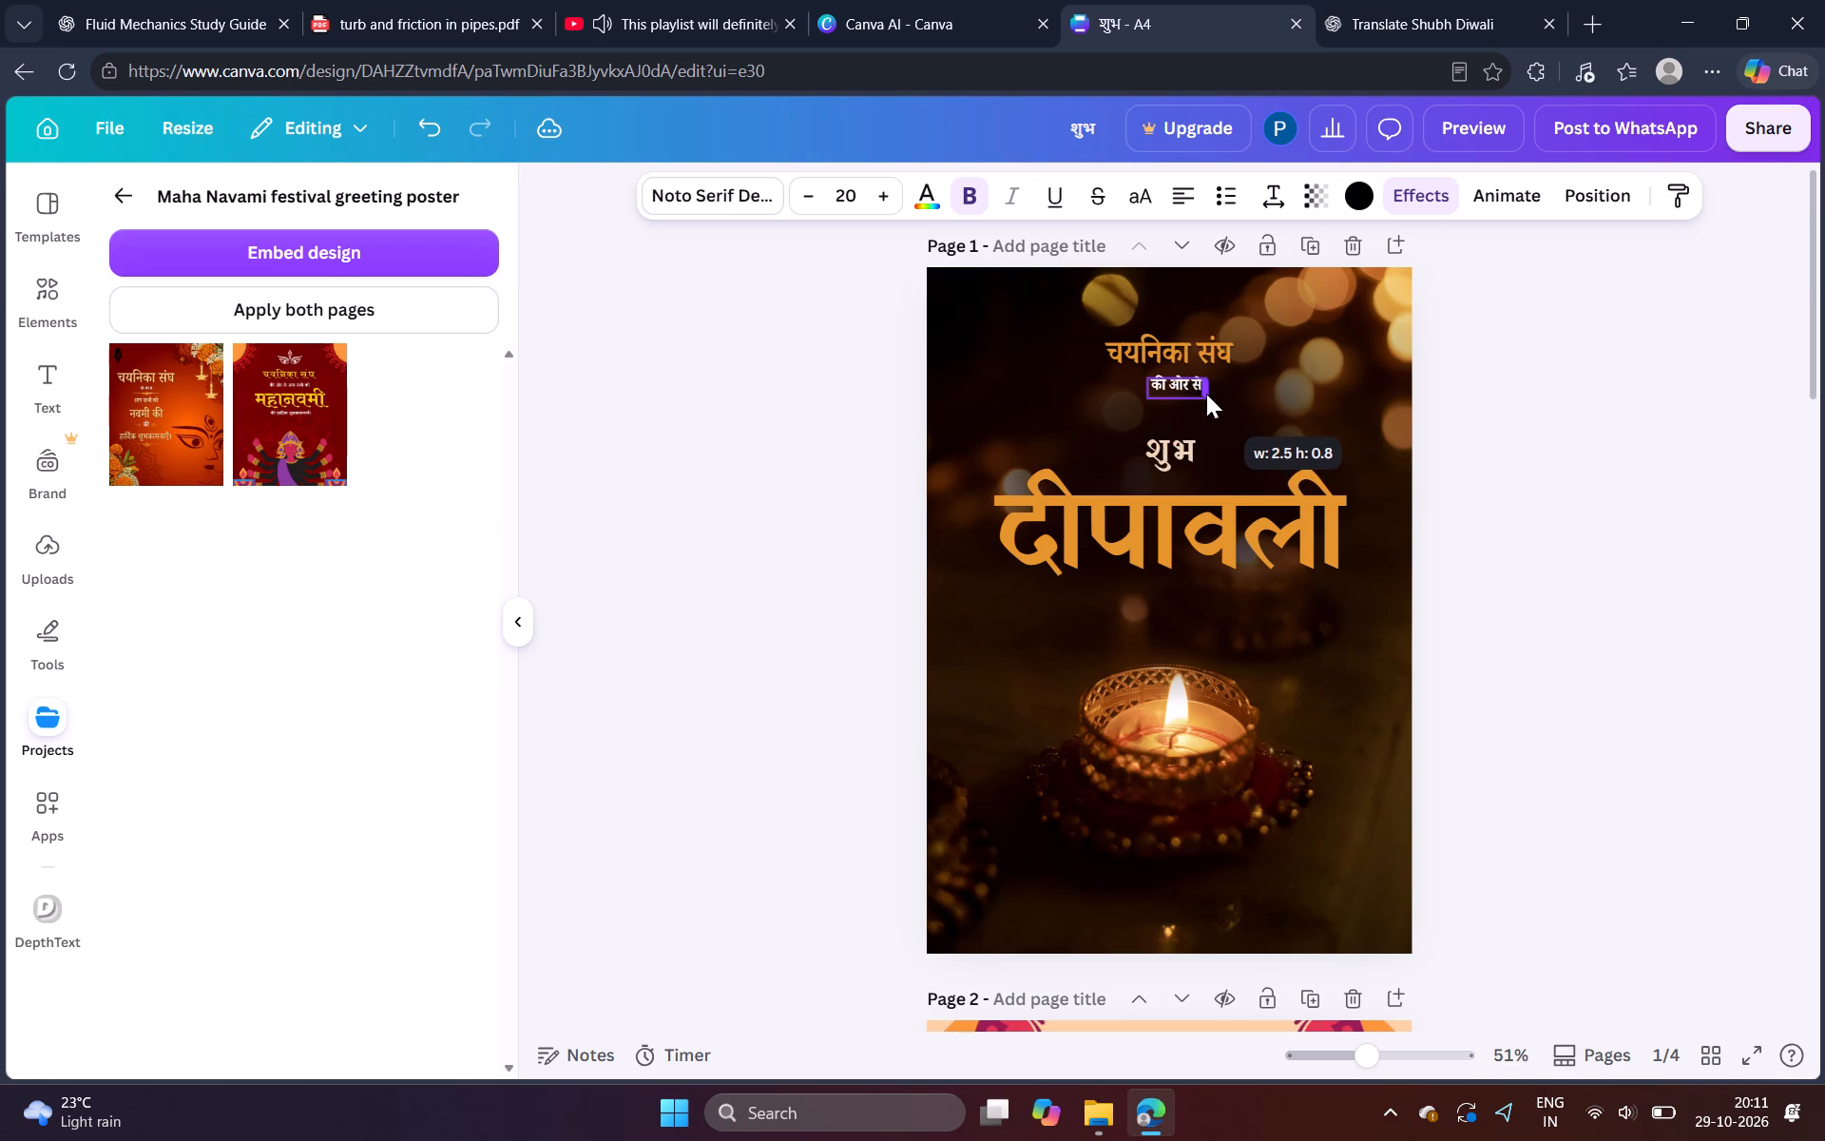
{"action": "left_click_drag", "start_coordinate": [1206, 394], "coordinate": [1205, 392]}
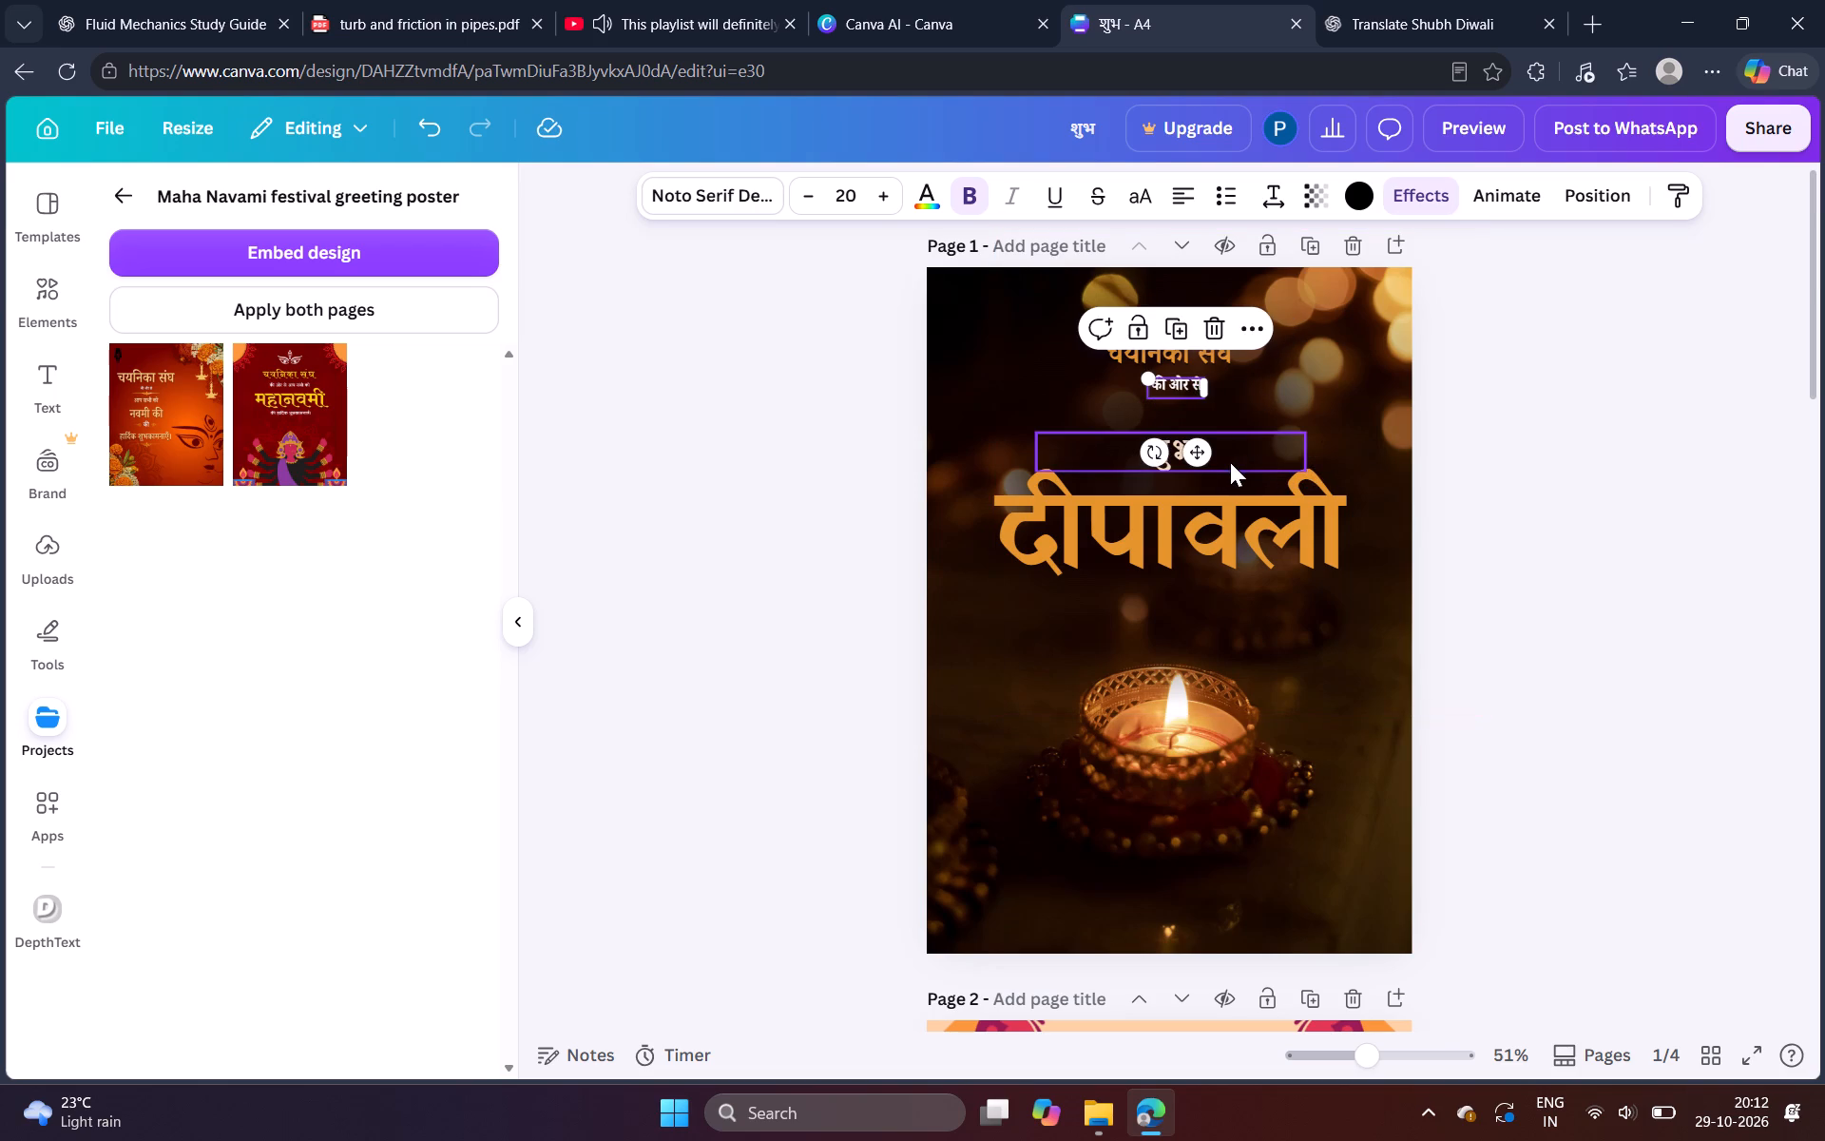
{"action": "left_click", "coordinate": [1198, 452]}
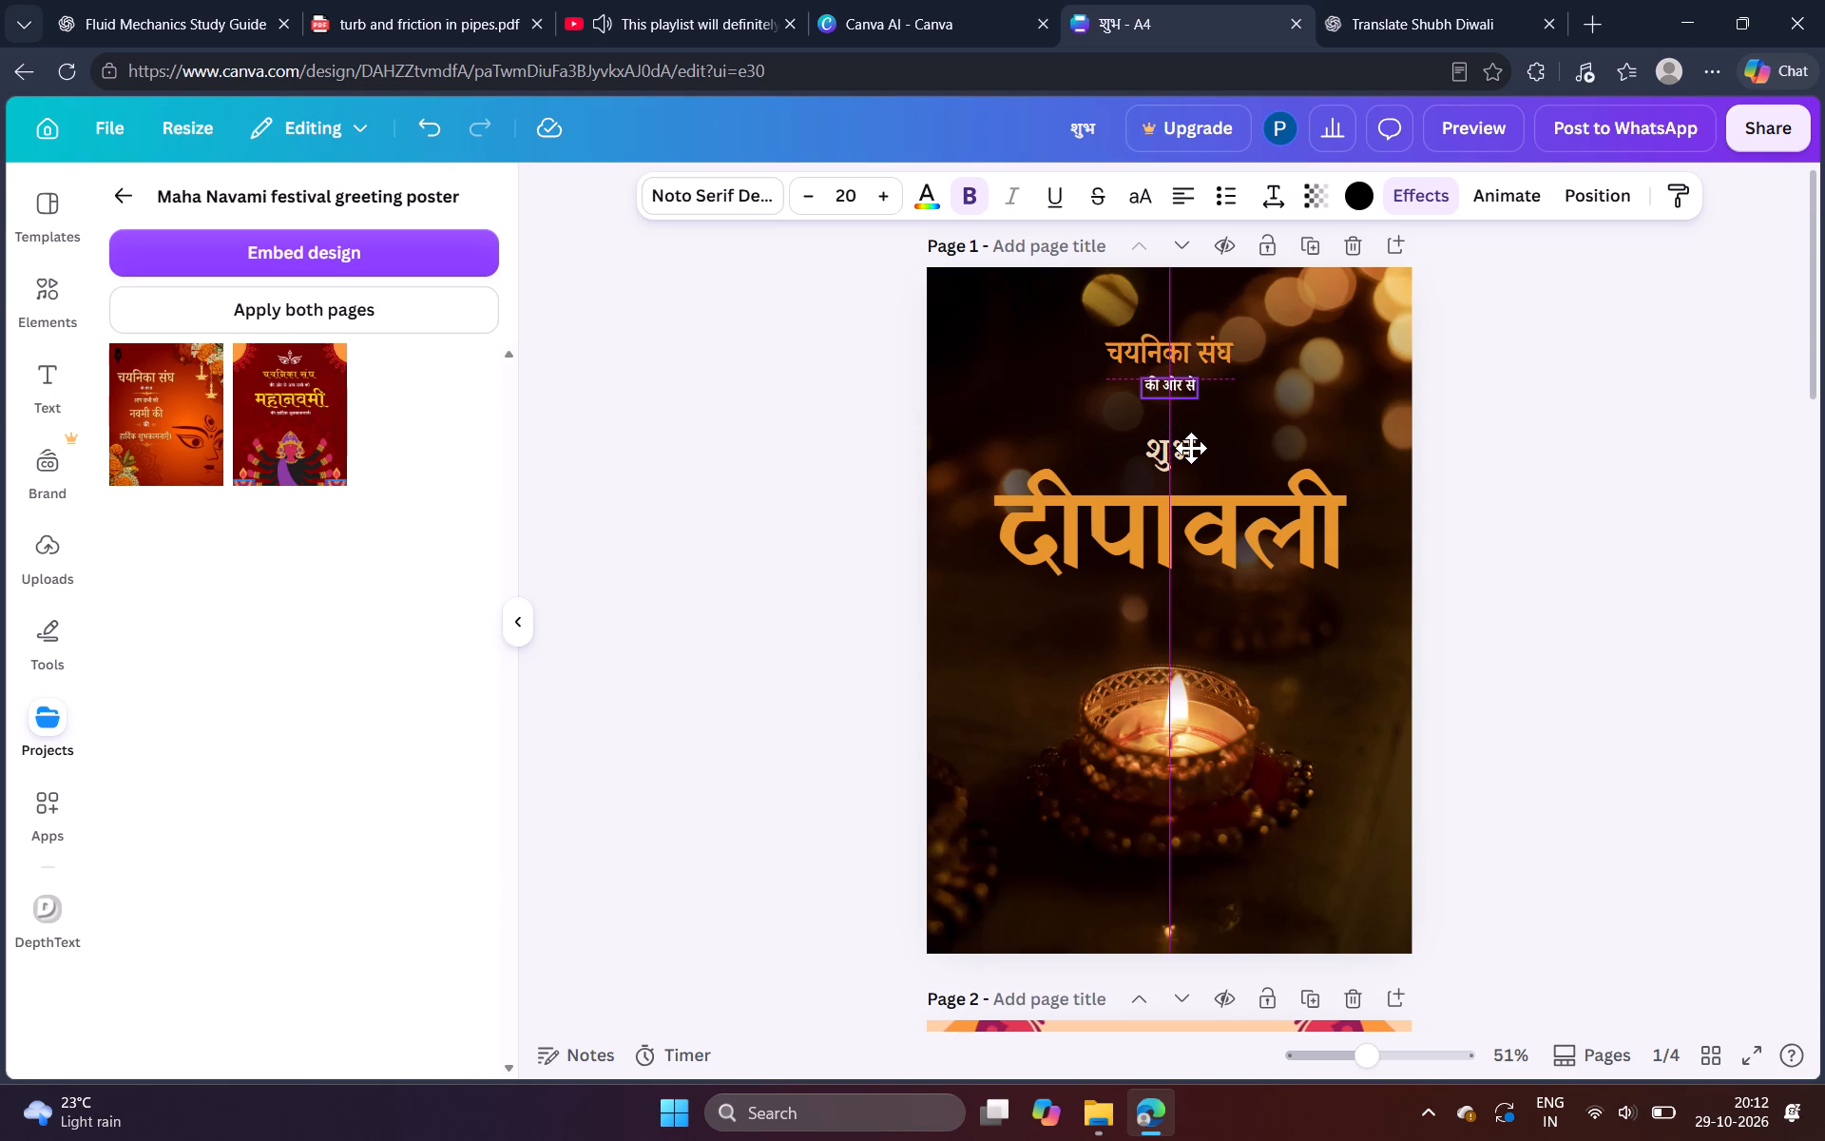
{"action": "left_click", "coordinate": [1605, 451]}
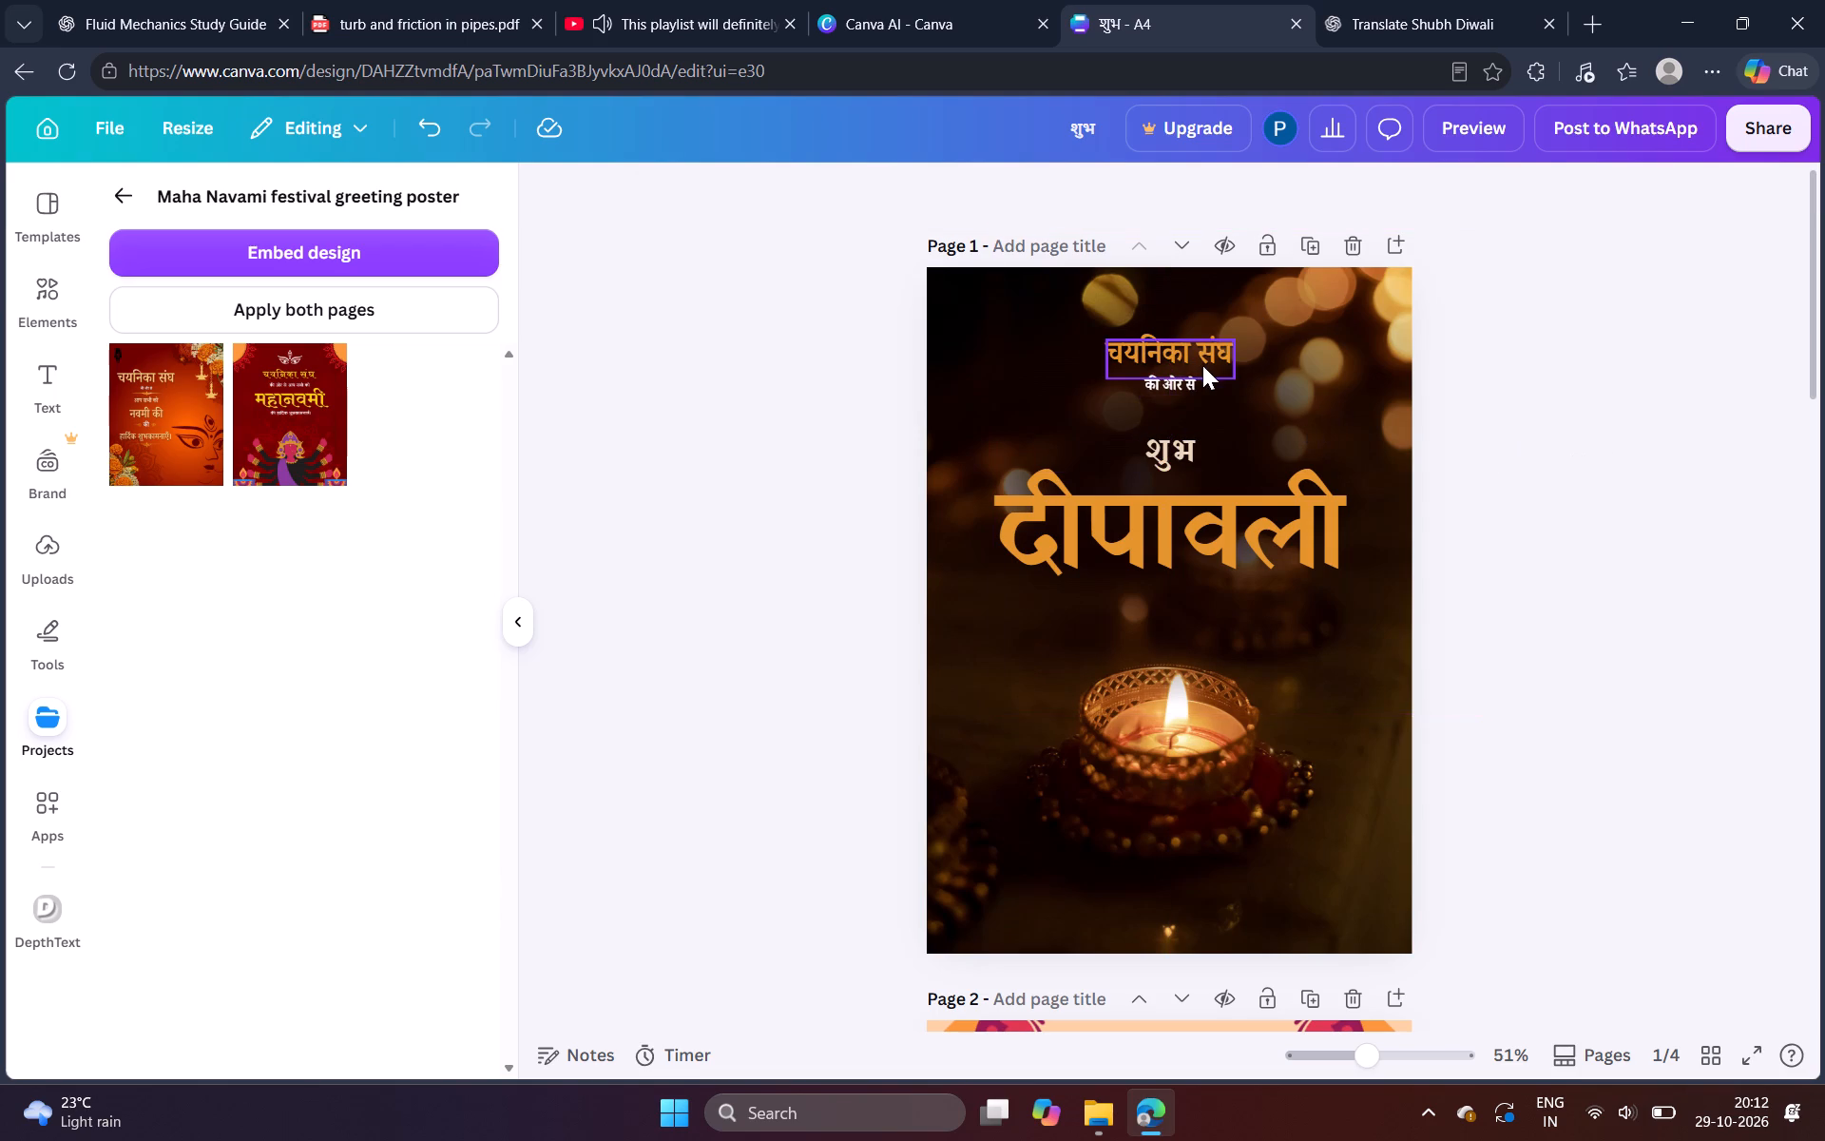
Set the font size of "चयनिका संघ" on page 1 to 45.
{"action": "left_click", "coordinate": [1194, 349]}
{"action": "double_click", "coordinate": [881, 198]}
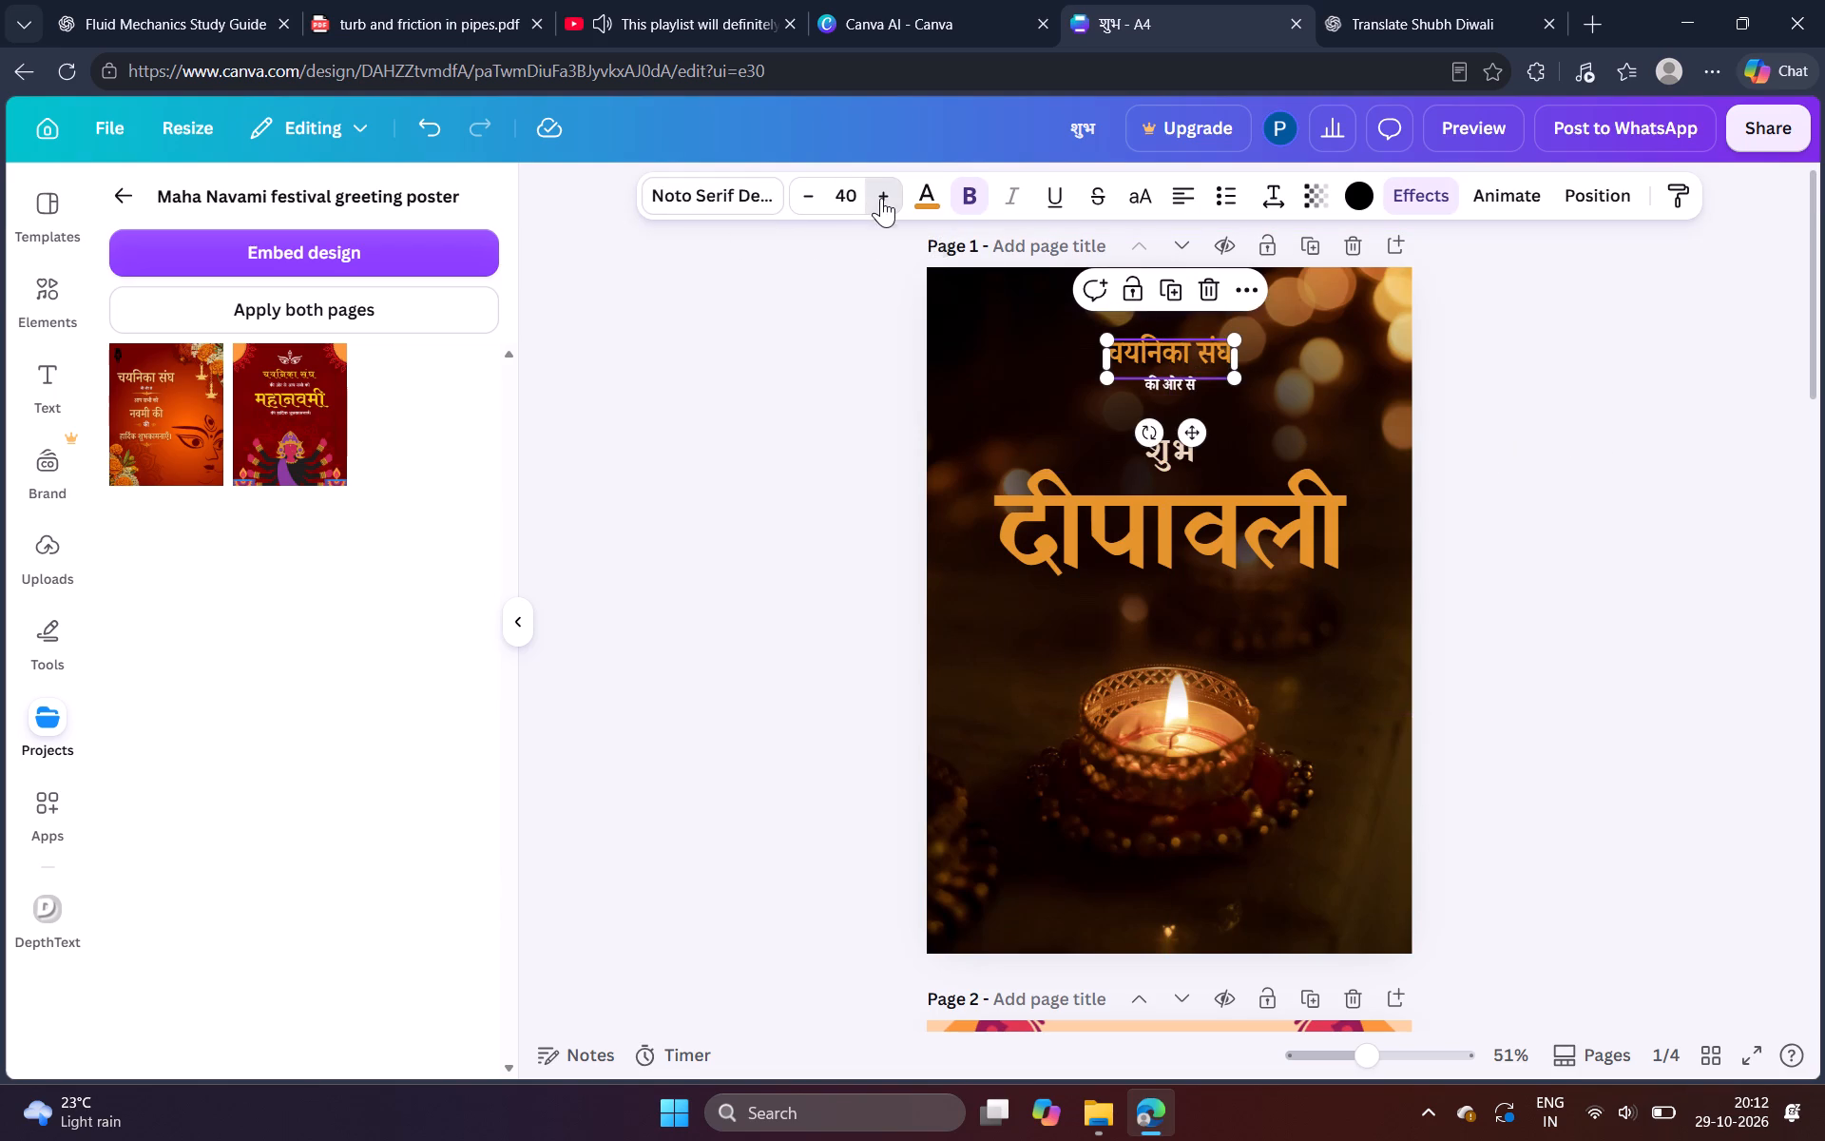
{"action": "triple_click", "coordinate": [879, 204]}
{"action": "double_click", "coordinate": [879, 204]}
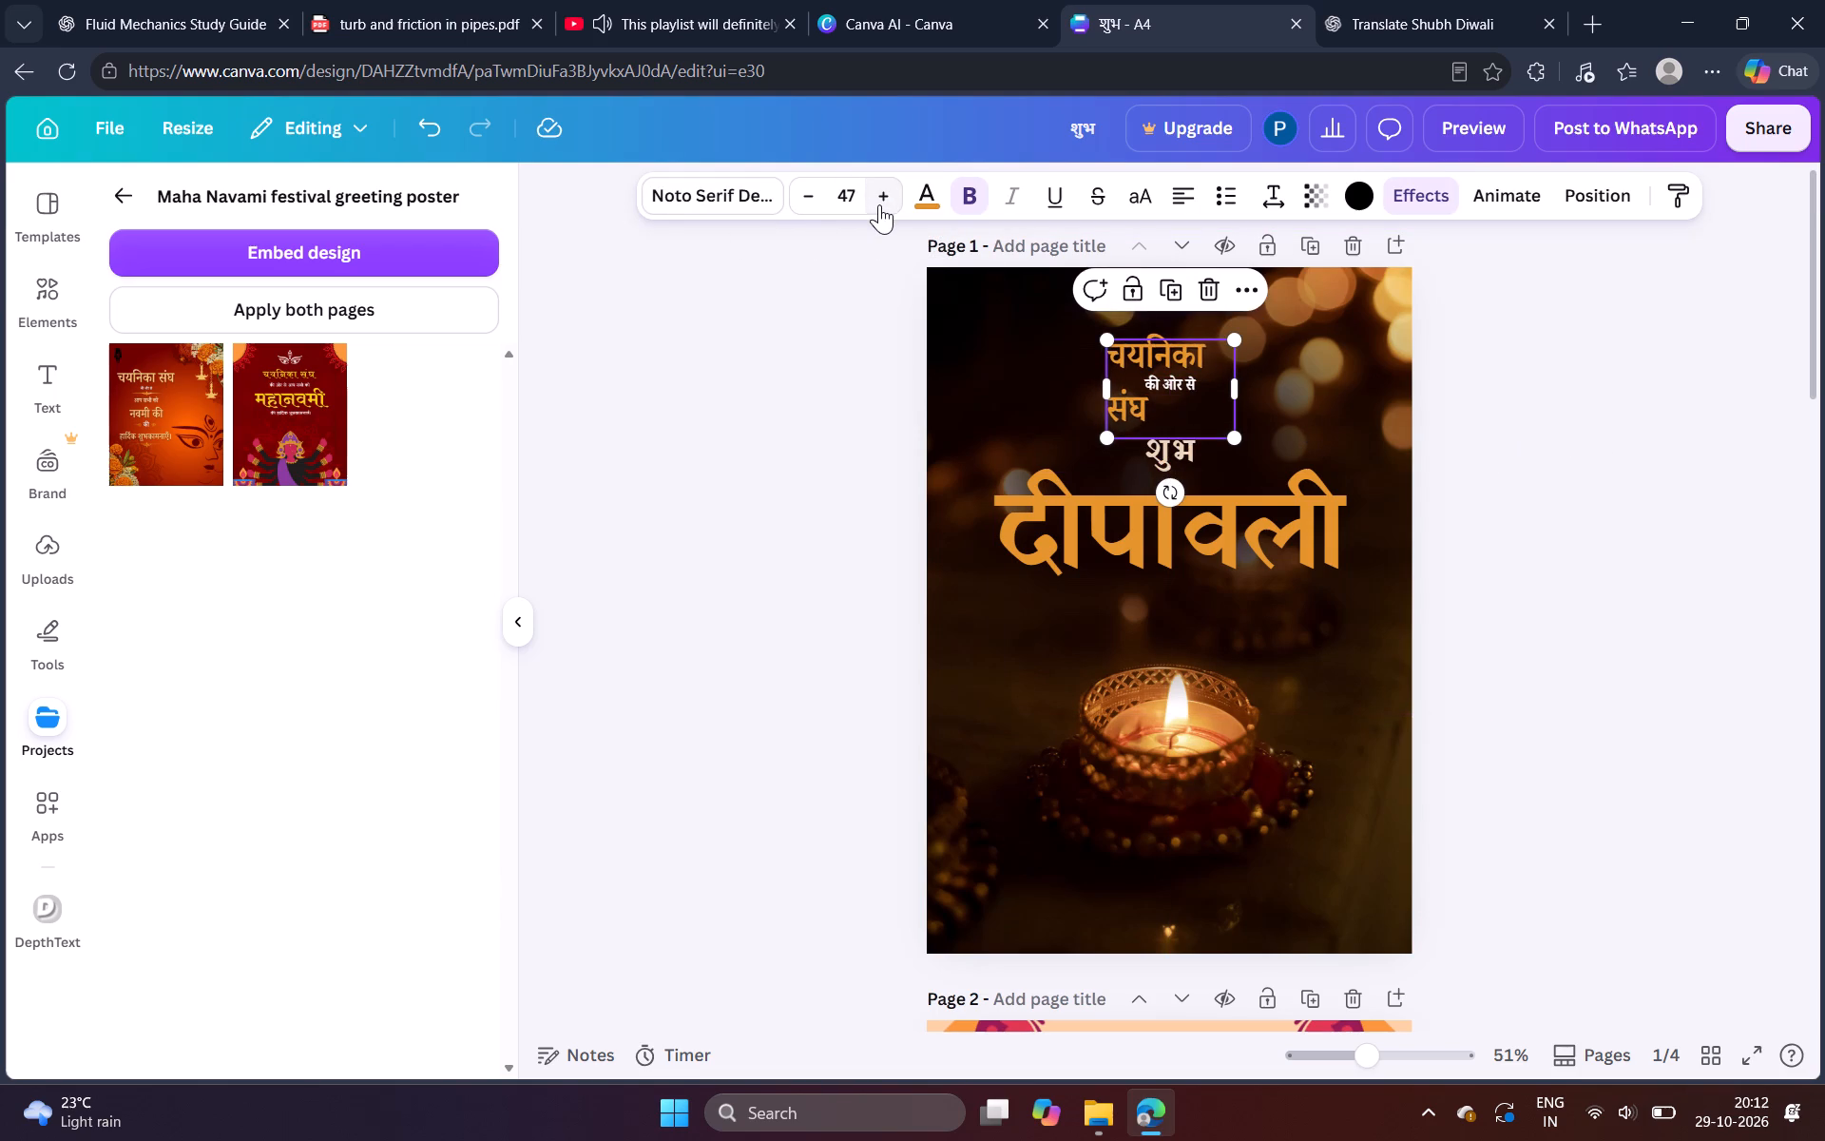
{"action": "left_click", "coordinate": [828, 205]}
{"action": "double_click", "coordinate": [810, 202]}
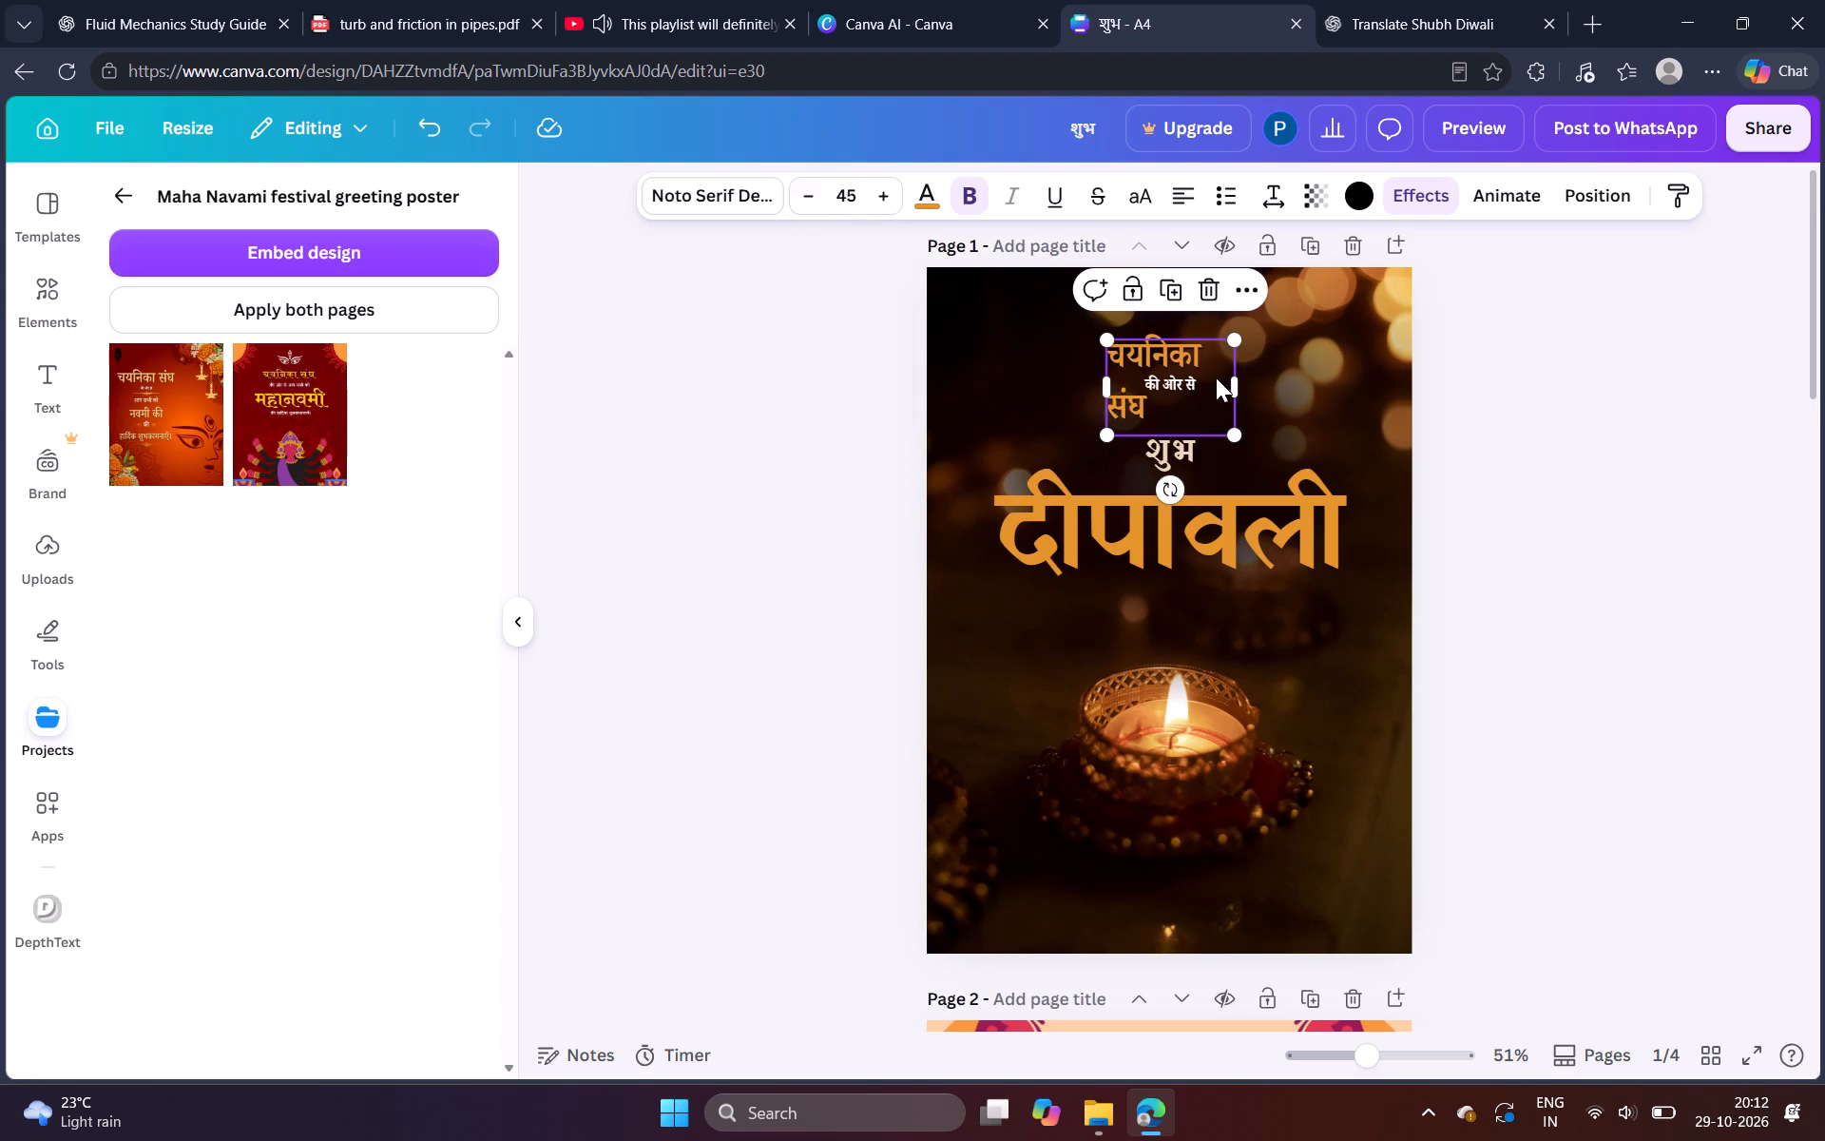
Resize the "चयनिका संघ" text box to about 6.2 wide so the words fit on one line.
{"action": "left_click_drag", "start_coordinate": [1239, 384], "coordinate": [1278, 382]}
{"action": "left_click", "coordinate": [1210, 368]}
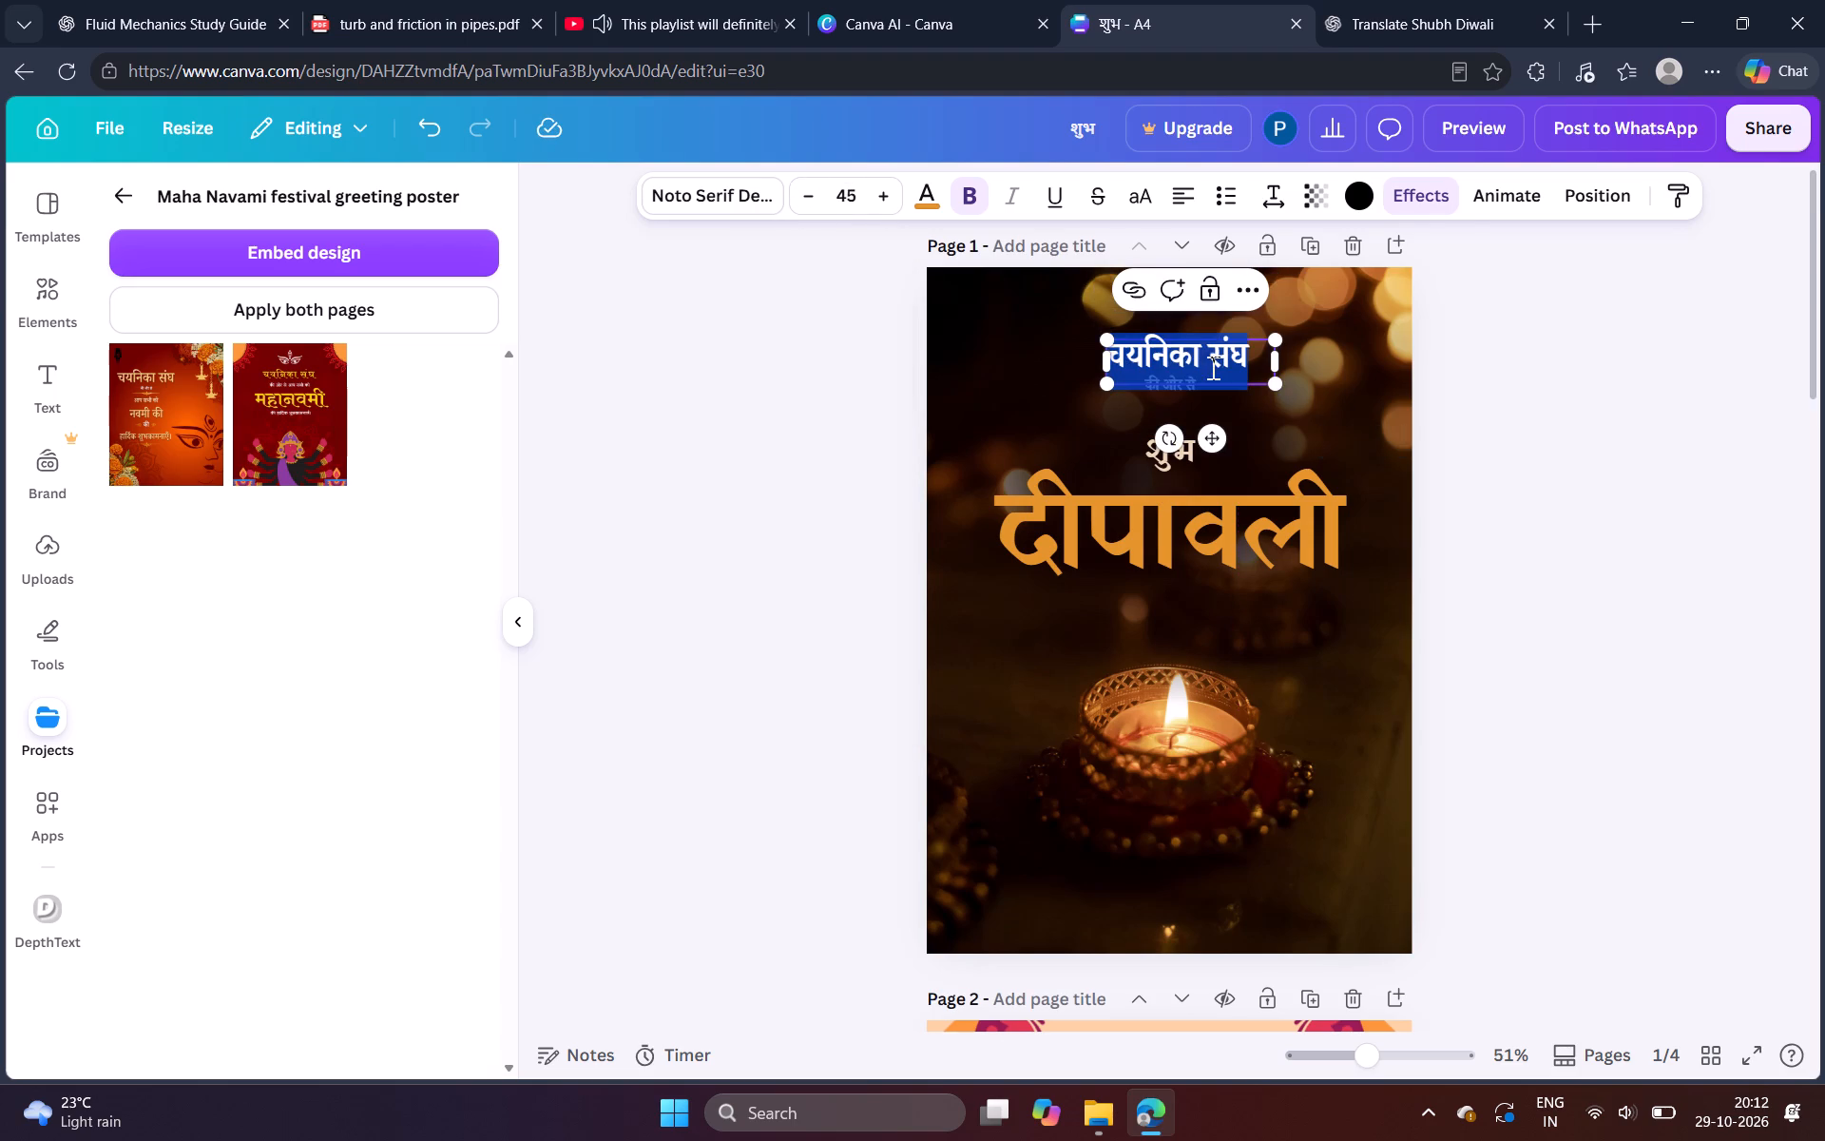
{"action": "left_click_drag", "start_coordinate": [1277, 359], "coordinate": [1251, 354]}
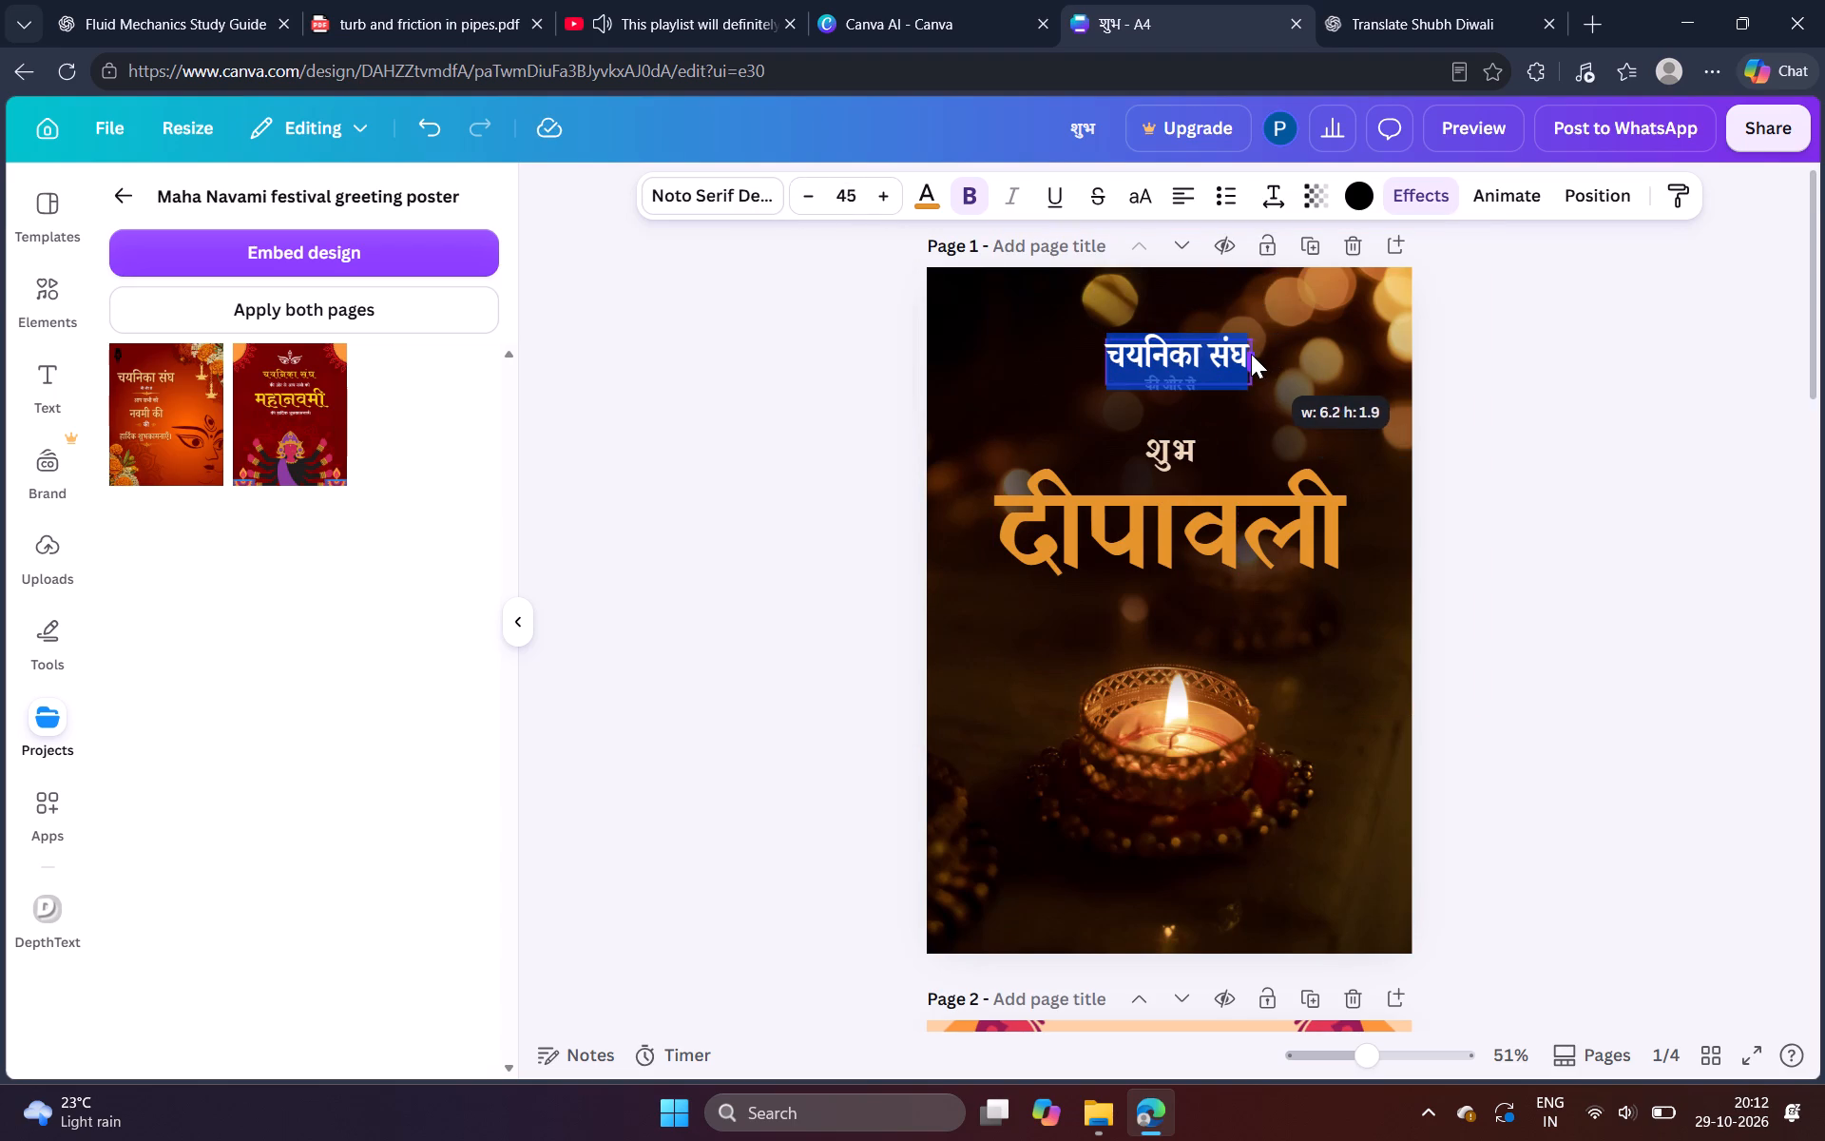
Move "चयनिका संघ" up on page 1 so it sits centred just above "की ओर से".
{"action": "left_click_drag", "start_coordinate": [1251, 354], "coordinate": [1252, 351]}
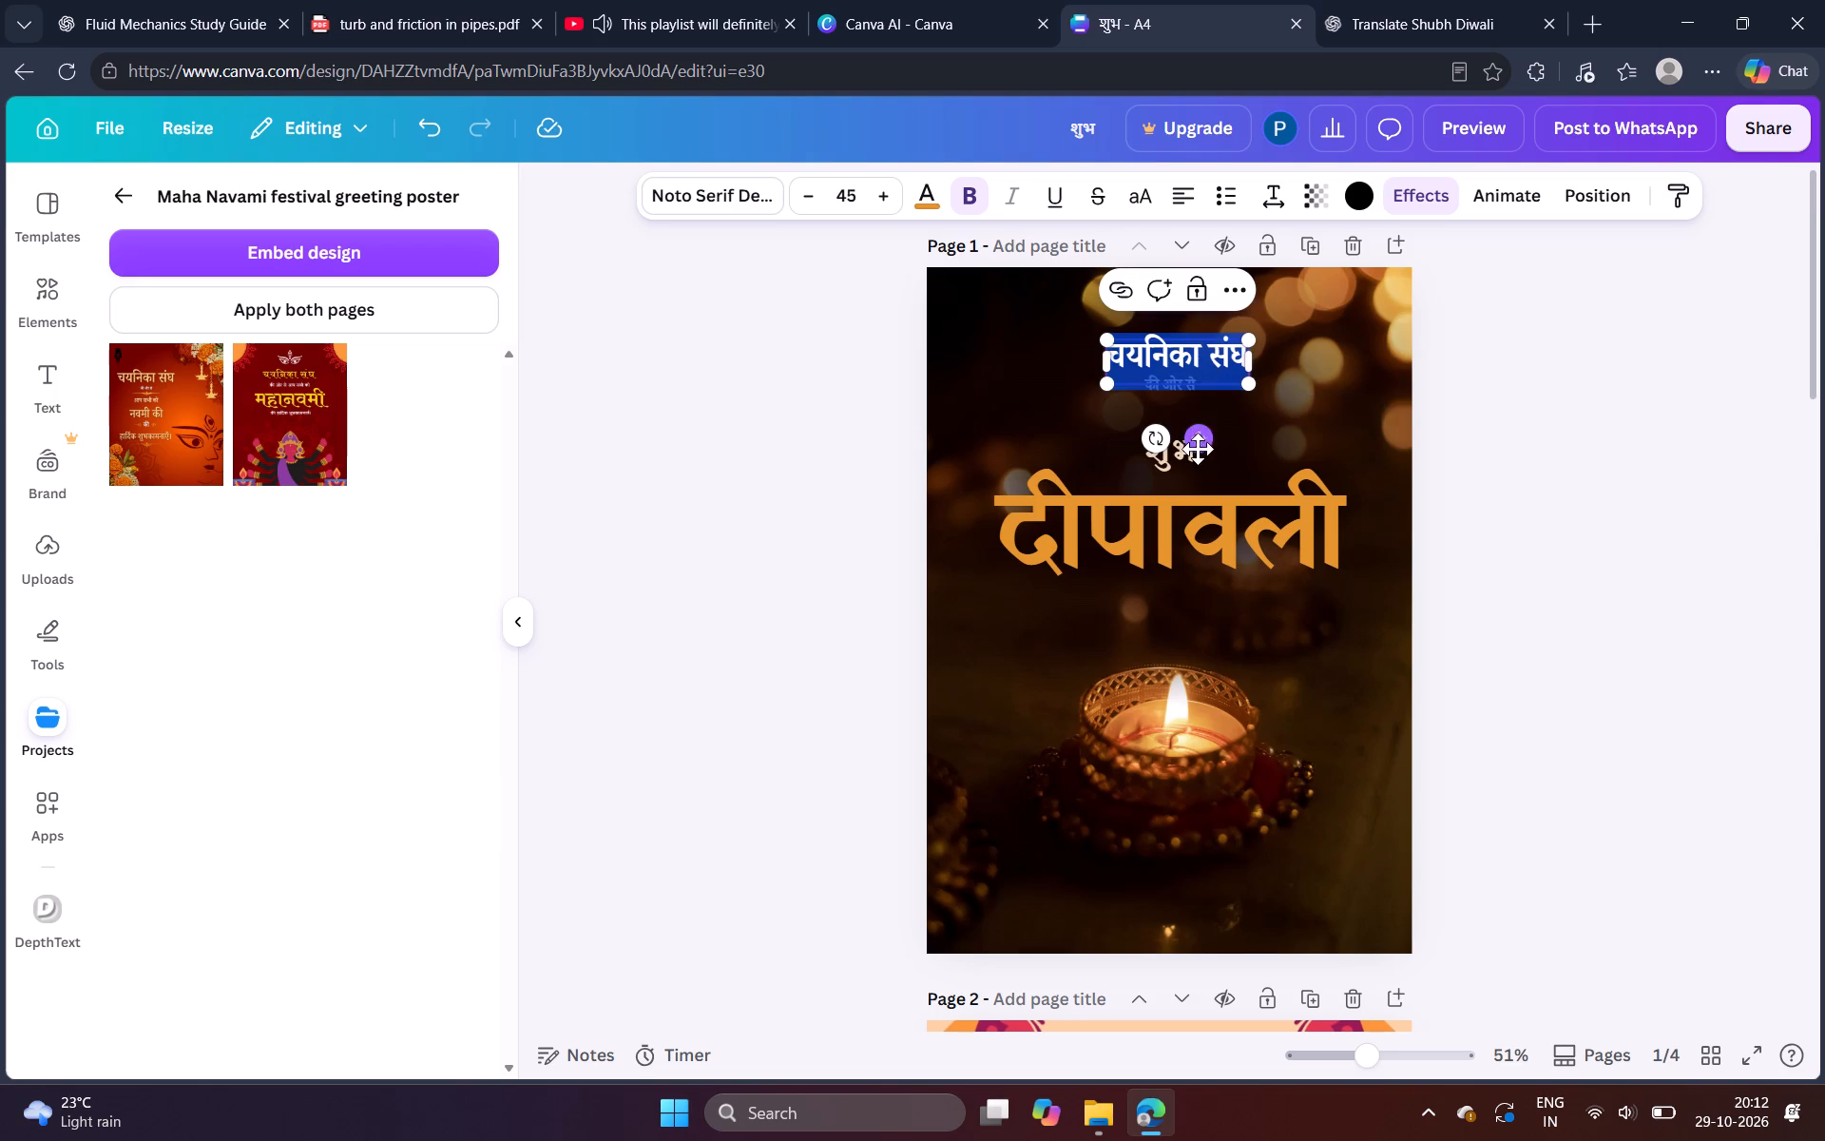
{"action": "left_click", "coordinate": [1202, 442]}
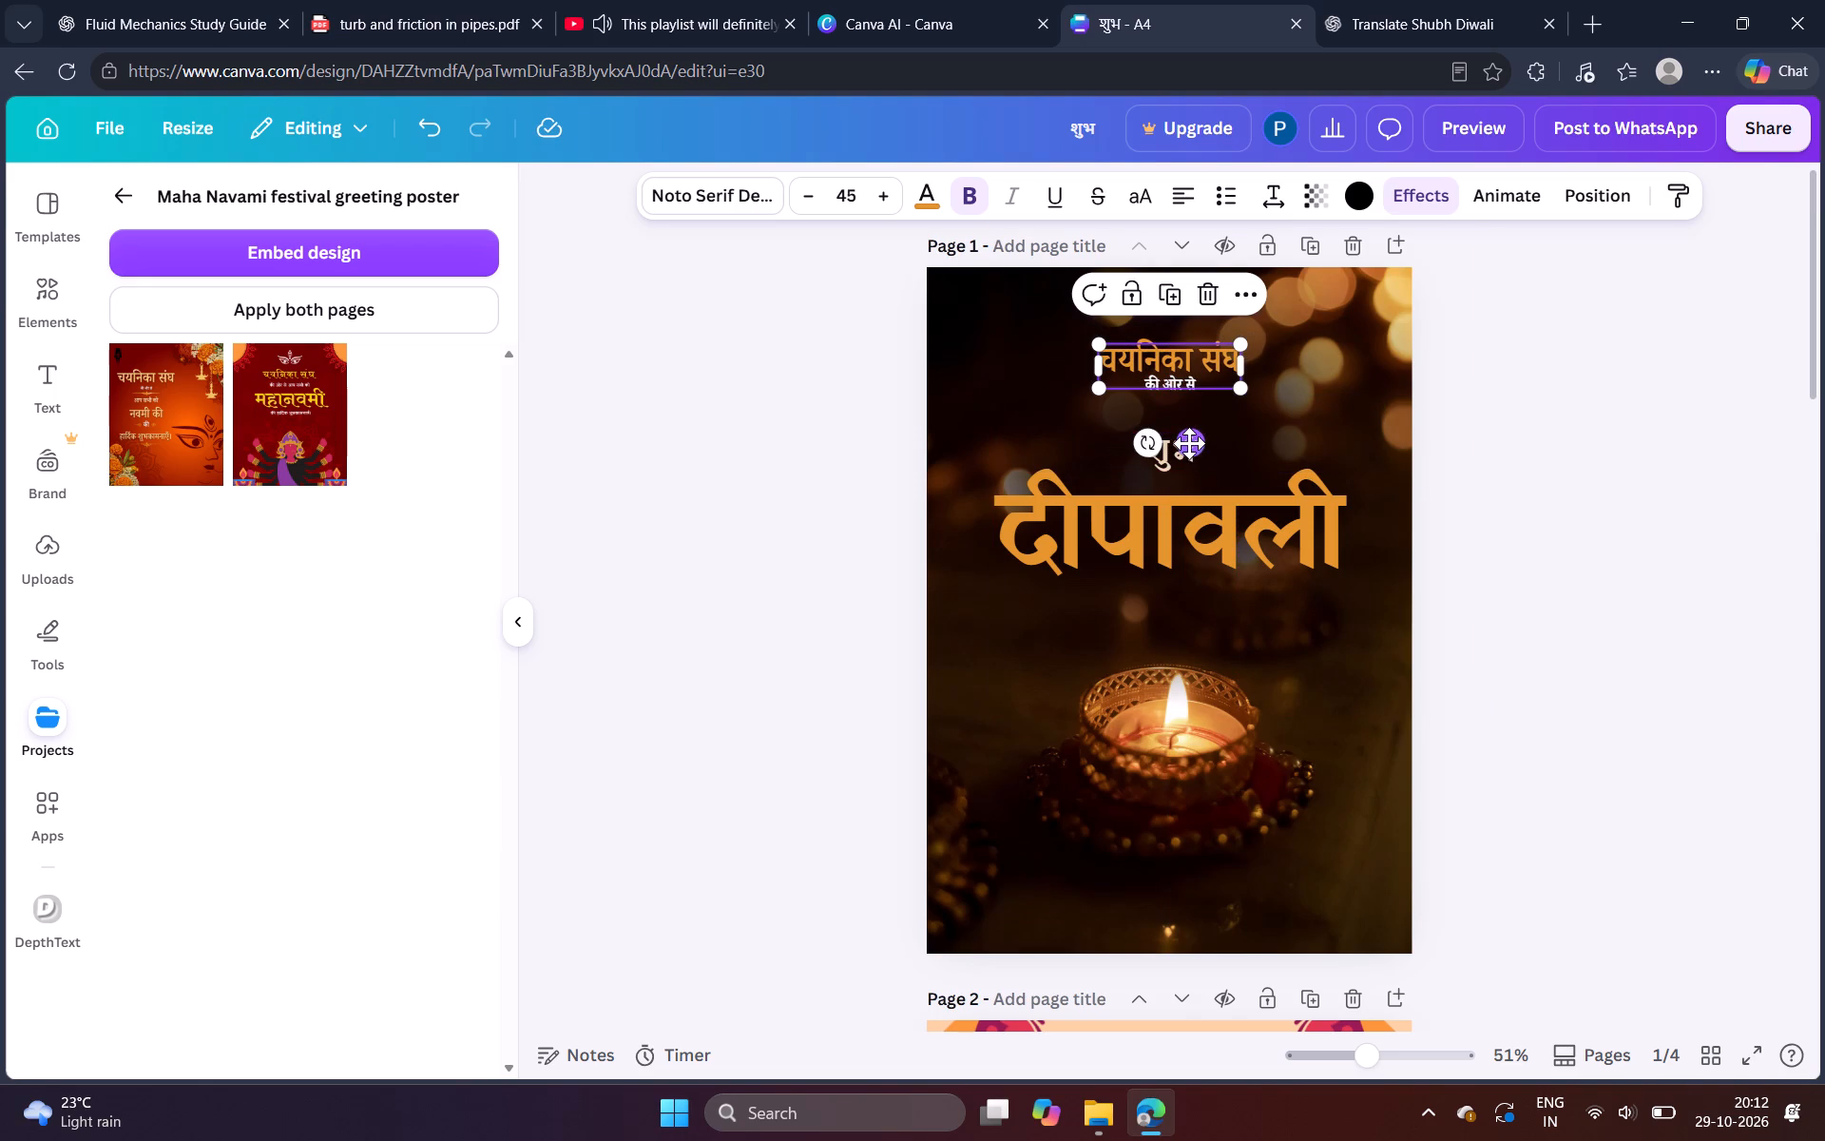
{"action": "left_click_drag", "start_coordinate": [1189, 443], "coordinate": [1185, 428]}
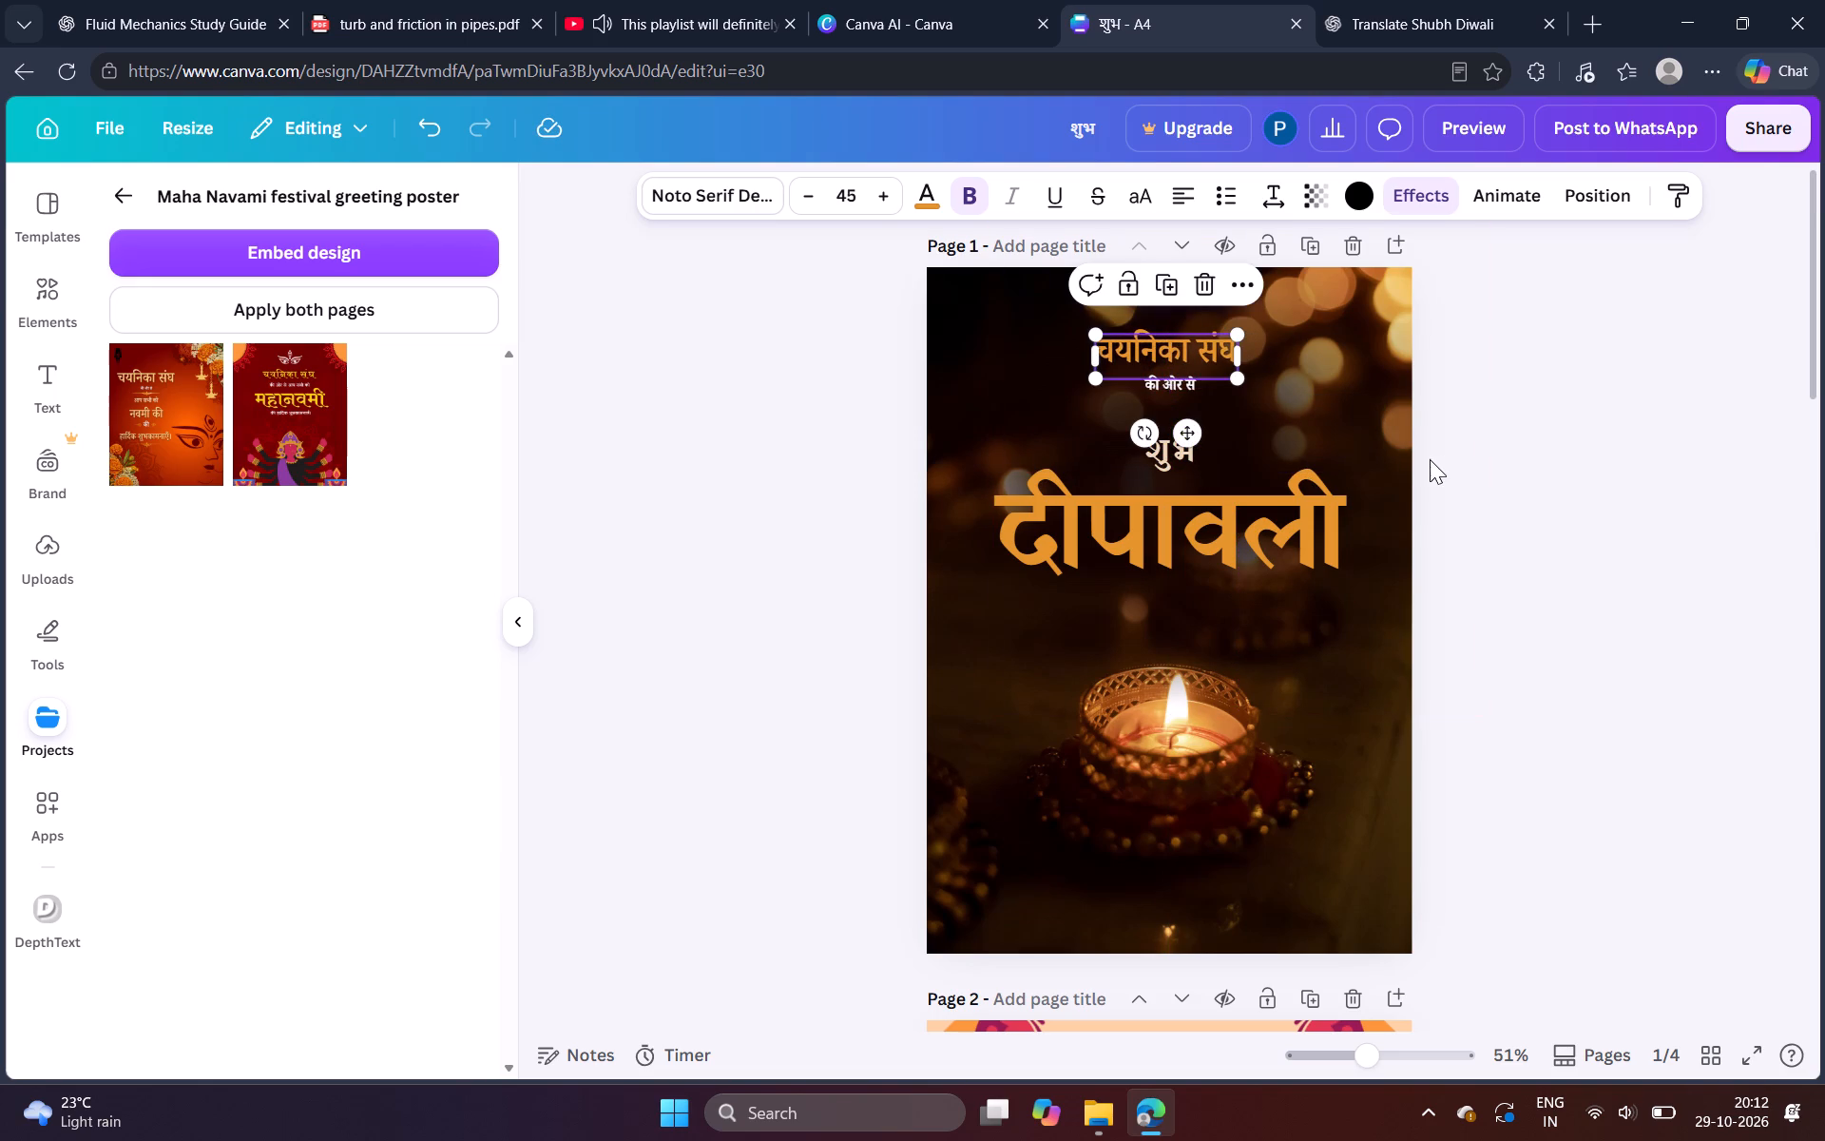
{"action": "left_click", "coordinate": [1441, 459]}
Colour "की ओर से" light orange #ecd5b7 and keep it directly beneath "चयनिका संघ" on page 1.
{"action": "left_click_drag", "start_coordinate": [1177, 392], "coordinate": [1177, 402]}
{"action": "triple_click", "coordinate": [1175, 408]}
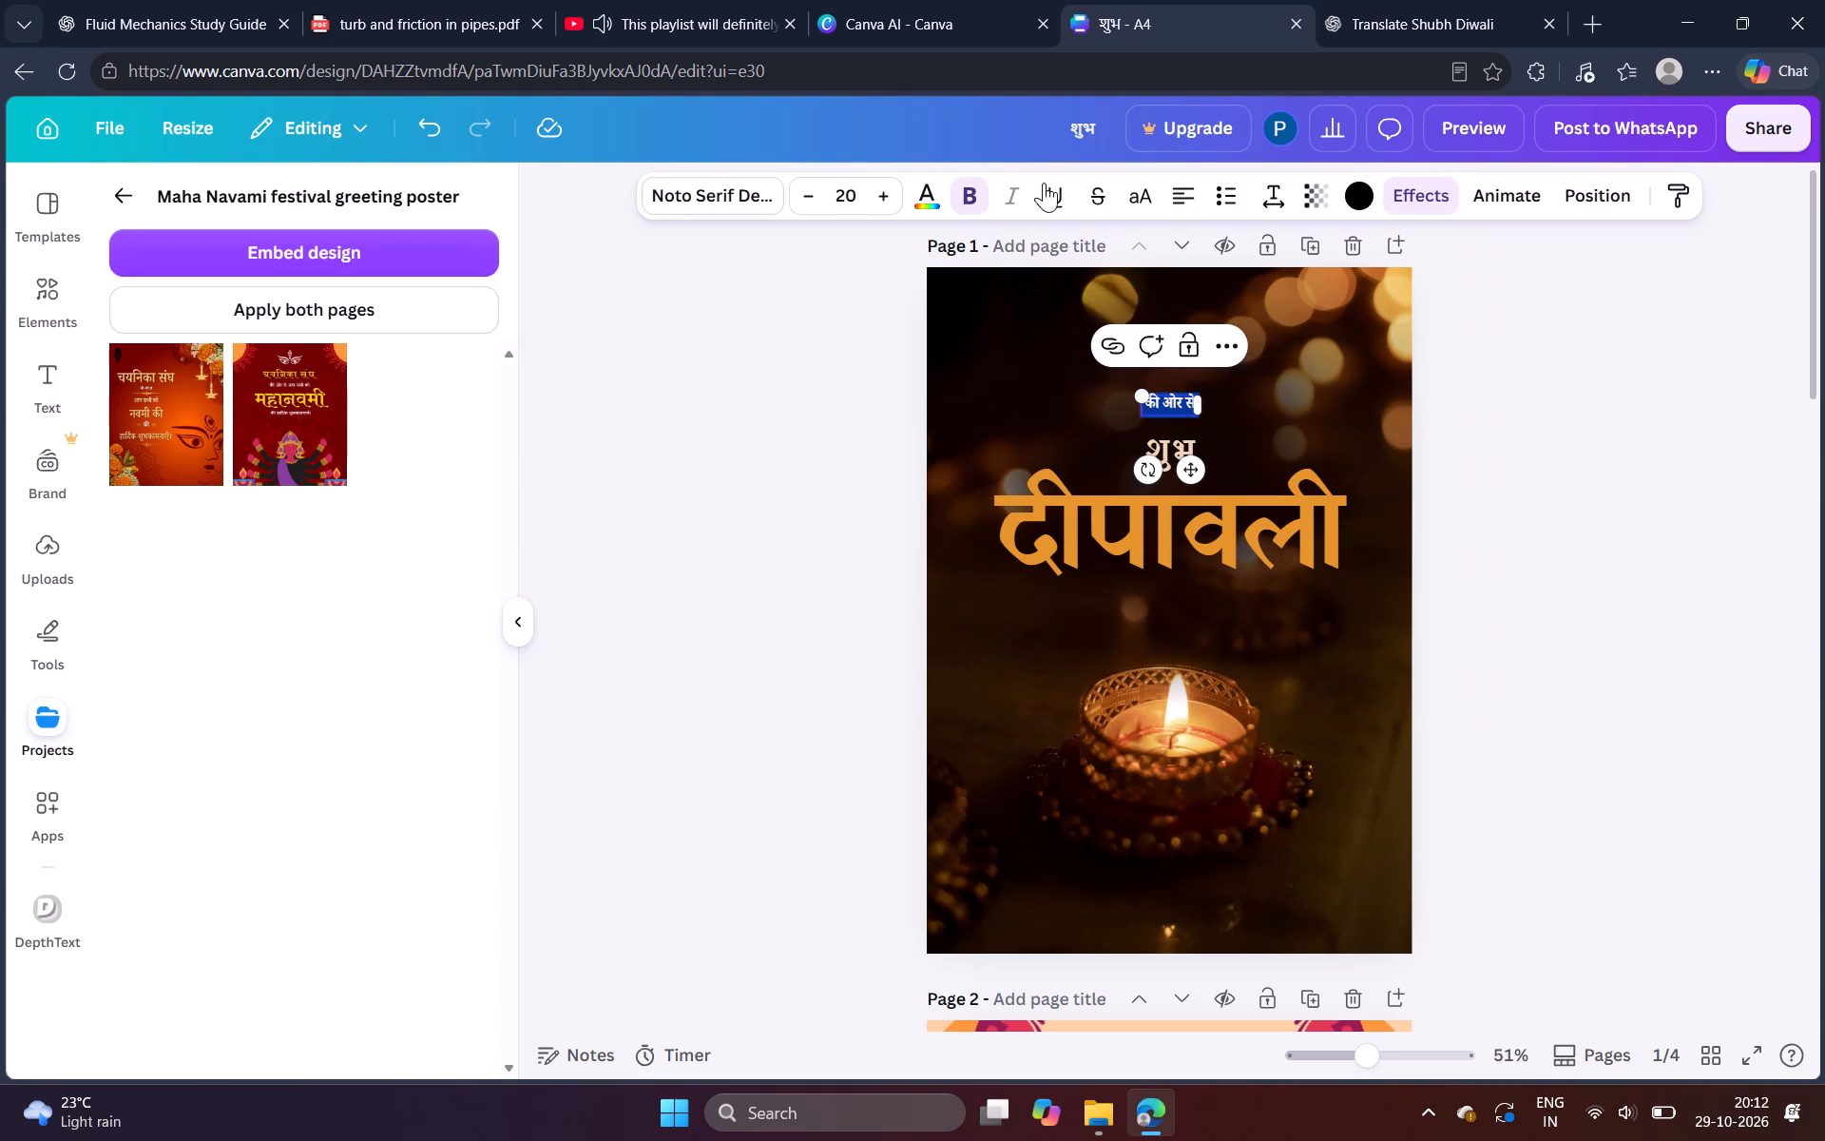
{"action": "left_click", "coordinate": [931, 204]}
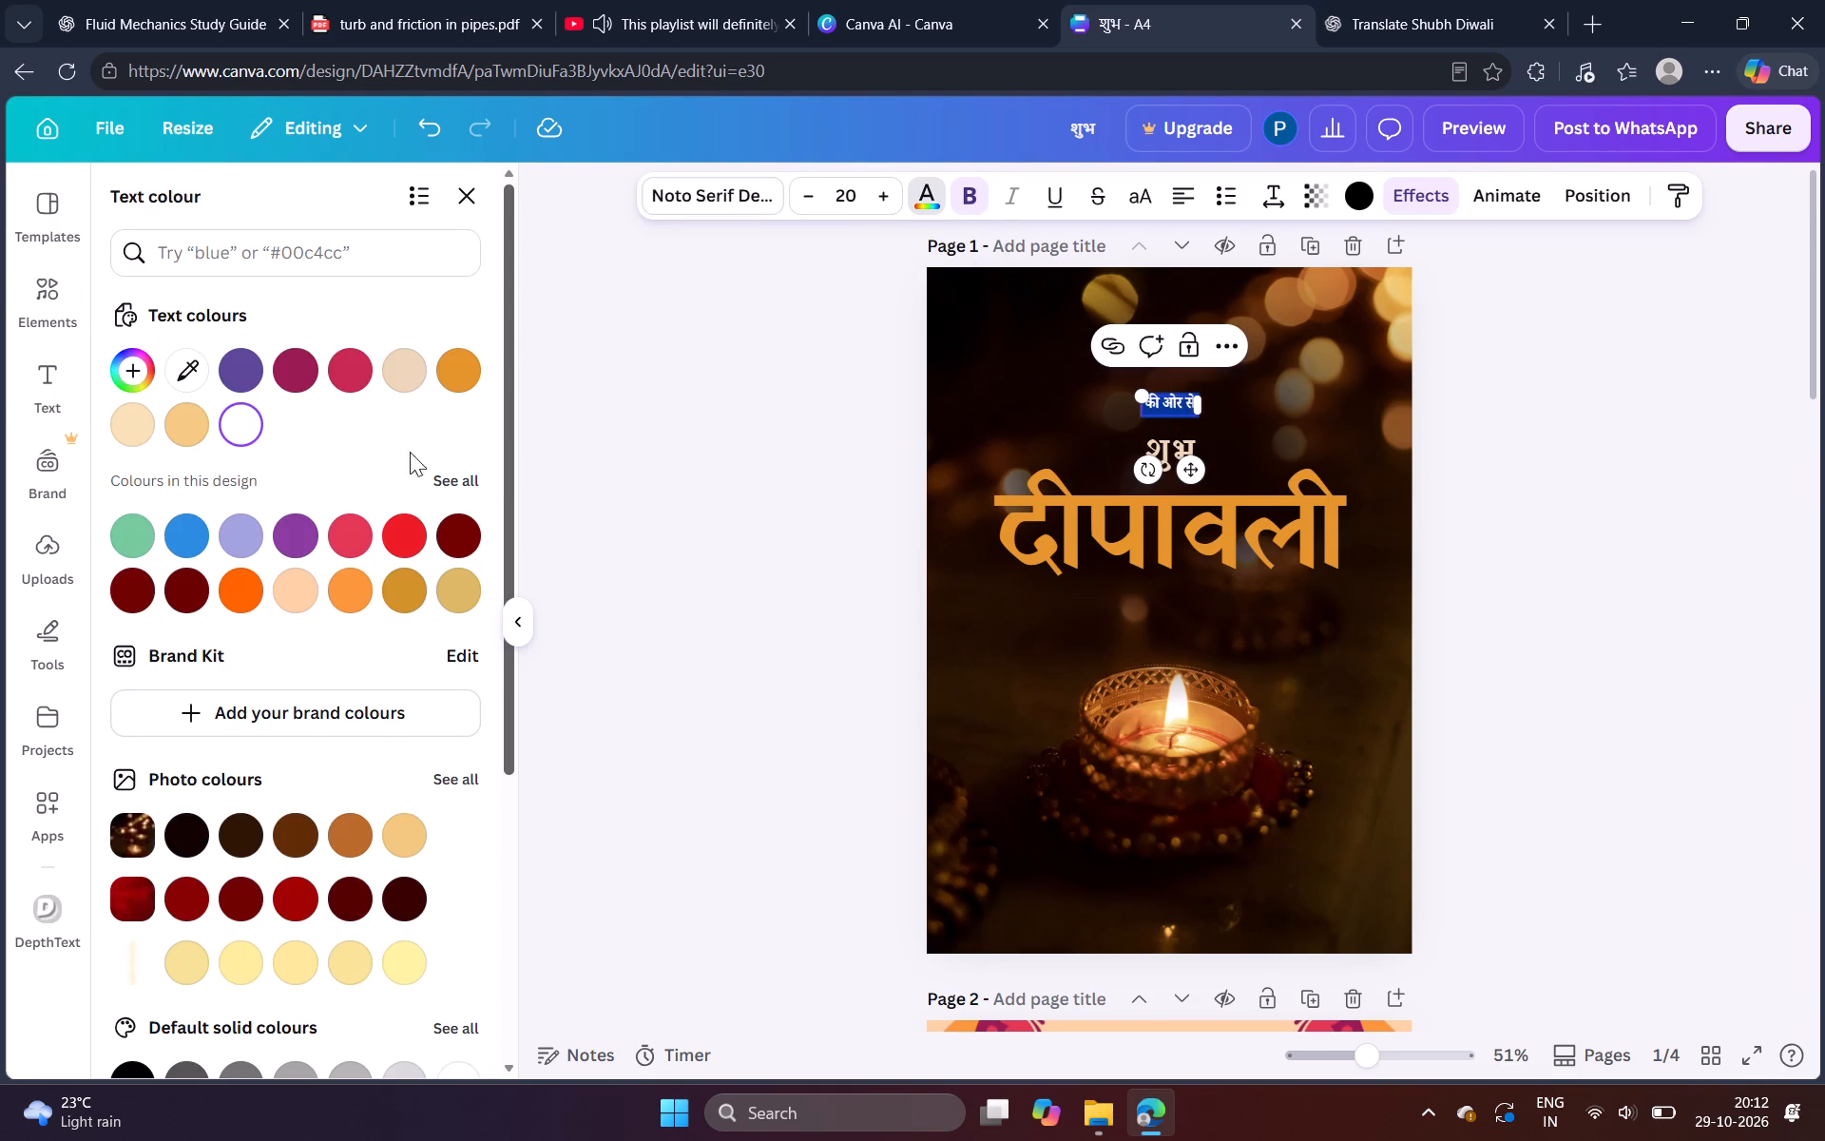
{"action": "left_click", "coordinate": [468, 358]}
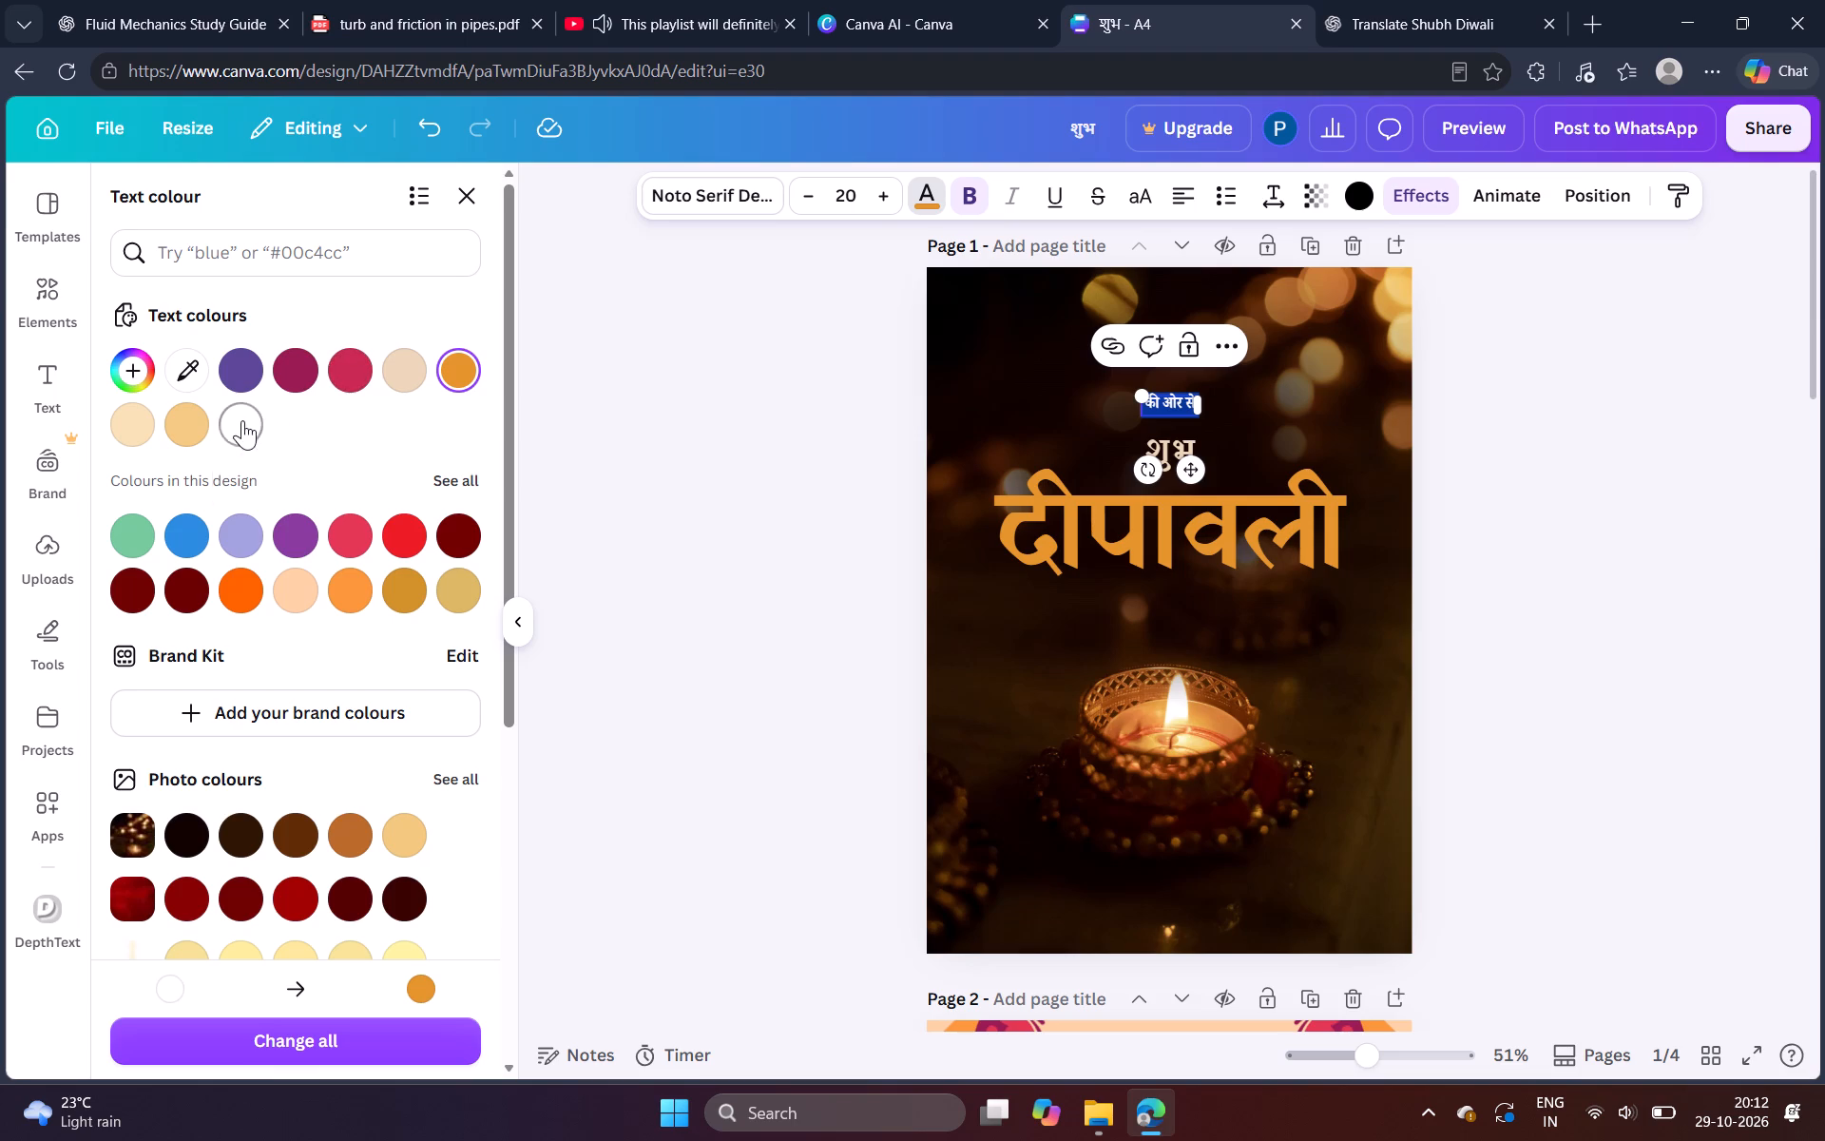
{"action": "left_click", "coordinate": [360, 380]}
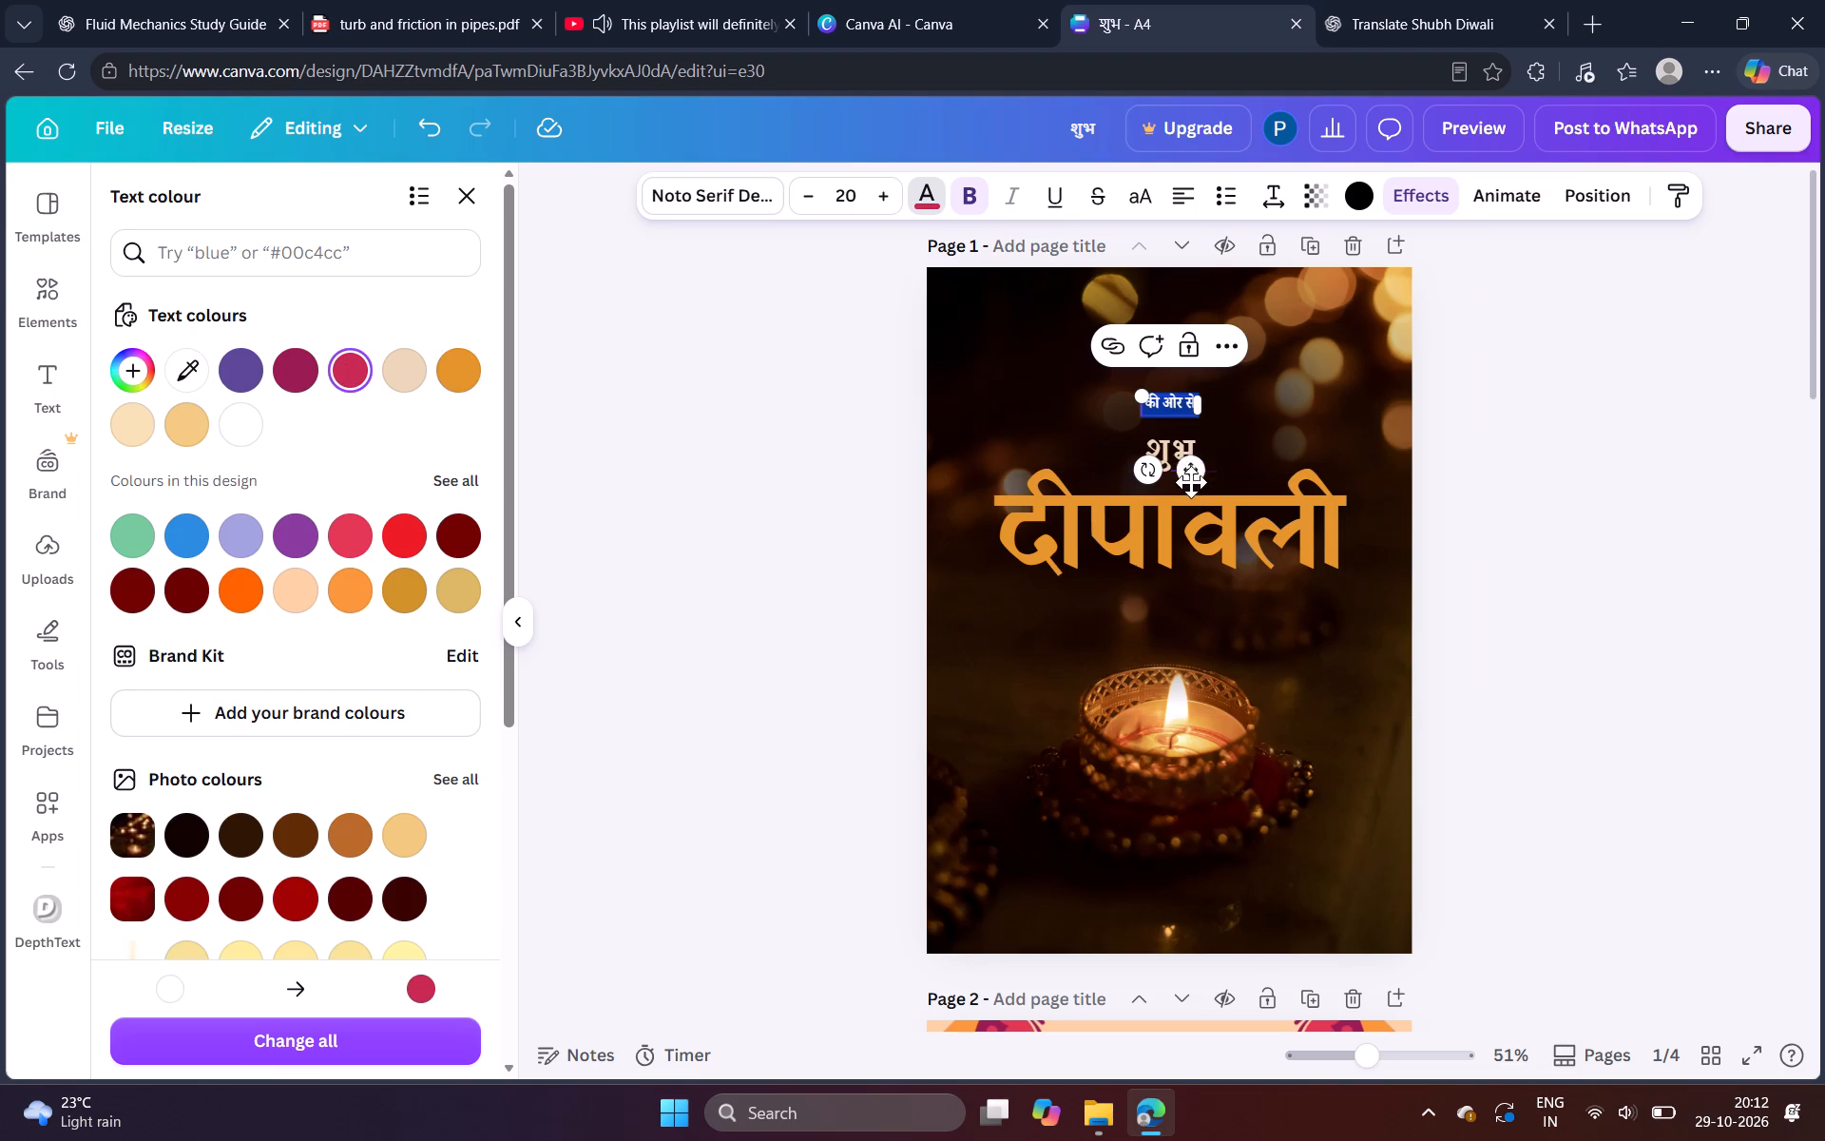
{"action": "left_click_drag", "start_coordinate": [1189, 472], "coordinate": [1189, 455]}
{"action": "left_click", "coordinate": [405, 370]}
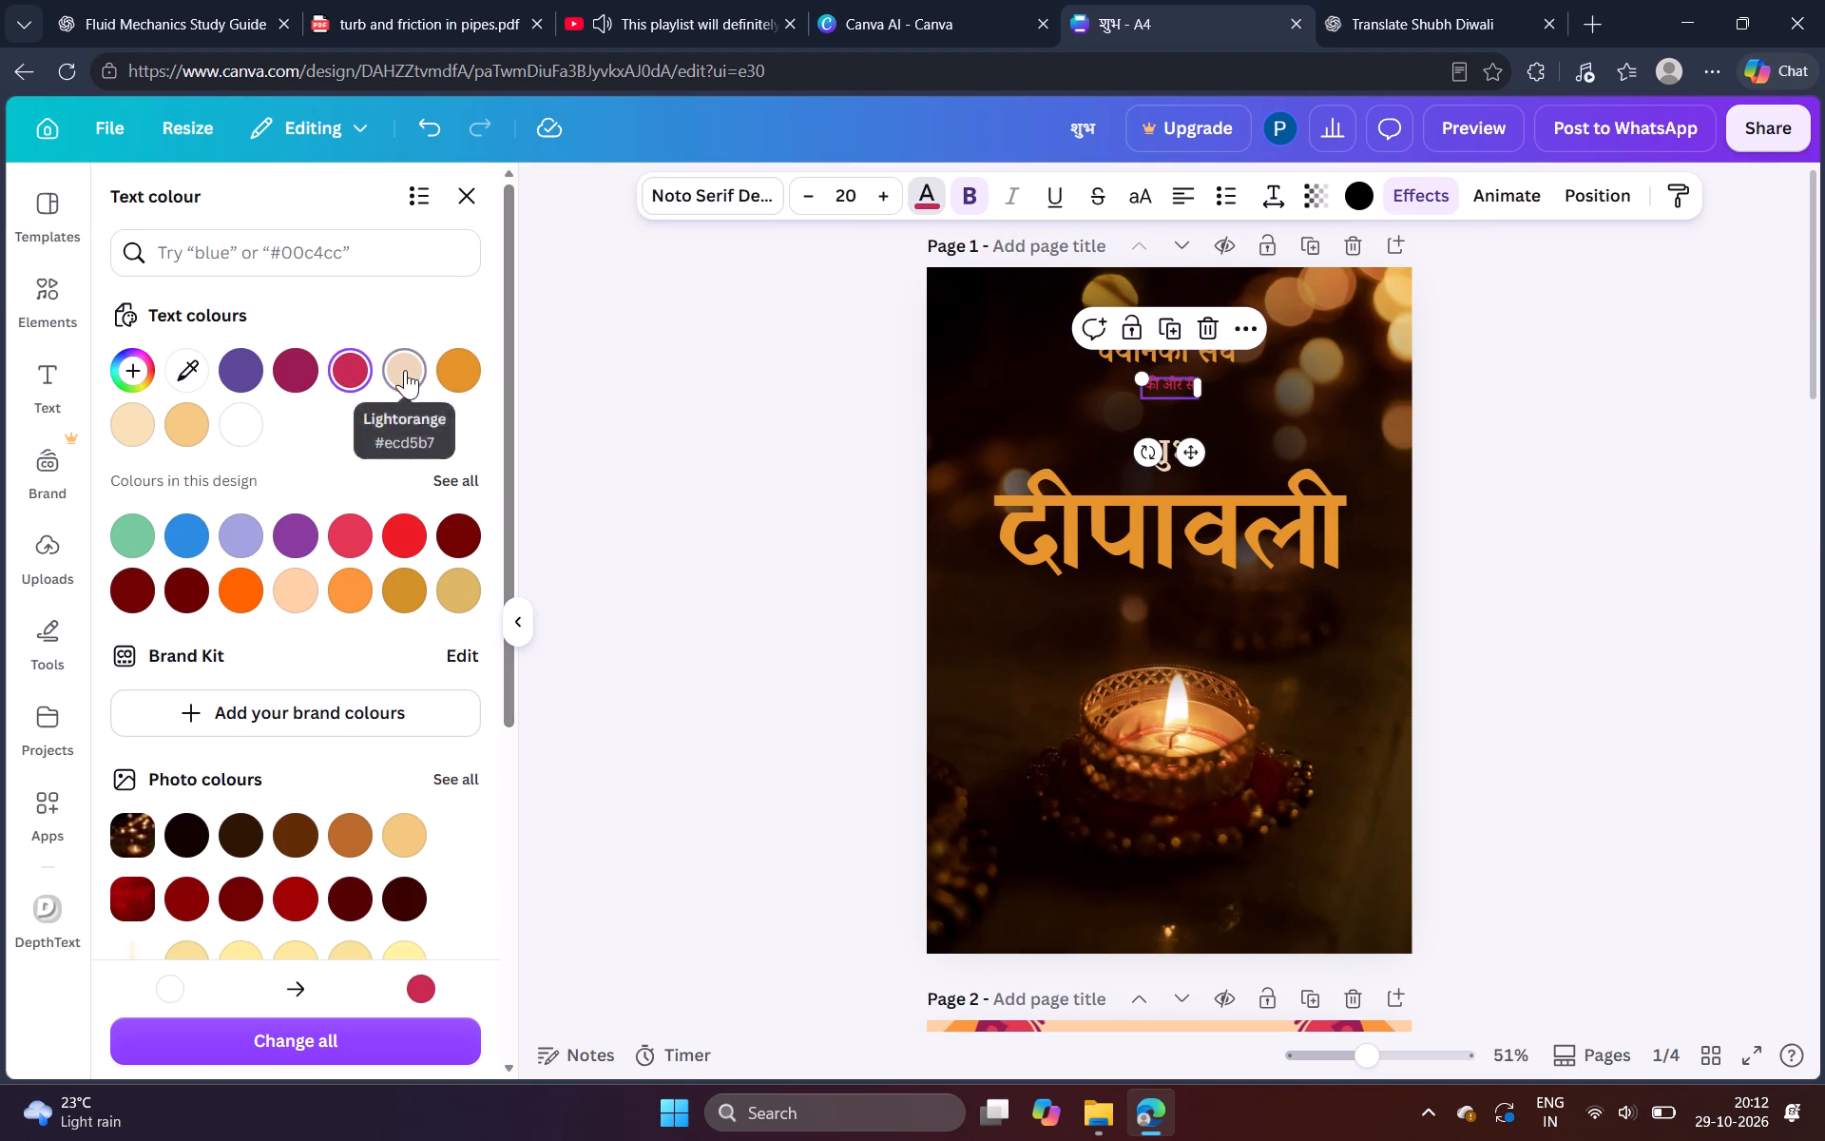
{"action": "left_click", "coordinate": [719, 474]}
{"action": "left_click", "coordinate": [719, 474]}
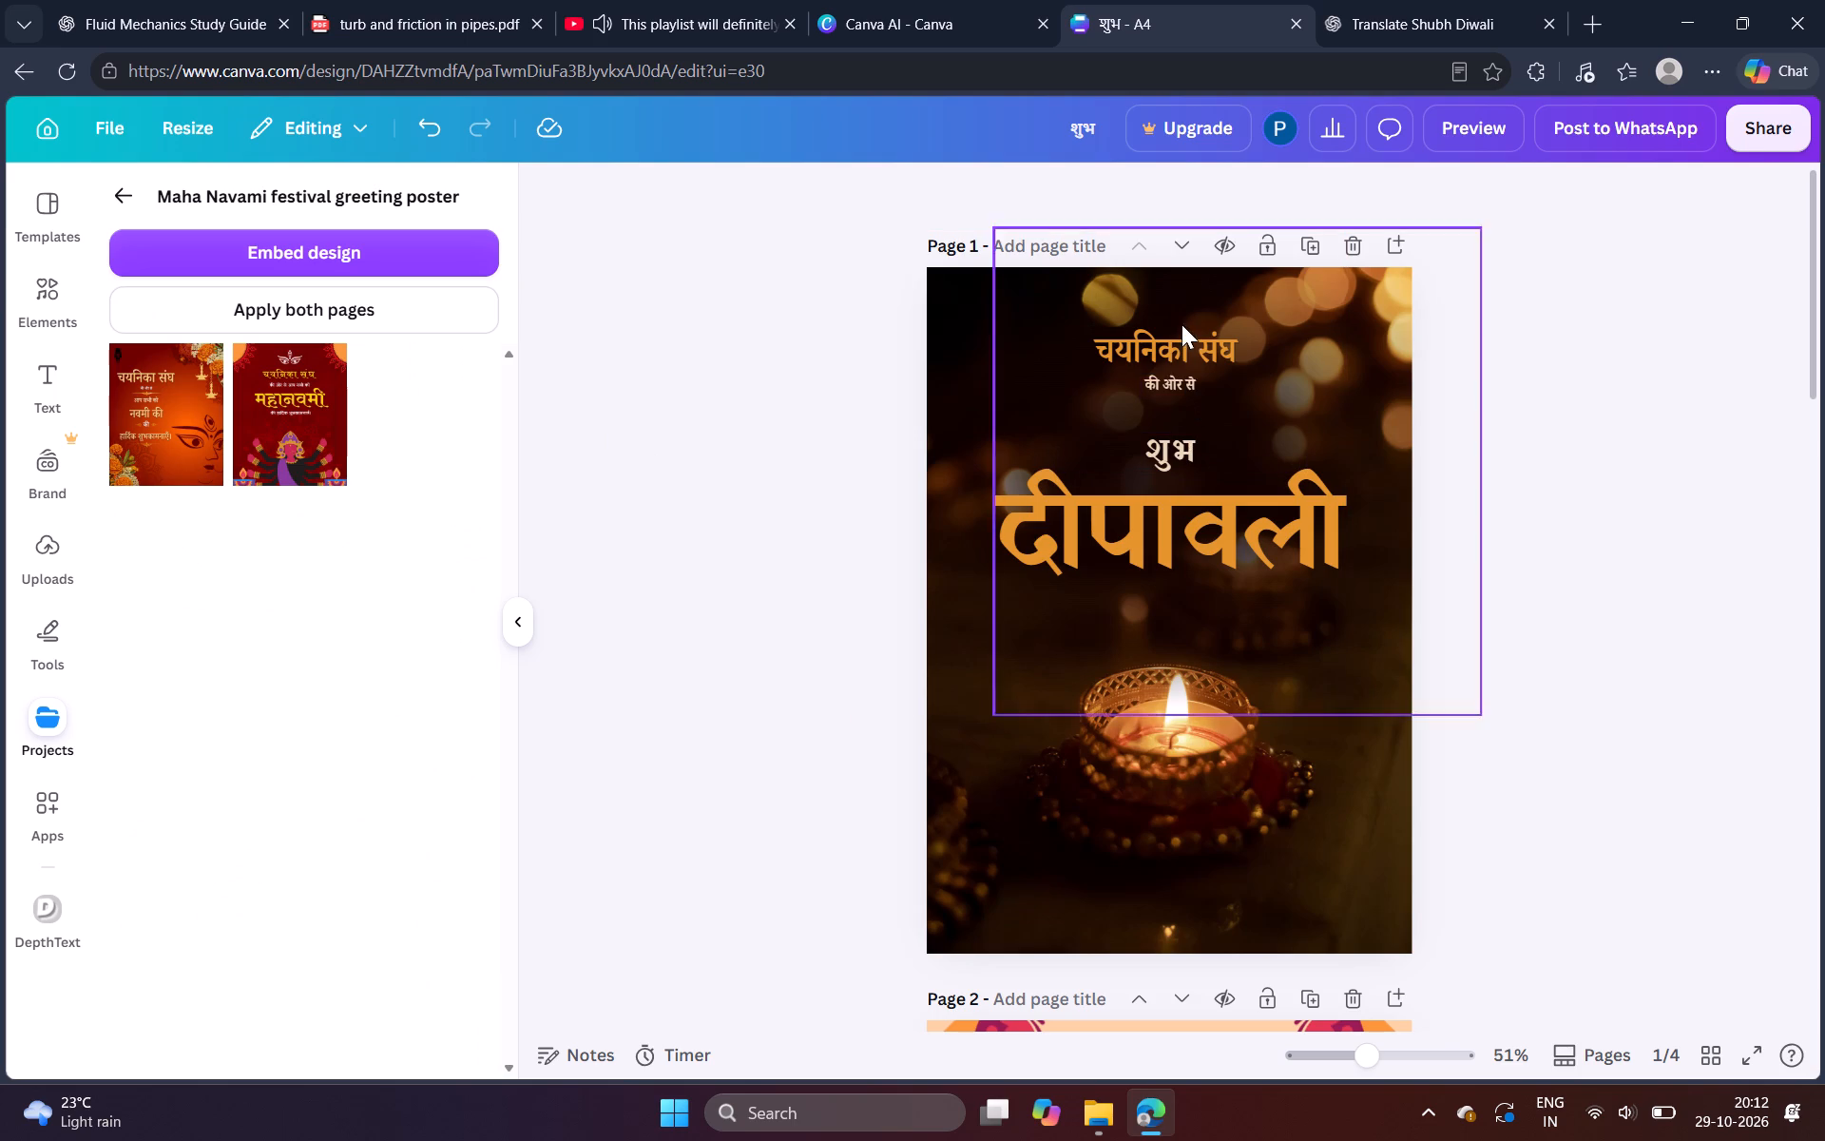
Realign "चयनिका संघ" horizontally above "की ओर से" on page 1.
{"action": "left_click", "coordinate": [1186, 351]}
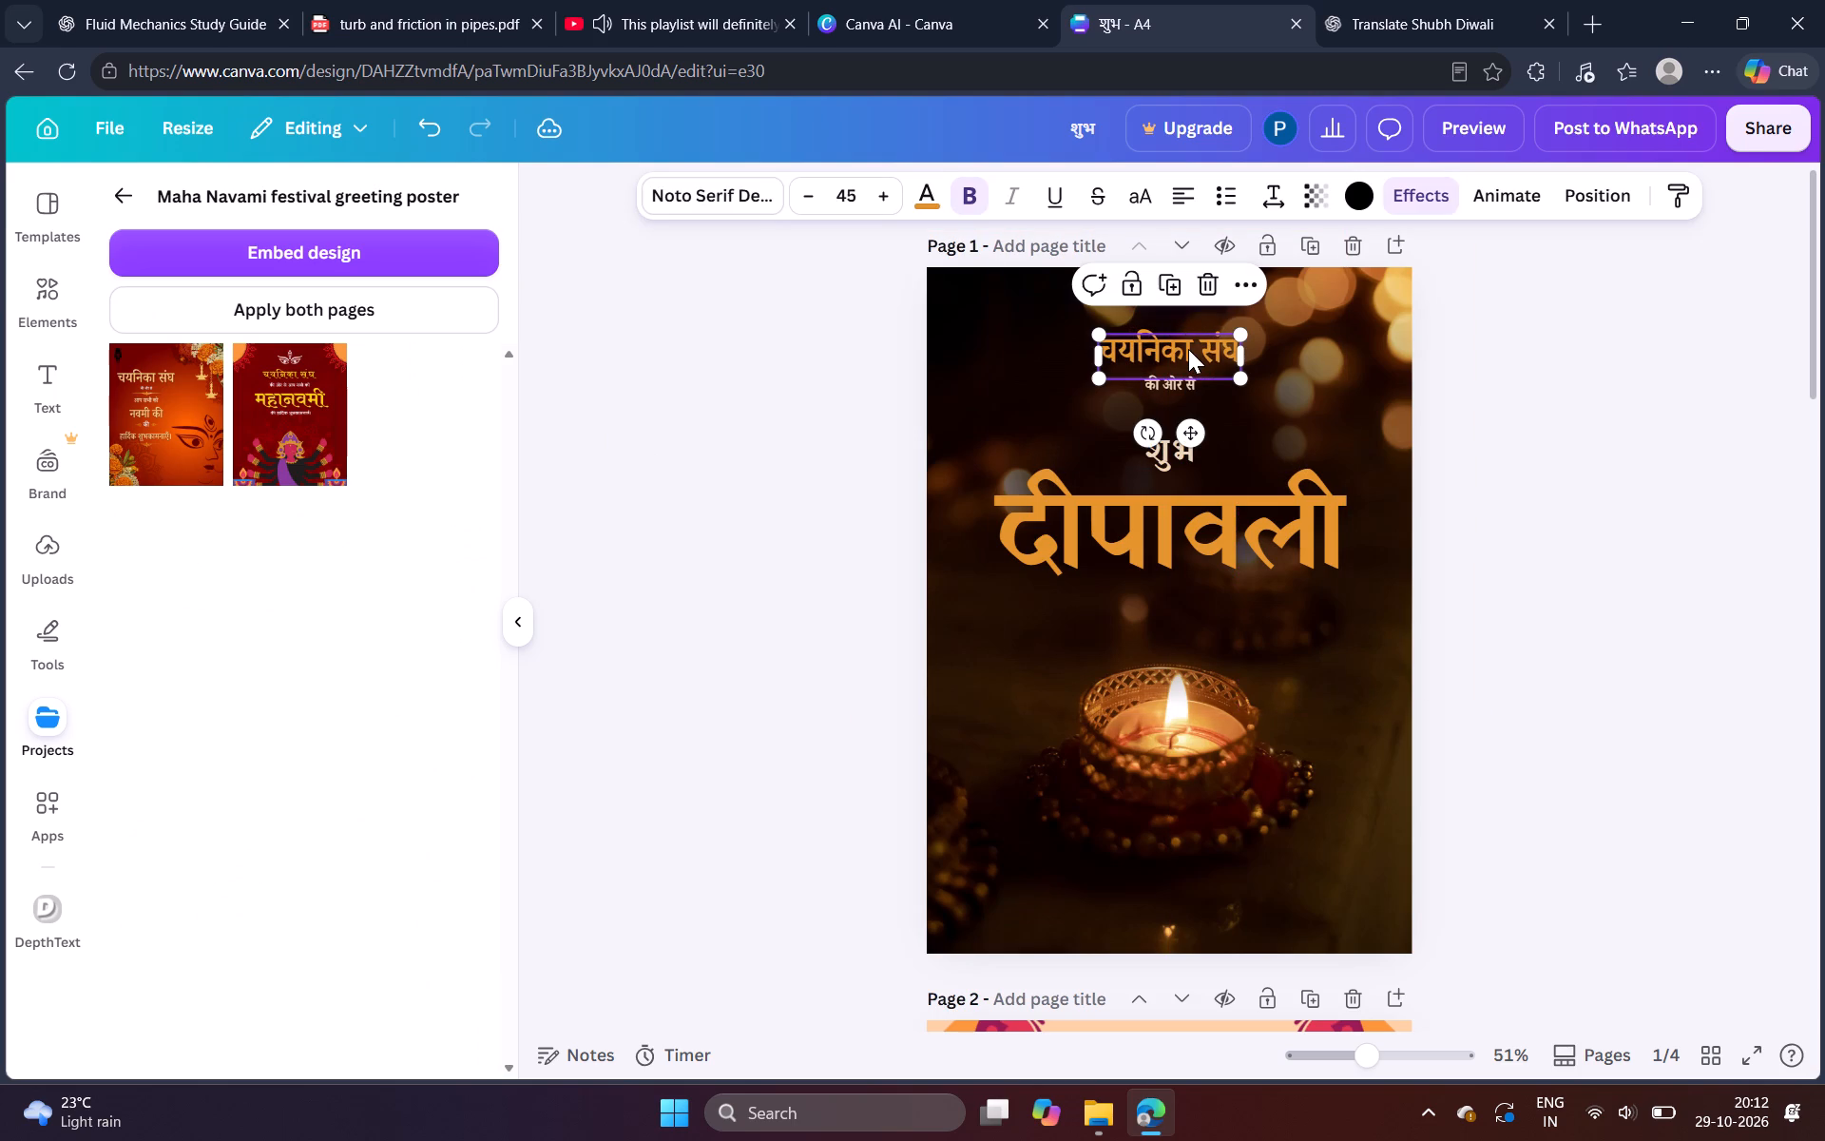
{"action": "left_click", "coordinate": [1188, 349]}
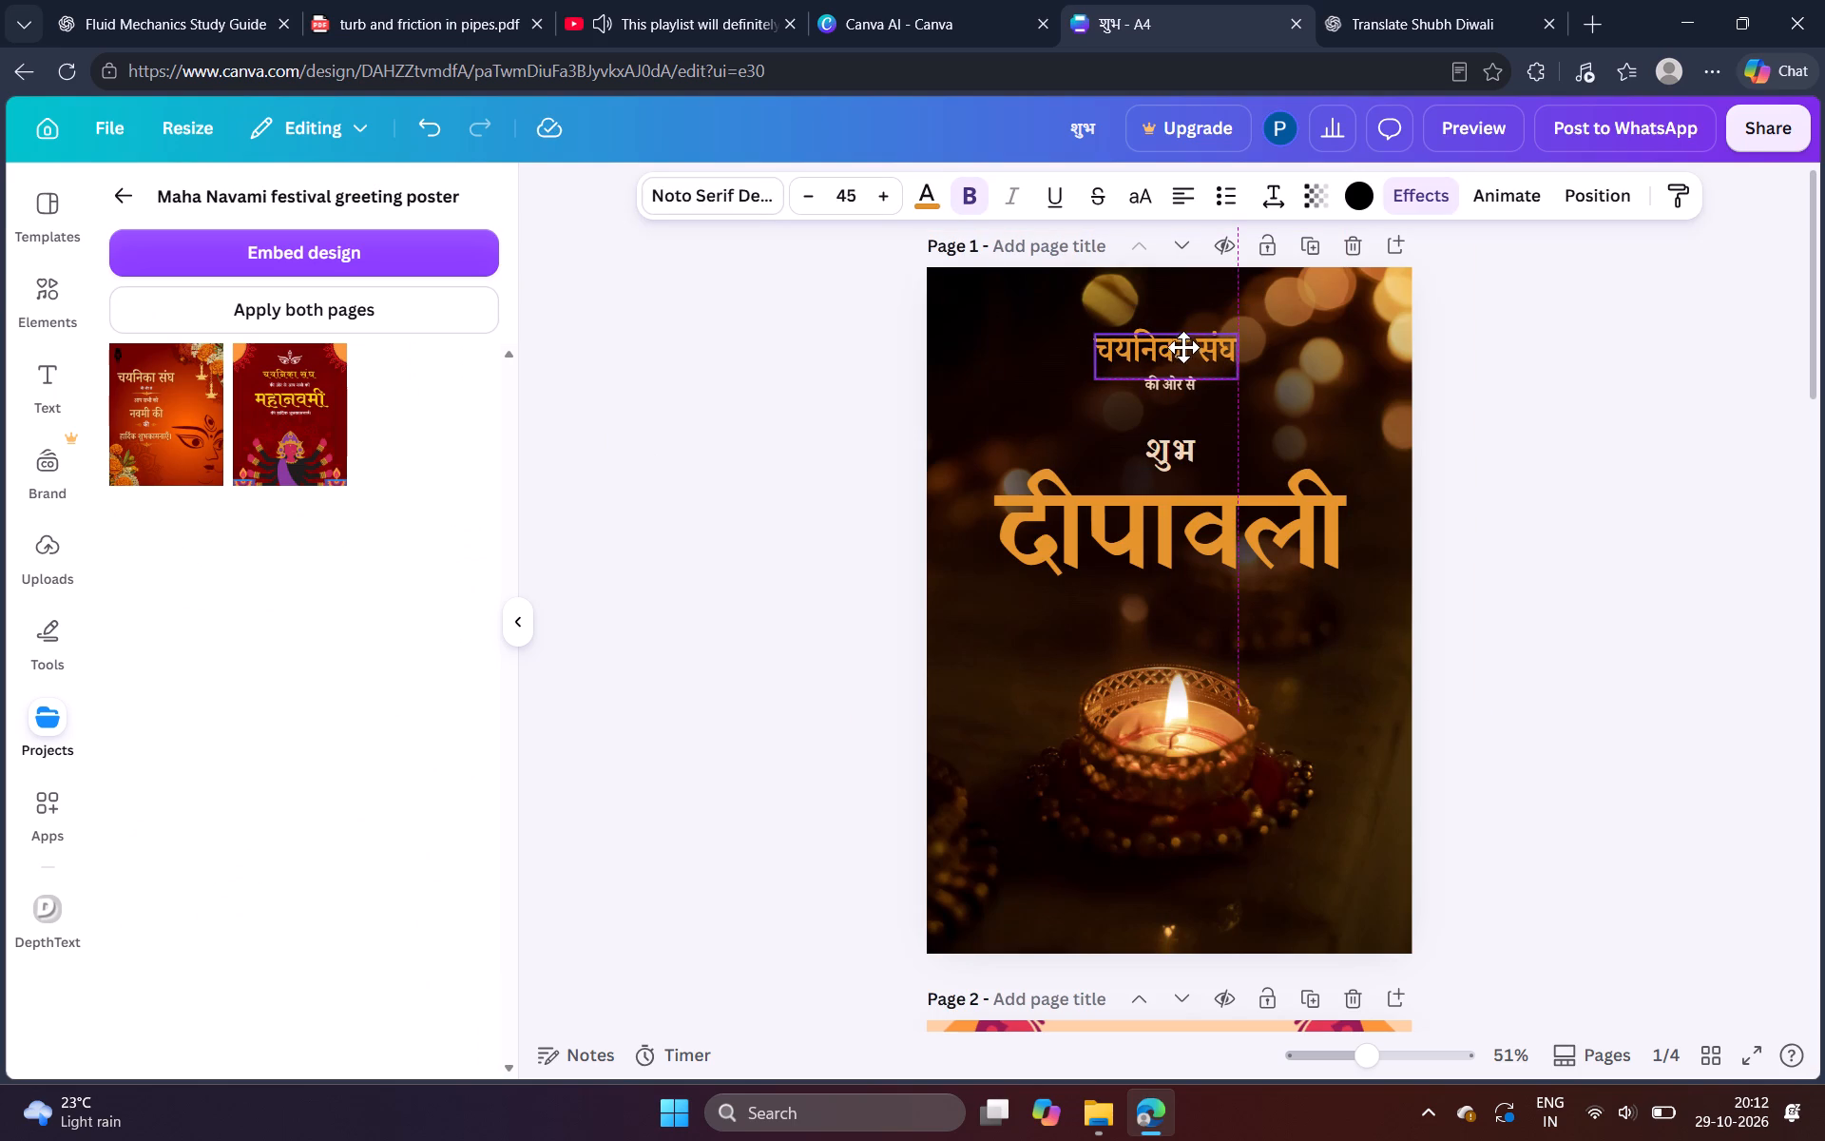
Delete the dark-red goddess page and the orange Navami greeting page that follow page 2.
{"action": "scroll", "coordinate": [1358, 586], "scroll_direction": "down", "scroll_amount": 6}
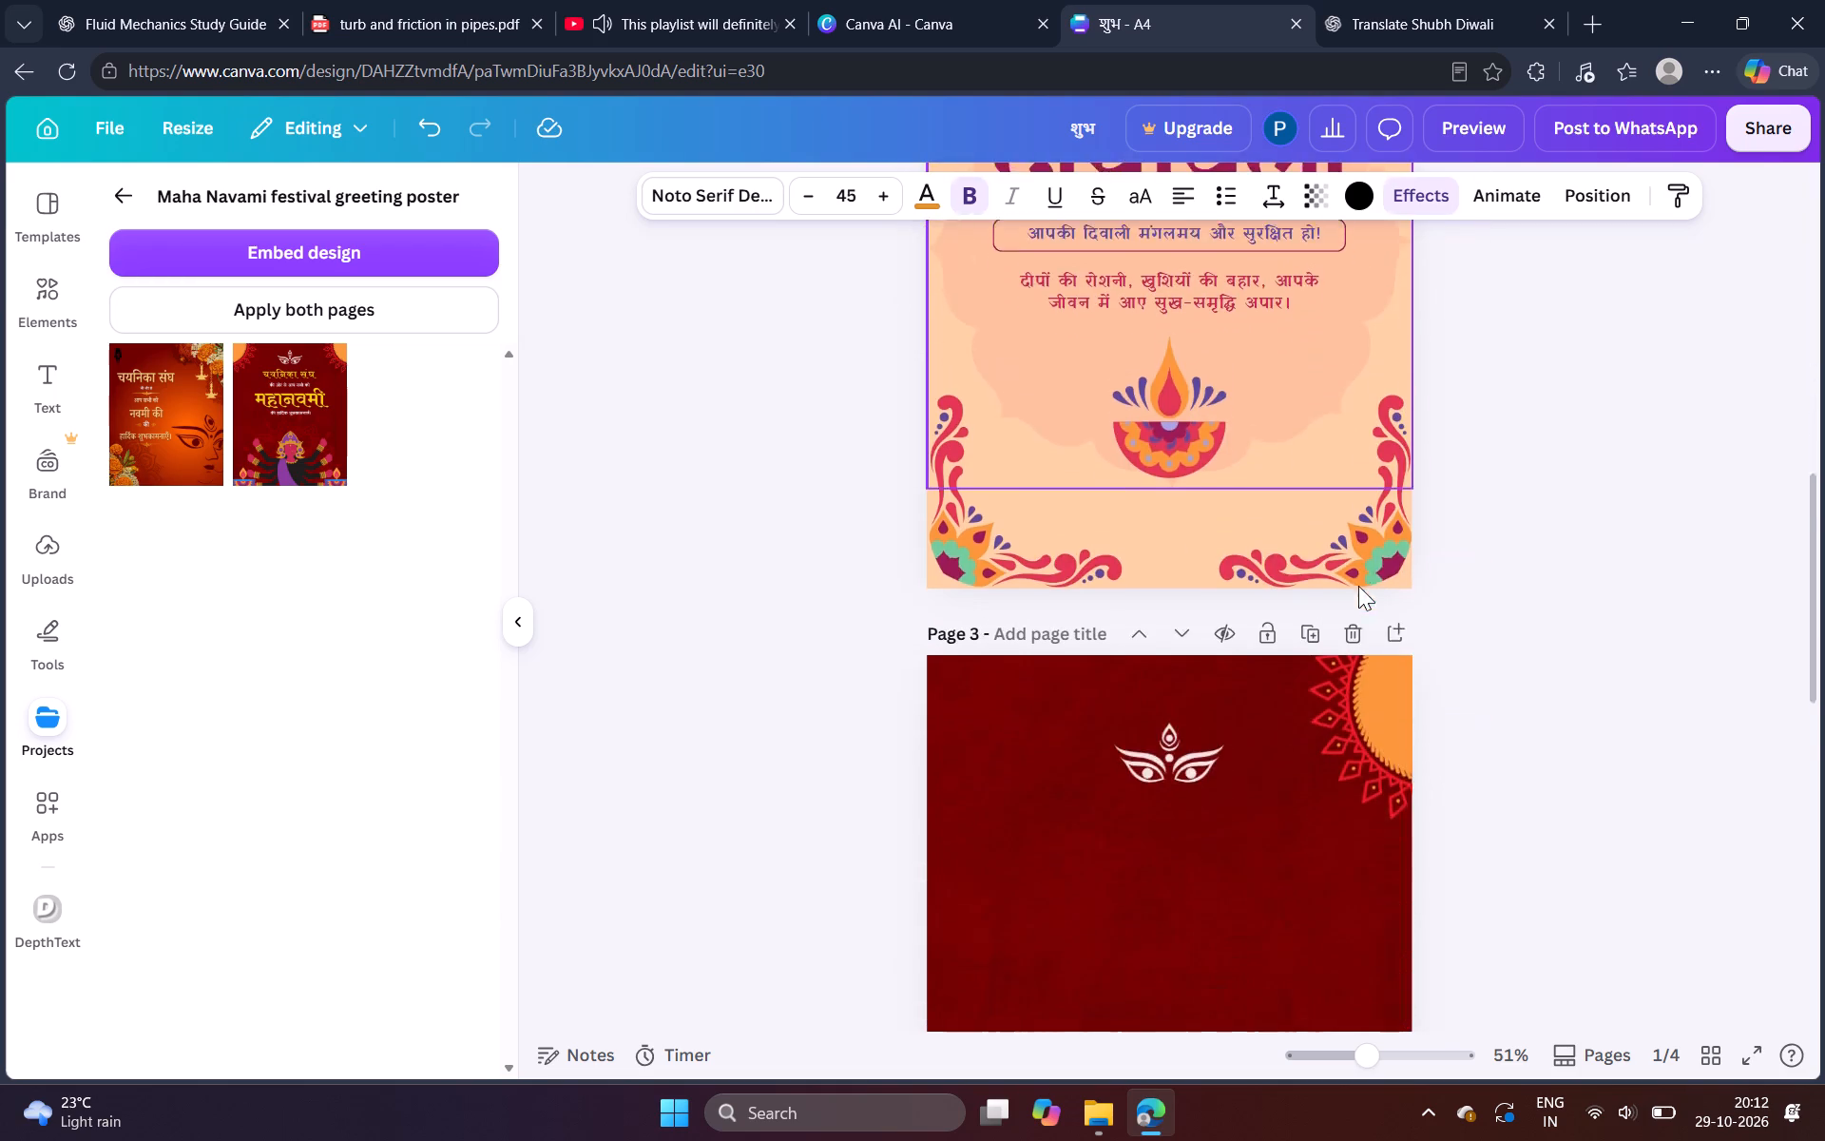
{"action": "scroll", "coordinate": [1358, 586], "scroll_direction": "down", "scroll_amount": 5}
{"action": "scroll", "coordinate": [1358, 586], "scroll_direction": "up", "scroll_amount": 2}
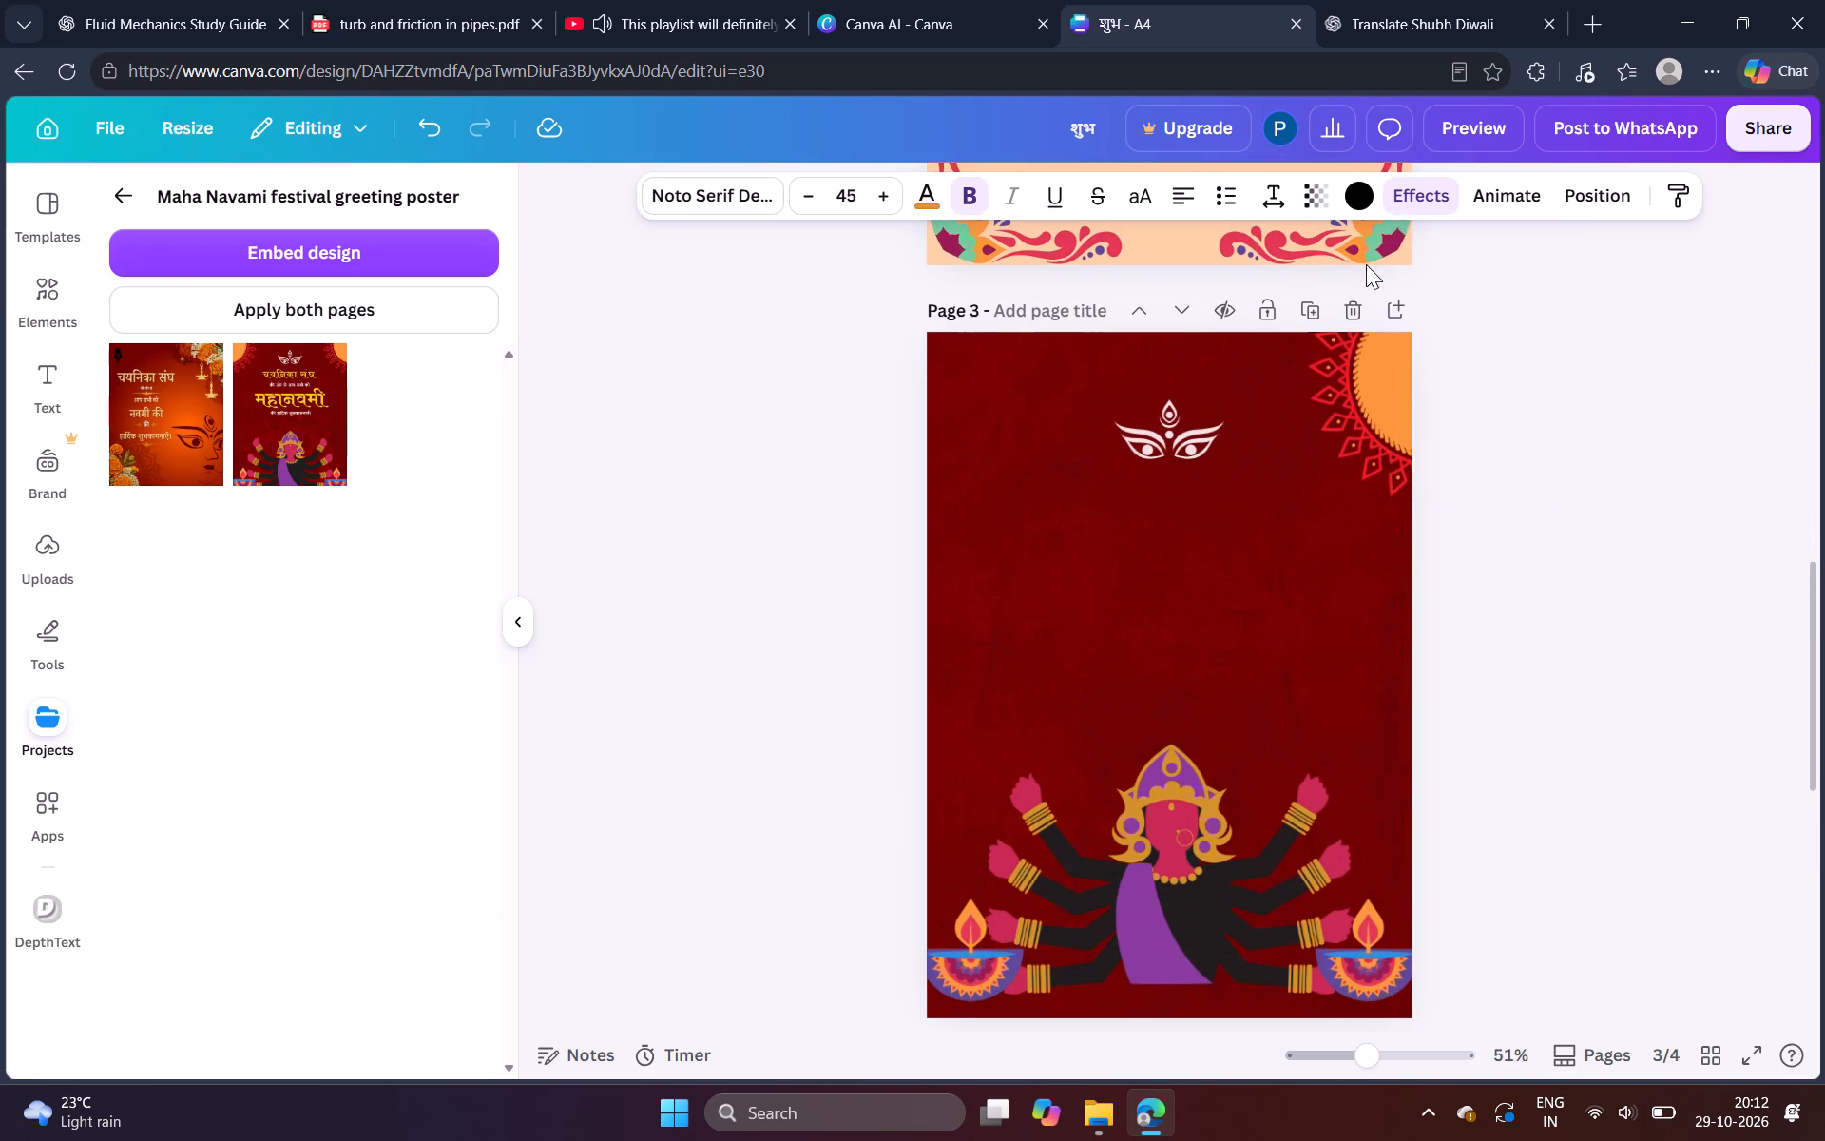
{"action": "left_click", "coordinate": [1357, 313]}
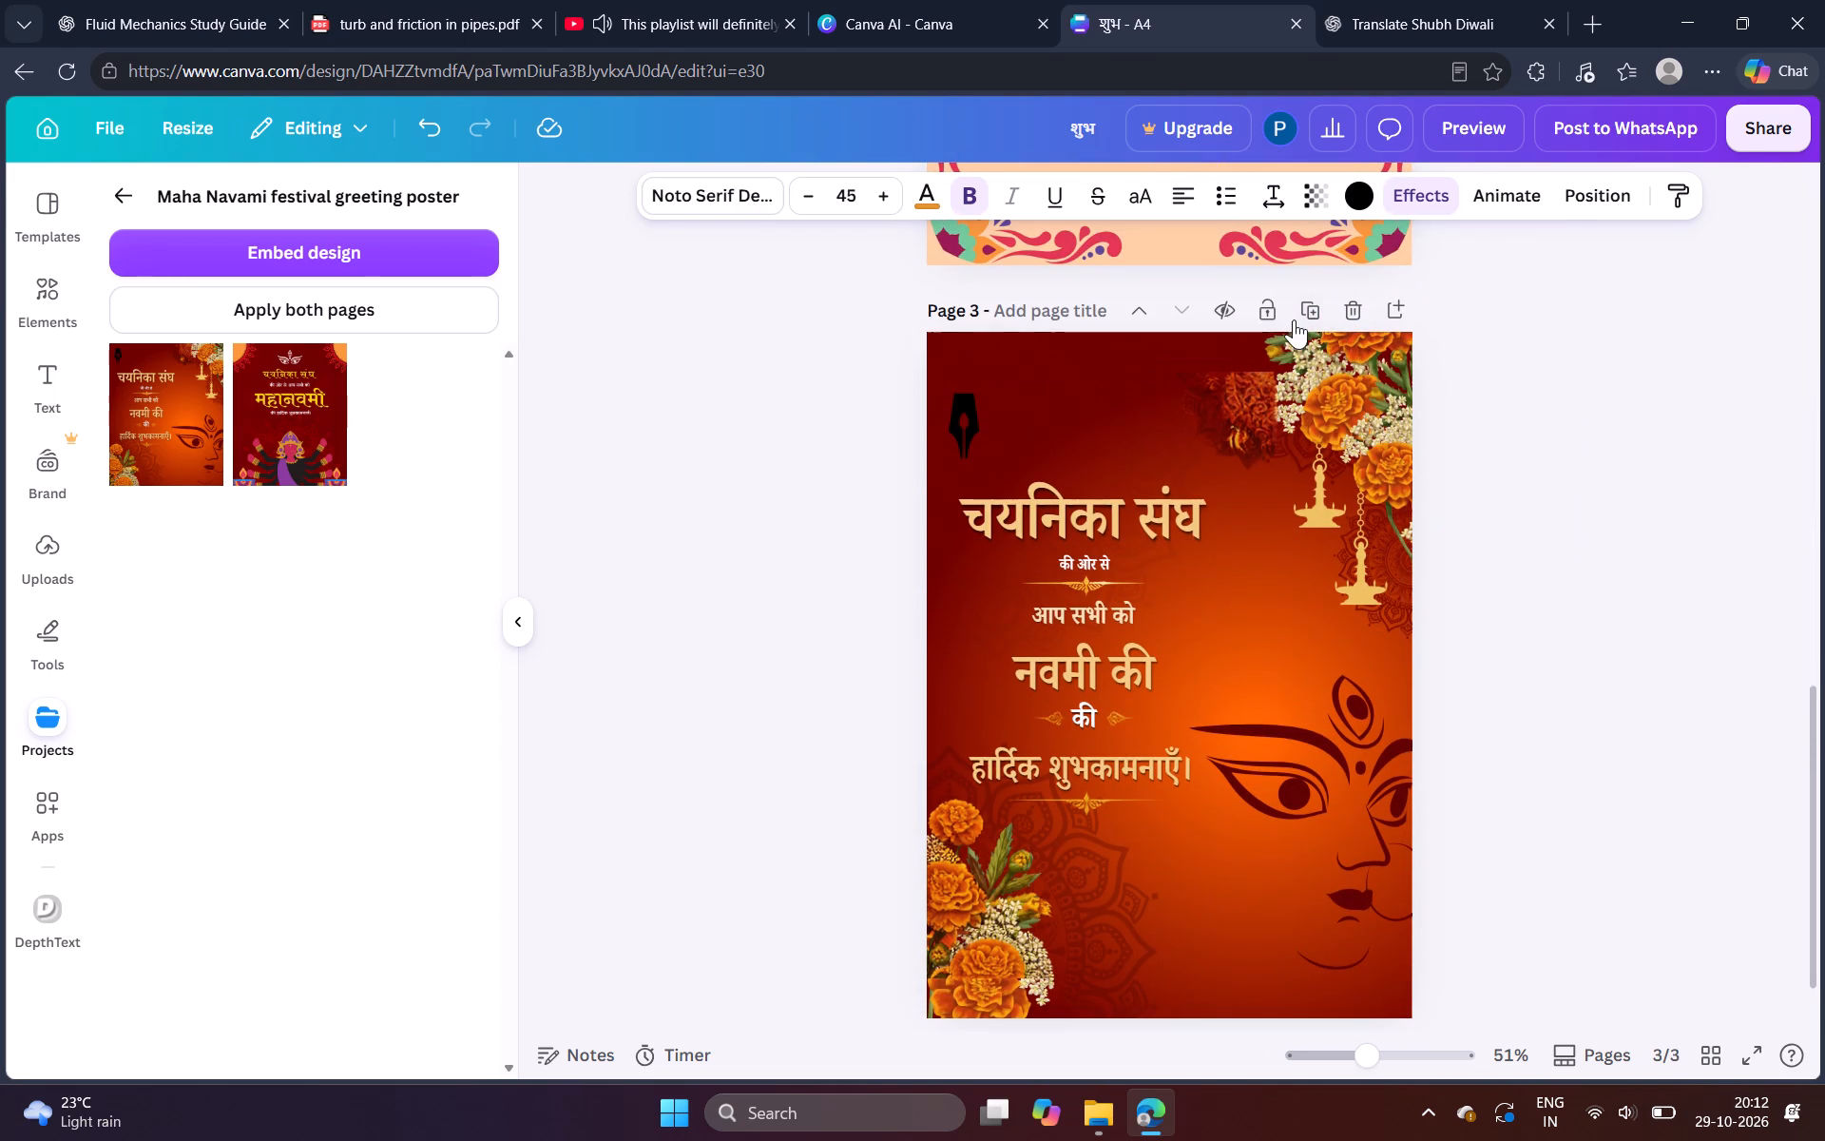
{"action": "left_click", "coordinate": [1348, 318]}
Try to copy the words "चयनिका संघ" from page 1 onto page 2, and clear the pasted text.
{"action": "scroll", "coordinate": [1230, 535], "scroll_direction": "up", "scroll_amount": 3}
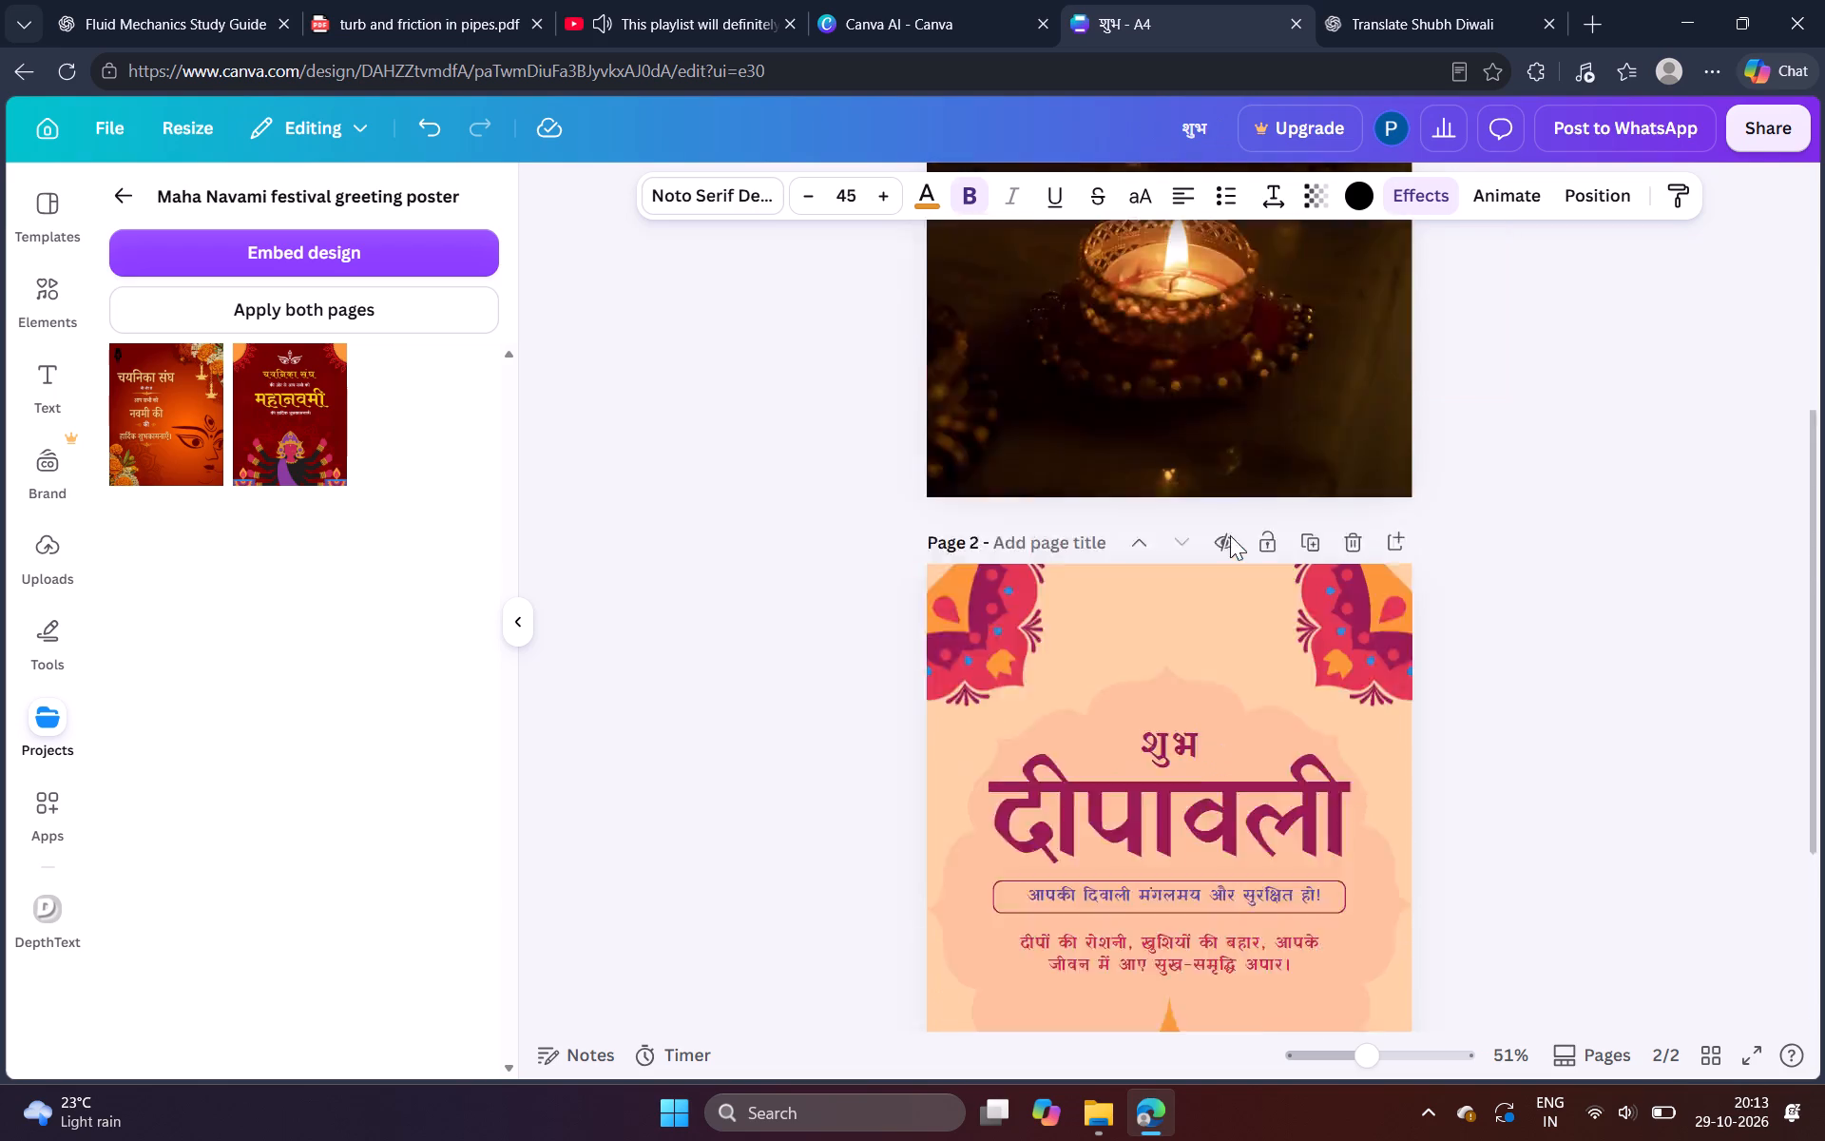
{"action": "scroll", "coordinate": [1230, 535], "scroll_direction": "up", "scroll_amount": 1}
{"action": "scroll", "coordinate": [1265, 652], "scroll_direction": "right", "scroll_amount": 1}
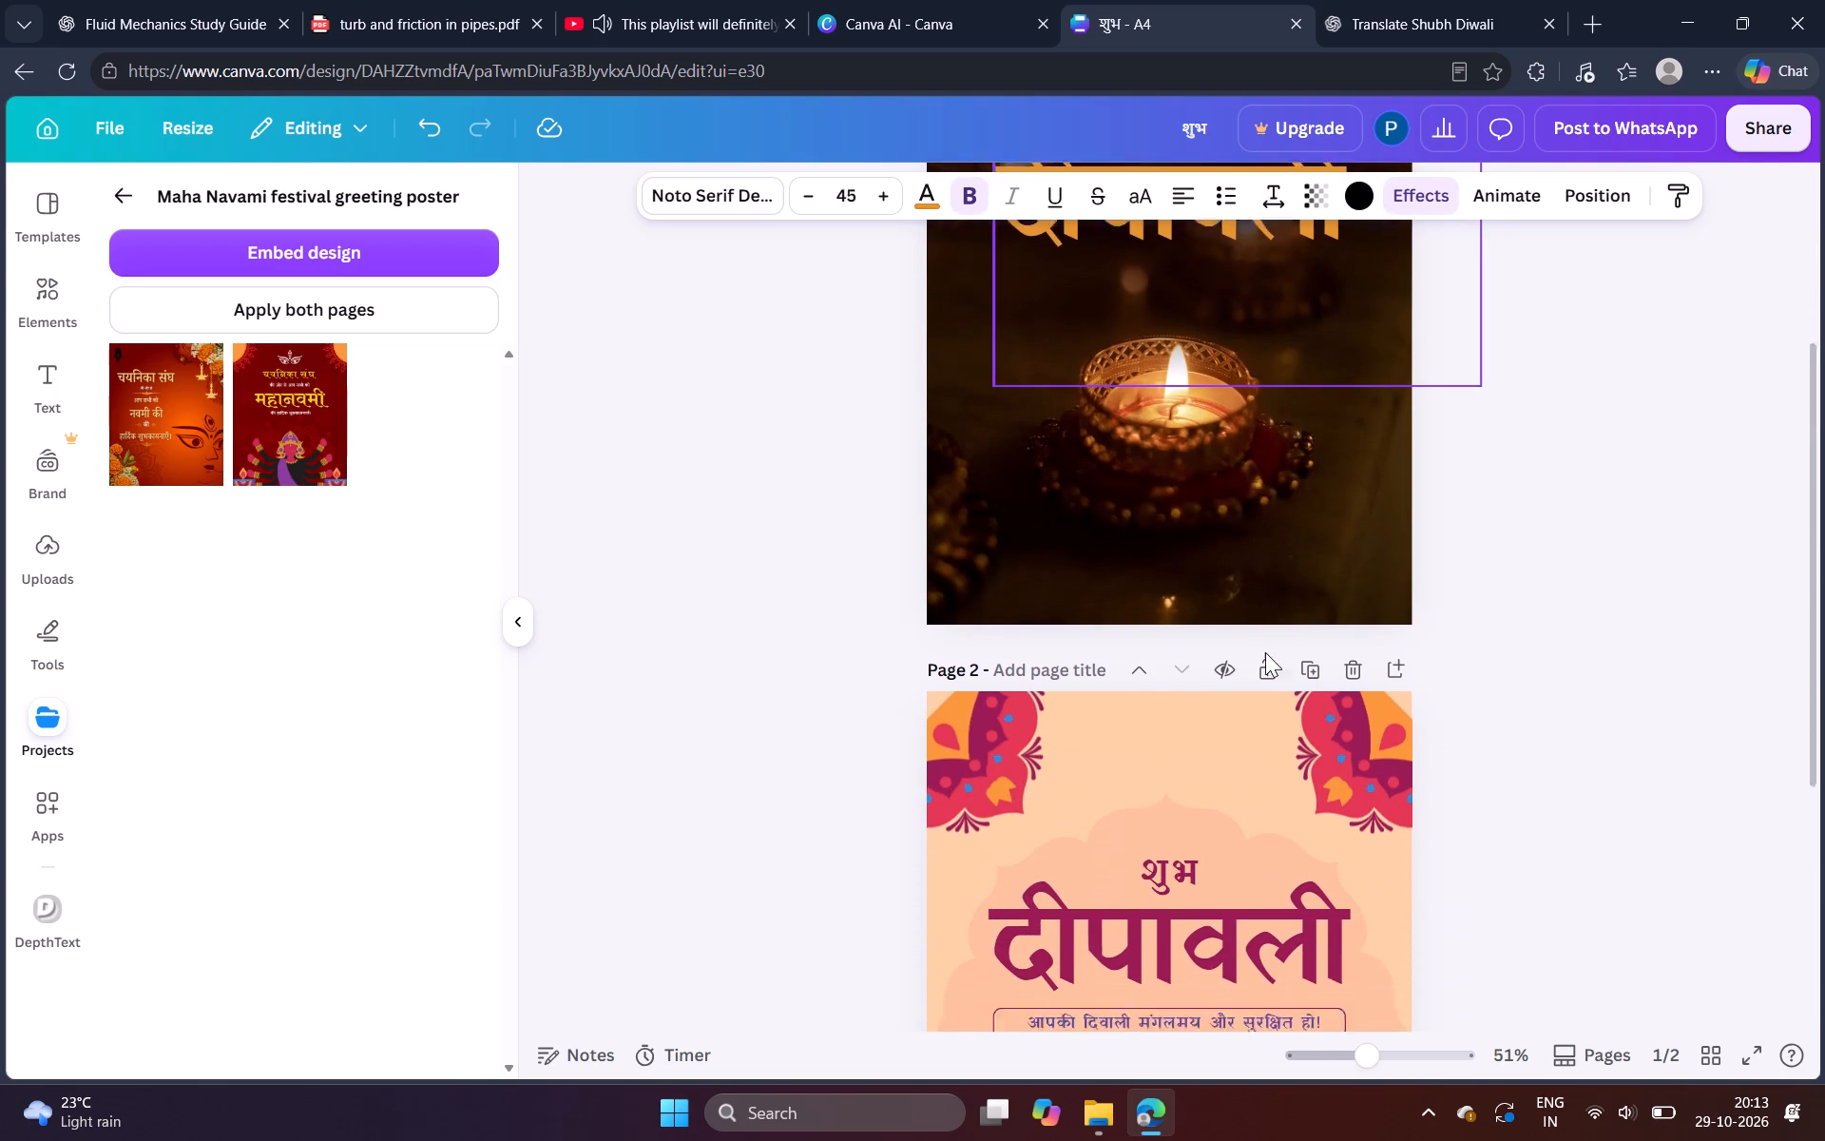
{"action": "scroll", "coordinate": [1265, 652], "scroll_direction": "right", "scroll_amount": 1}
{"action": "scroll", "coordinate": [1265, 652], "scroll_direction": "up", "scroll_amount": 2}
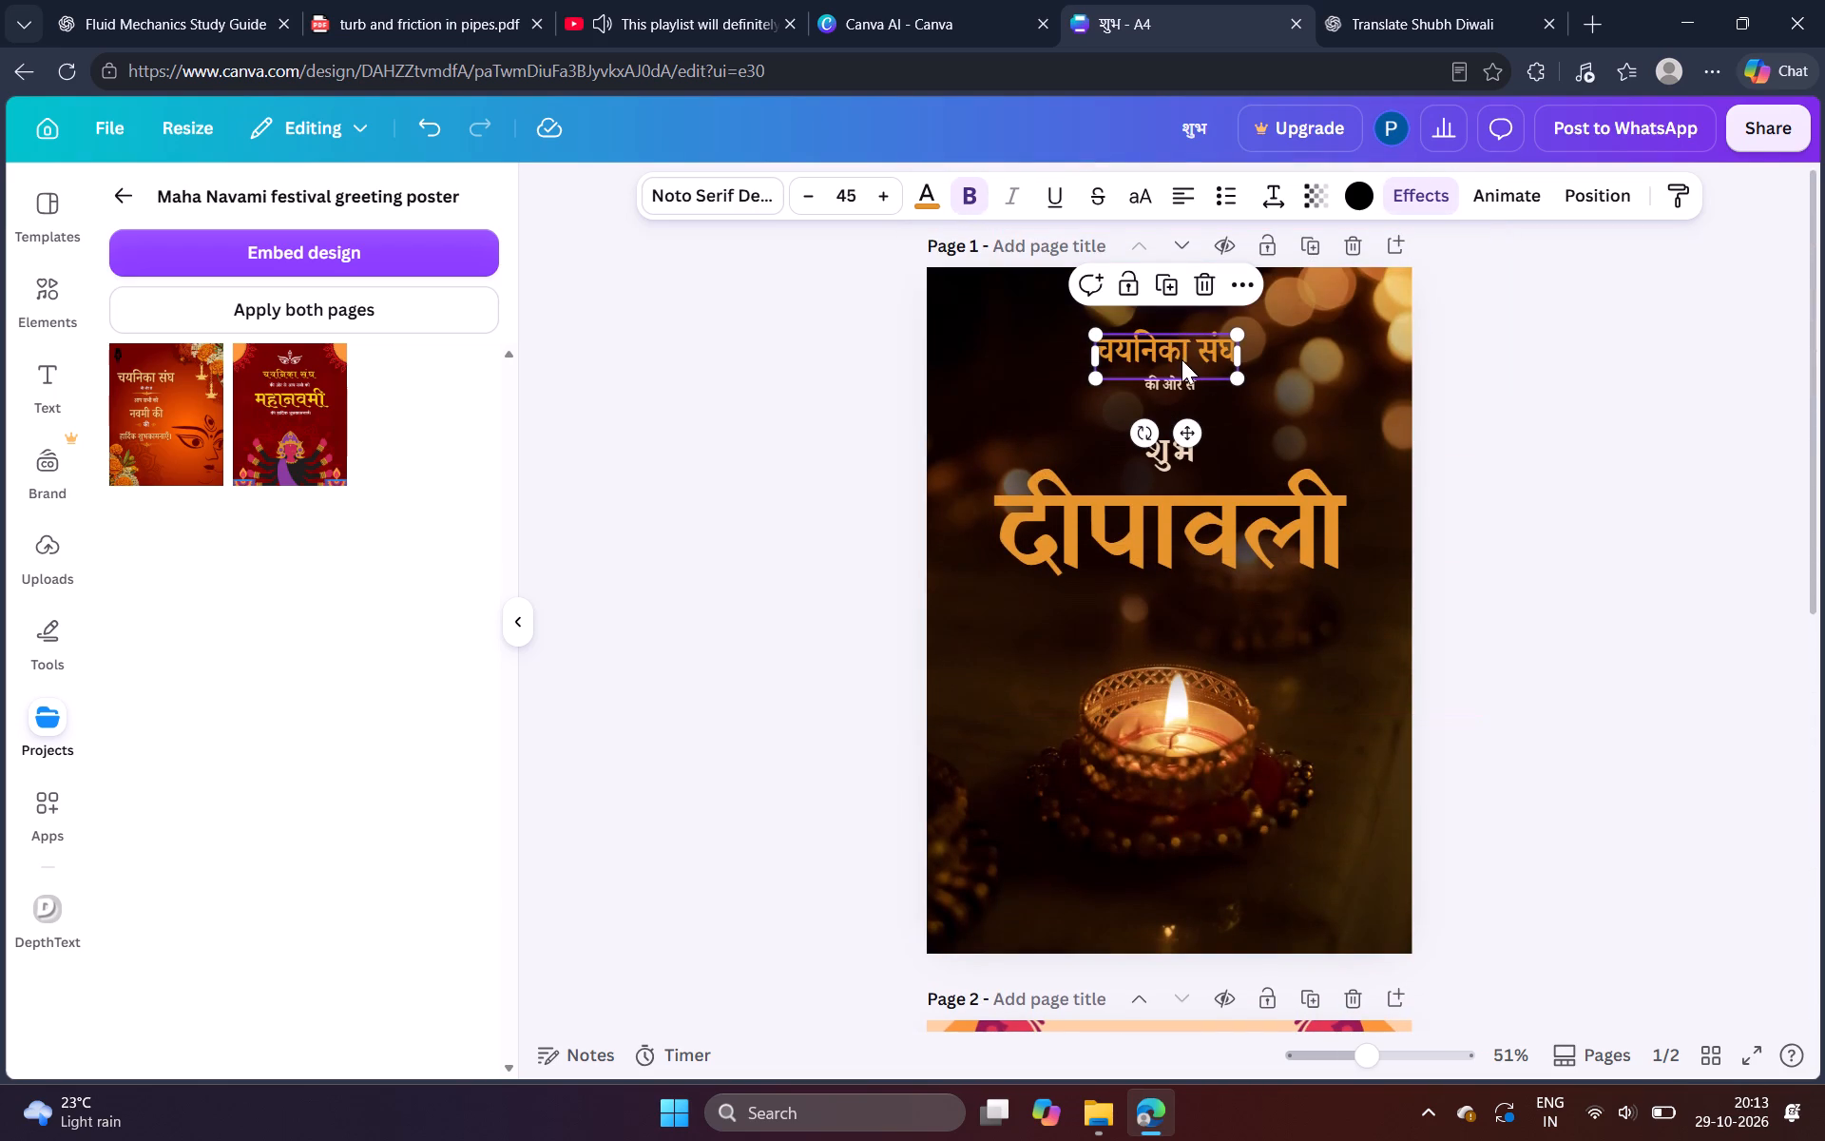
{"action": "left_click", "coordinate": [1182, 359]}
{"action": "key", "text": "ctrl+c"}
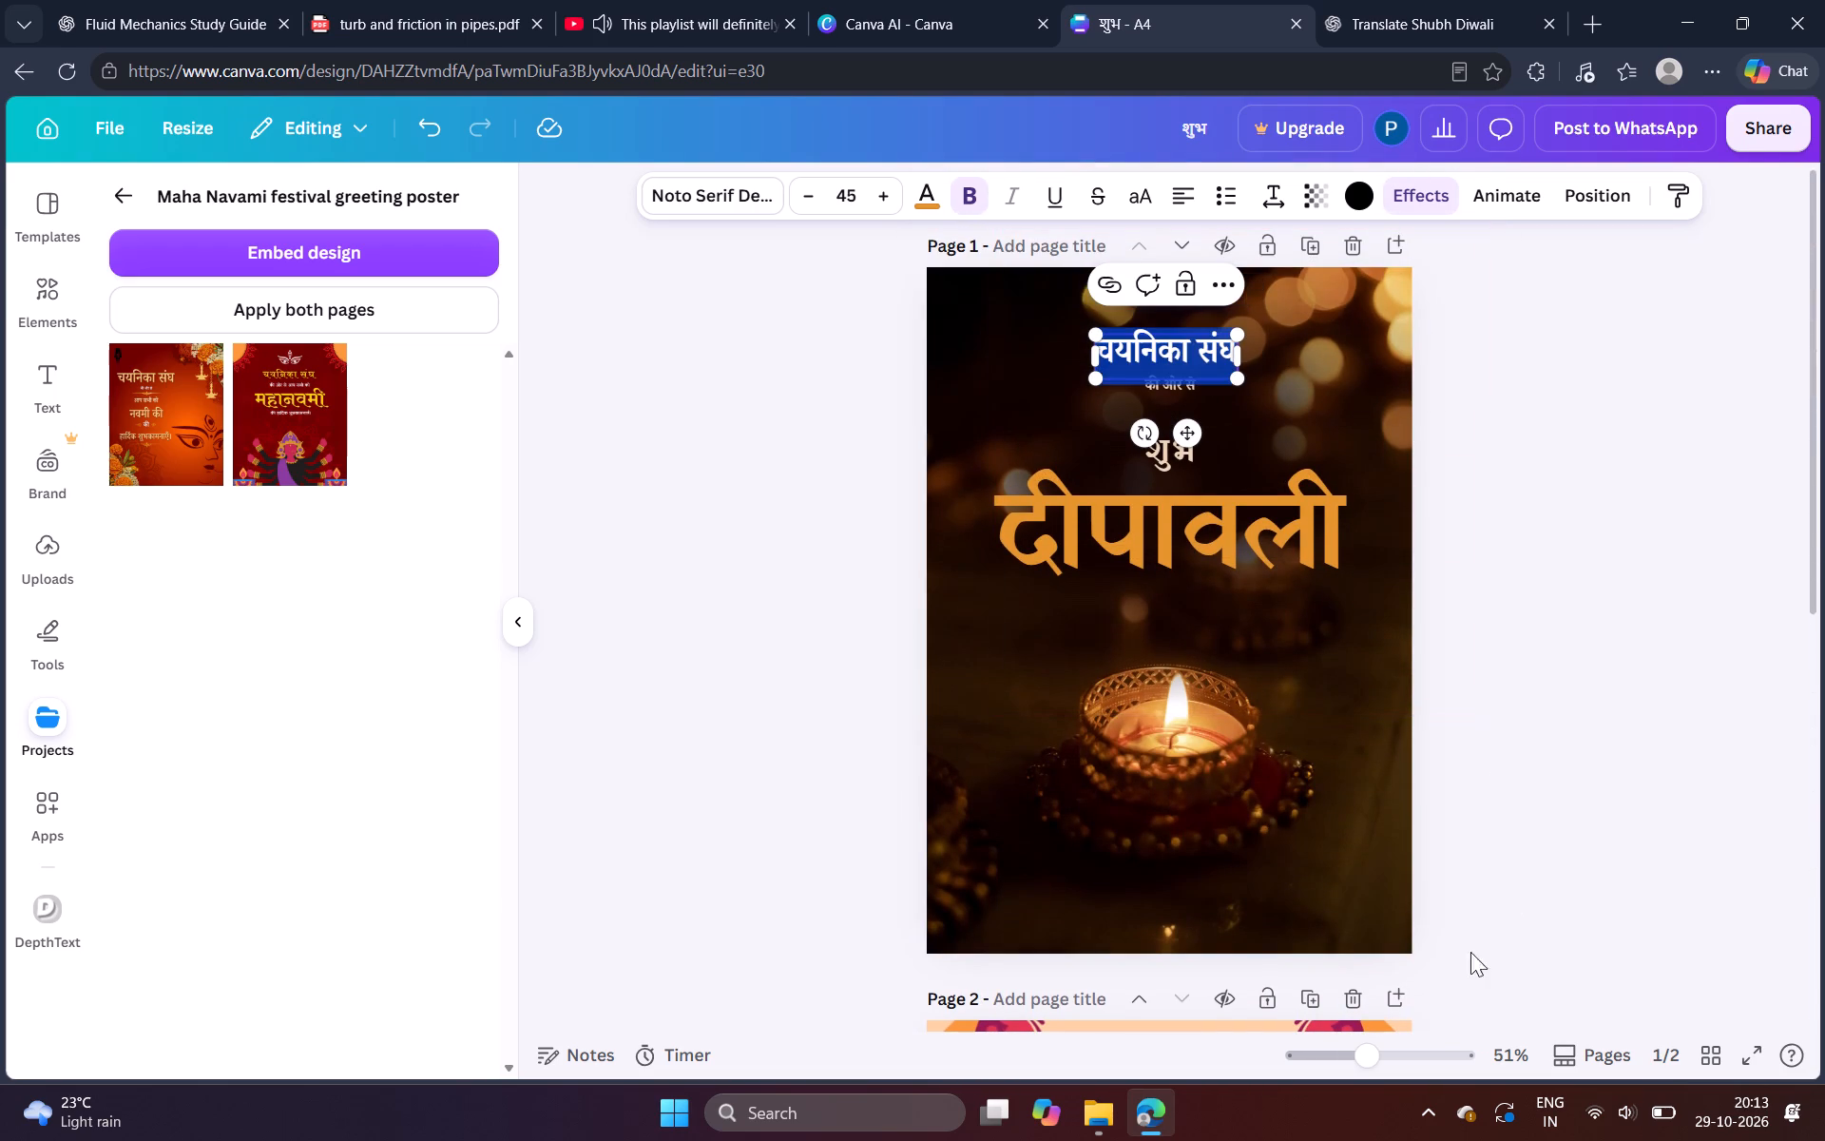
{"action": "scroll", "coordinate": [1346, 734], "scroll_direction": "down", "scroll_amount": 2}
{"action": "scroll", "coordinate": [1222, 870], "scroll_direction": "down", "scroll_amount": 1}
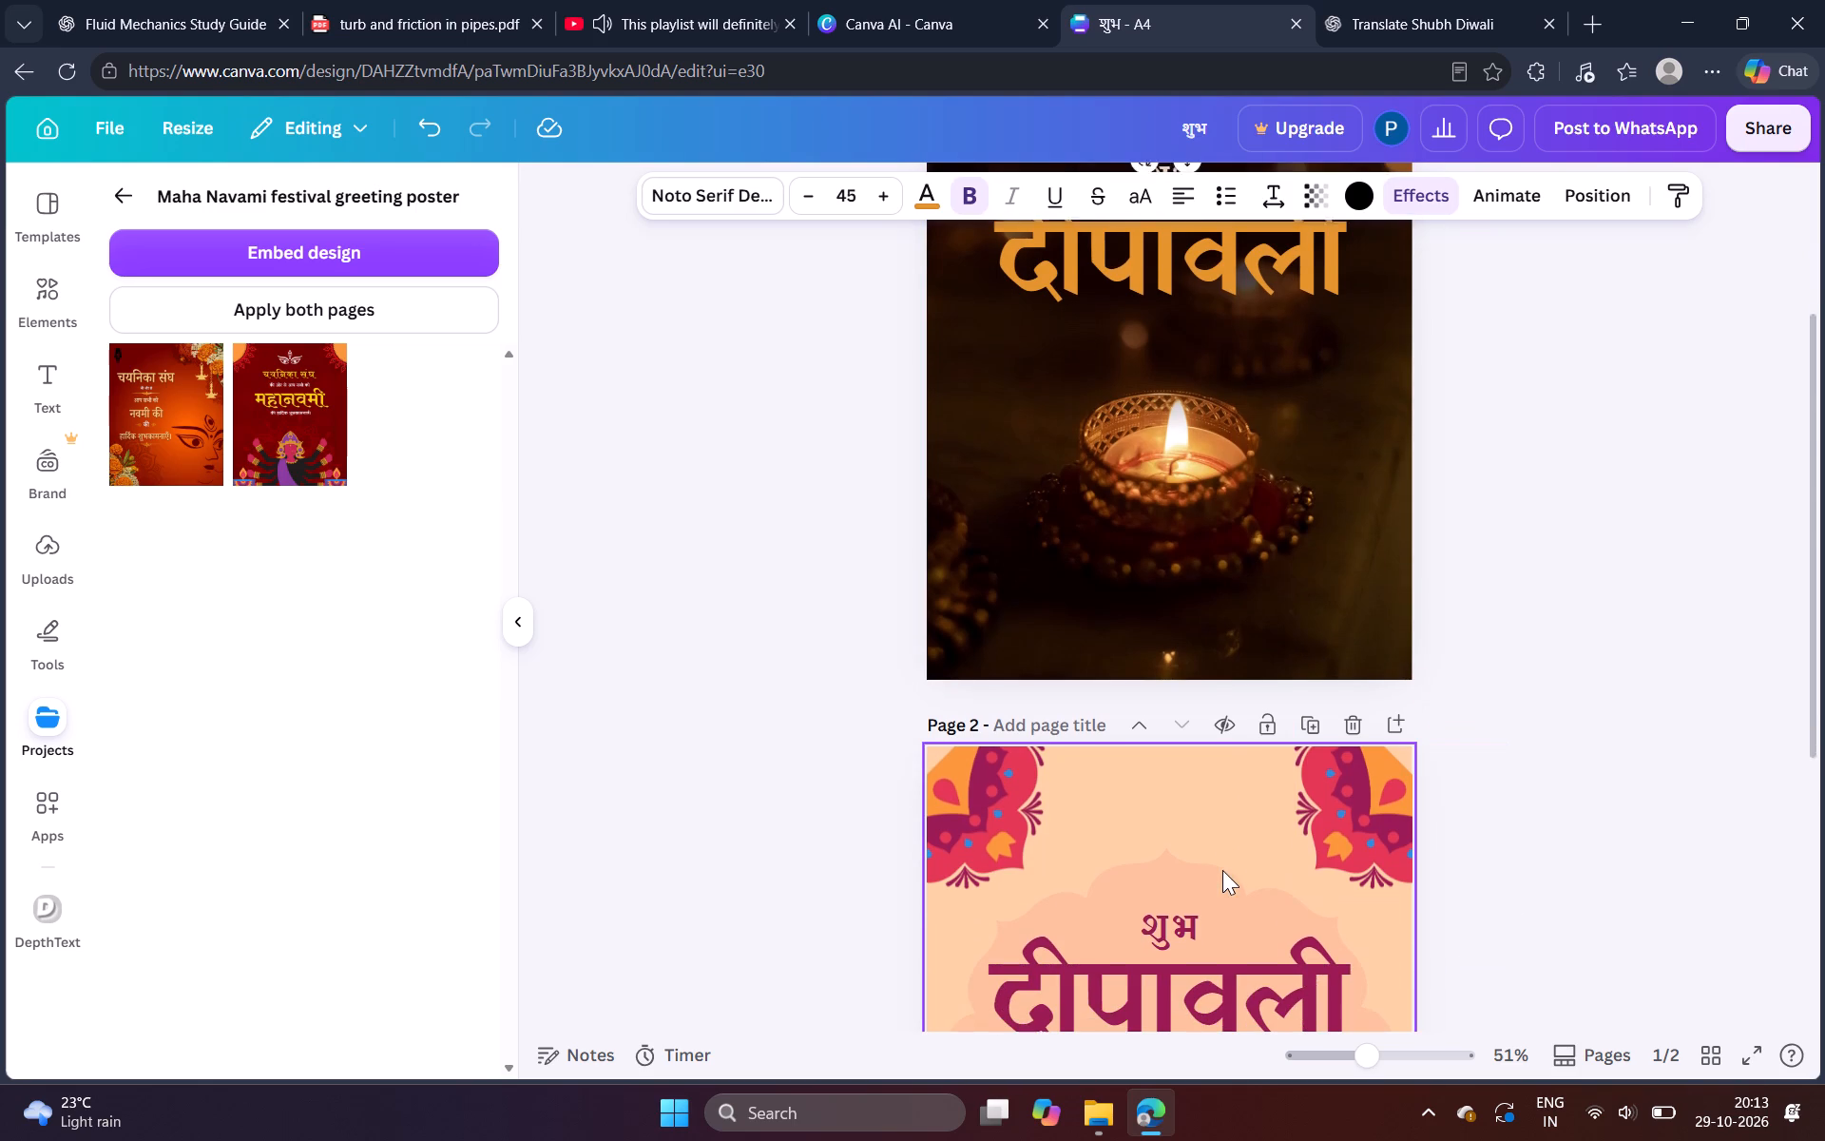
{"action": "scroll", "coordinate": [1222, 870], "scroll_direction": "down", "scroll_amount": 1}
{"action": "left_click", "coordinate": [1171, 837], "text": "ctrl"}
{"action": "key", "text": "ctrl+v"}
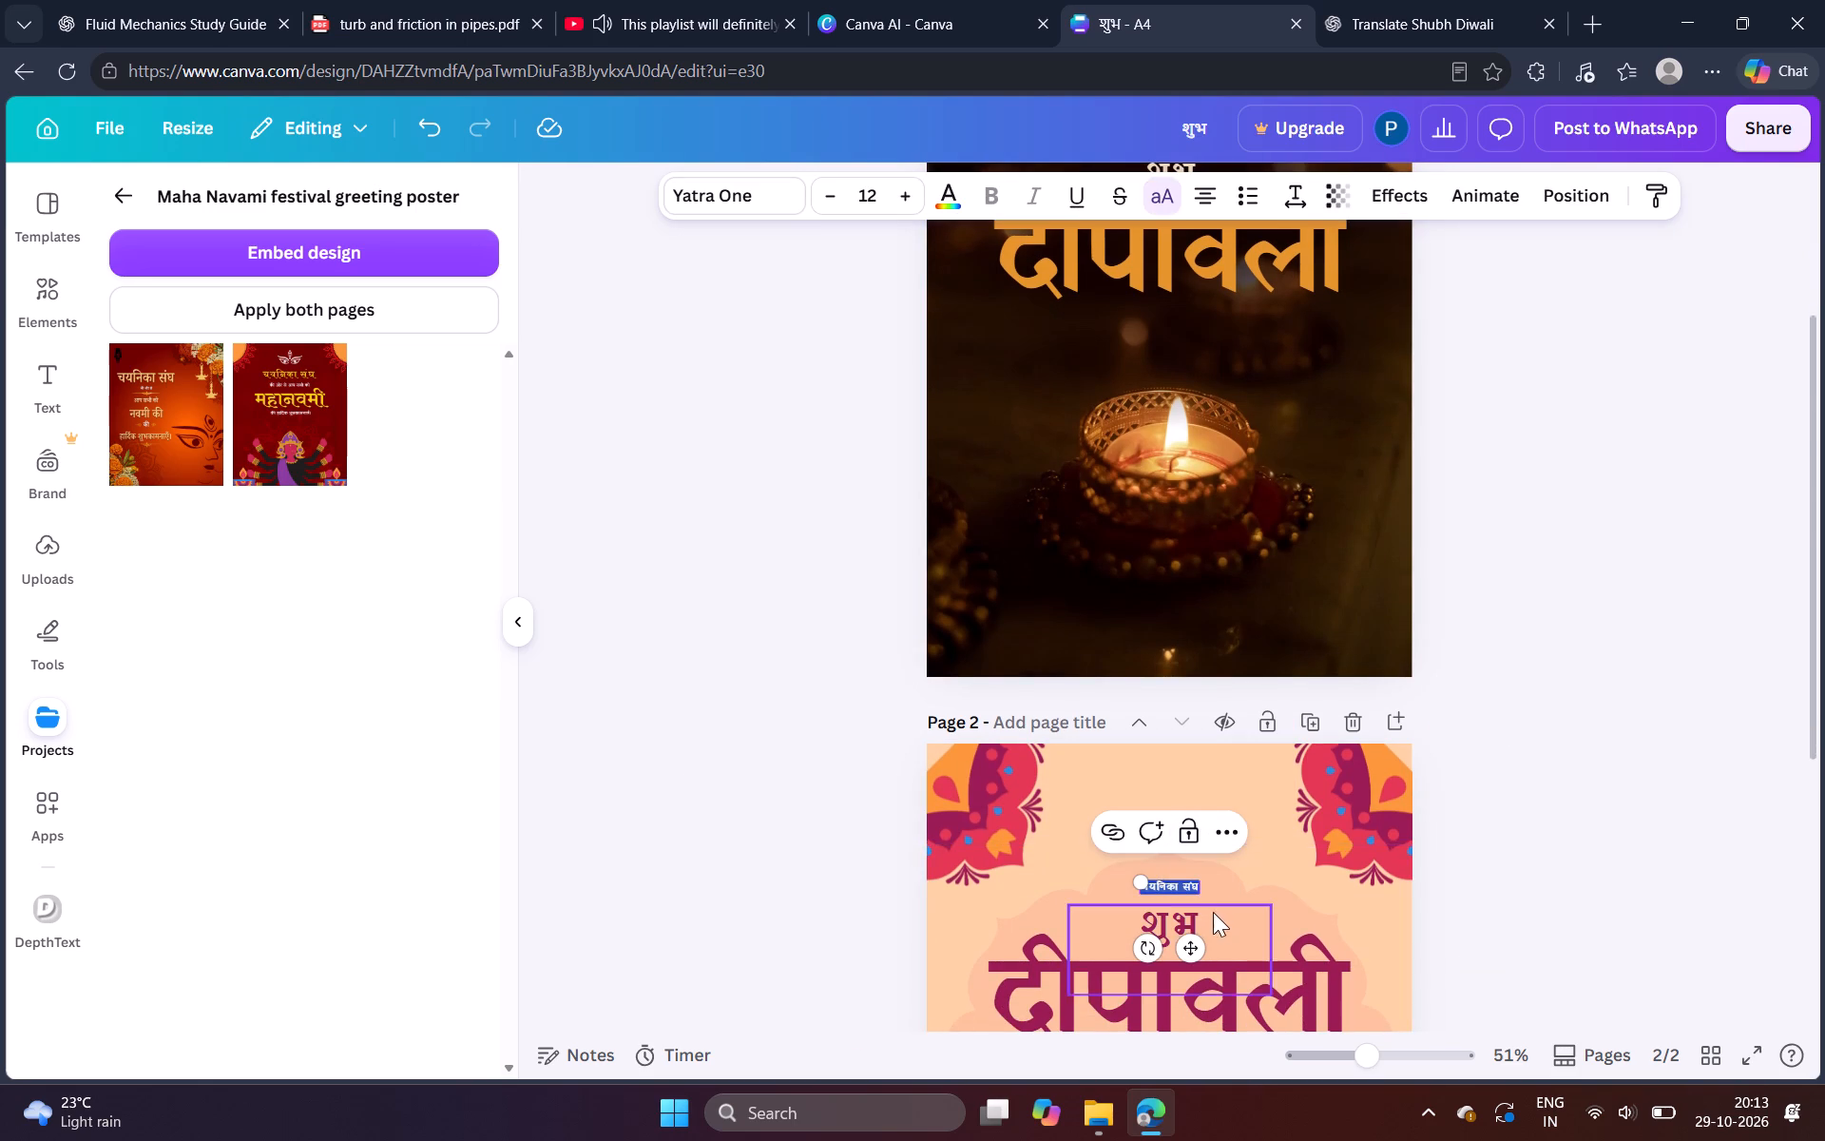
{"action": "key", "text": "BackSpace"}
Copy the whole styled "चयनिका संघ" text box from page 1 and paste it onto page 2 above "शुभ".
{"action": "scroll", "coordinate": [1262, 486], "scroll_direction": "up", "scroll_amount": 3}
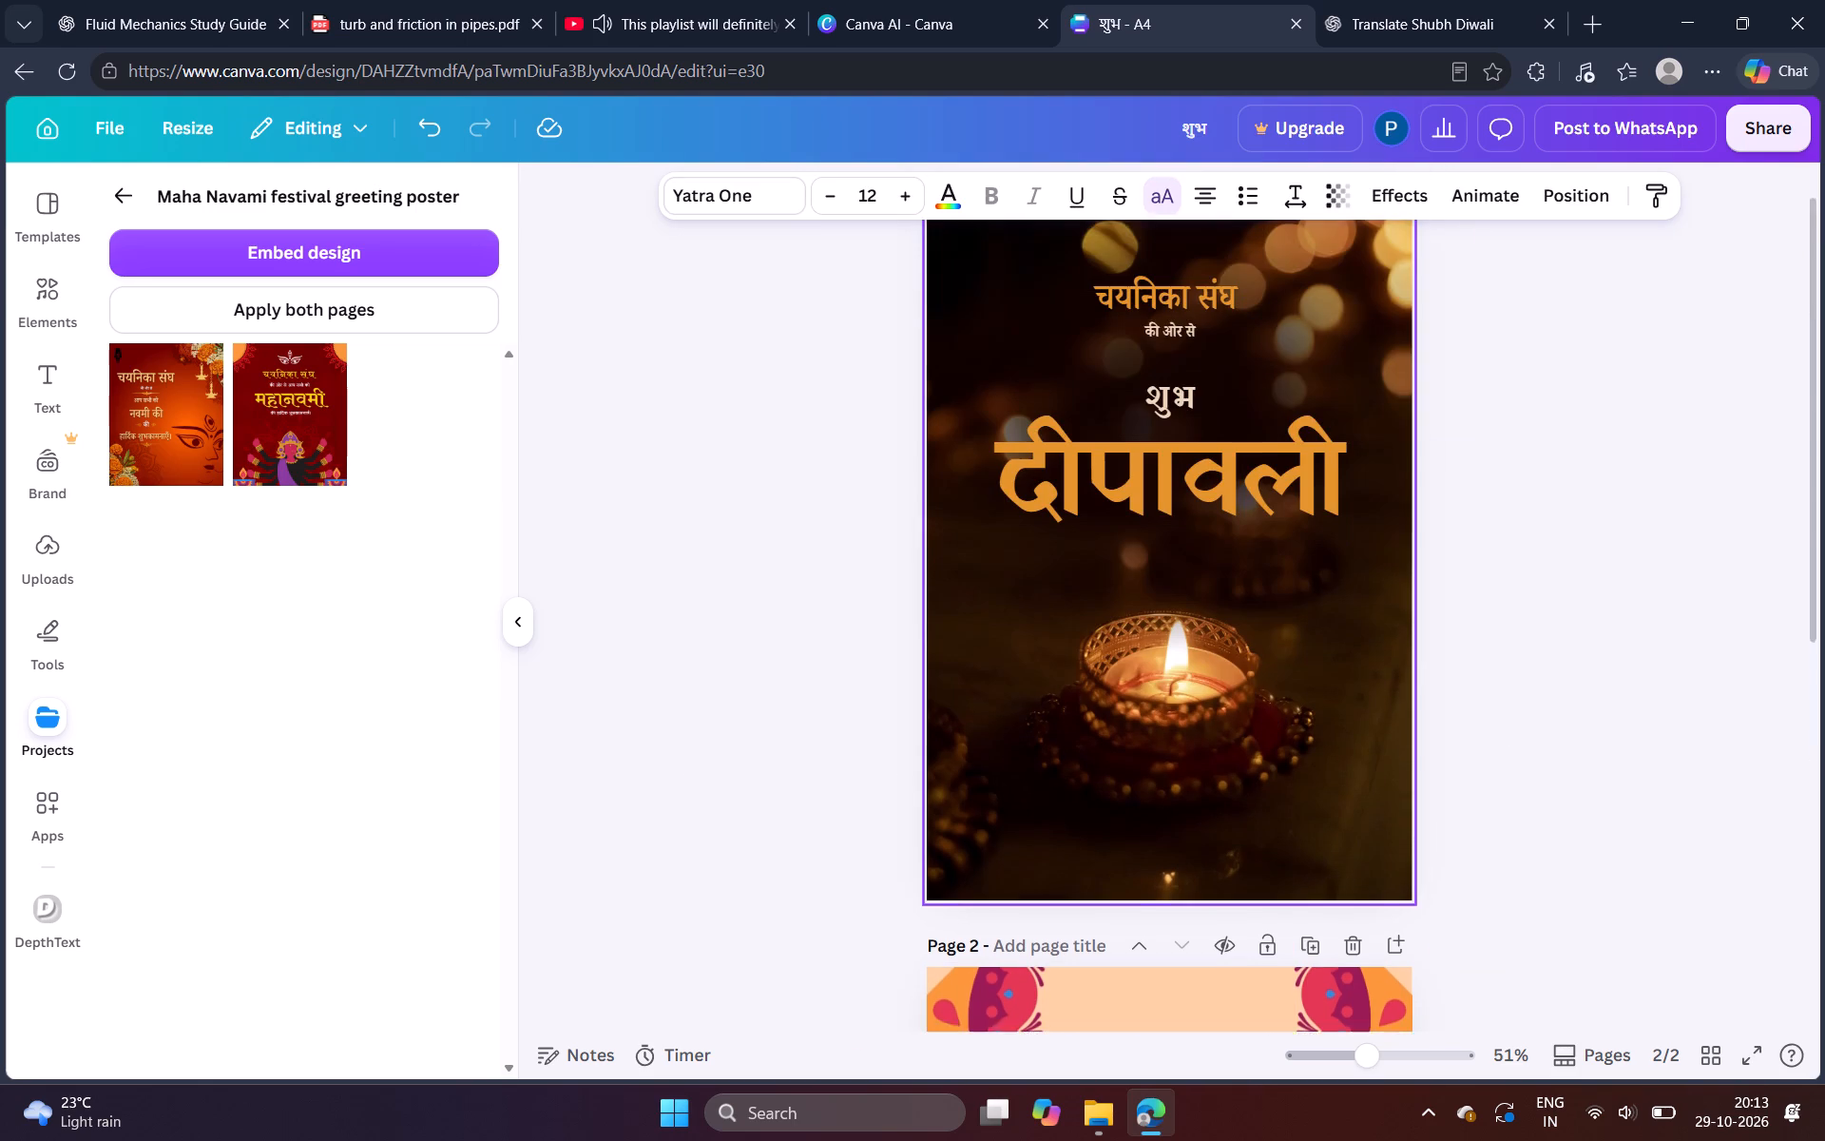
{"action": "left_click", "coordinate": [1181, 345]}
{"action": "right_click", "coordinate": [1181, 345]}
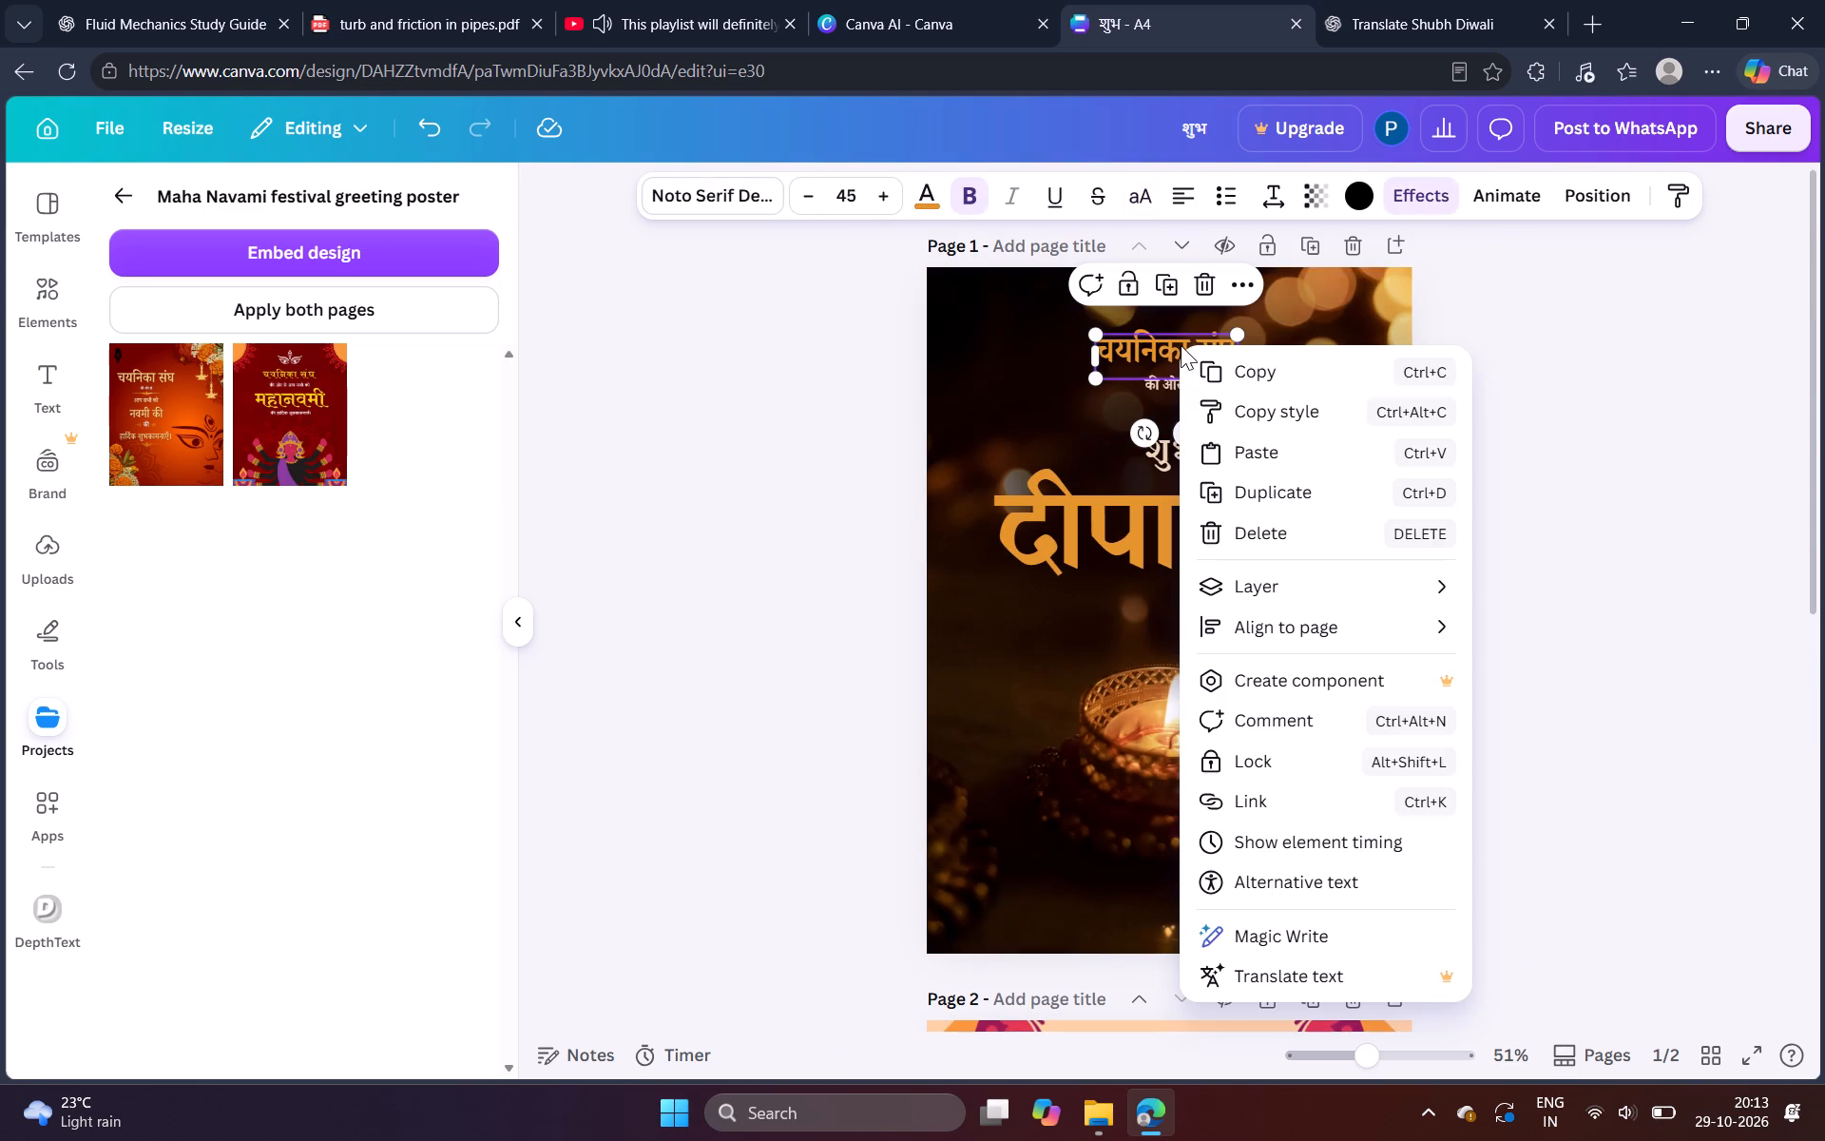
{"action": "left_click", "coordinate": [1314, 353]}
{"action": "scroll", "coordinate": [1243, 831], "scroll_direction": "down", "scroll_amount": 2}
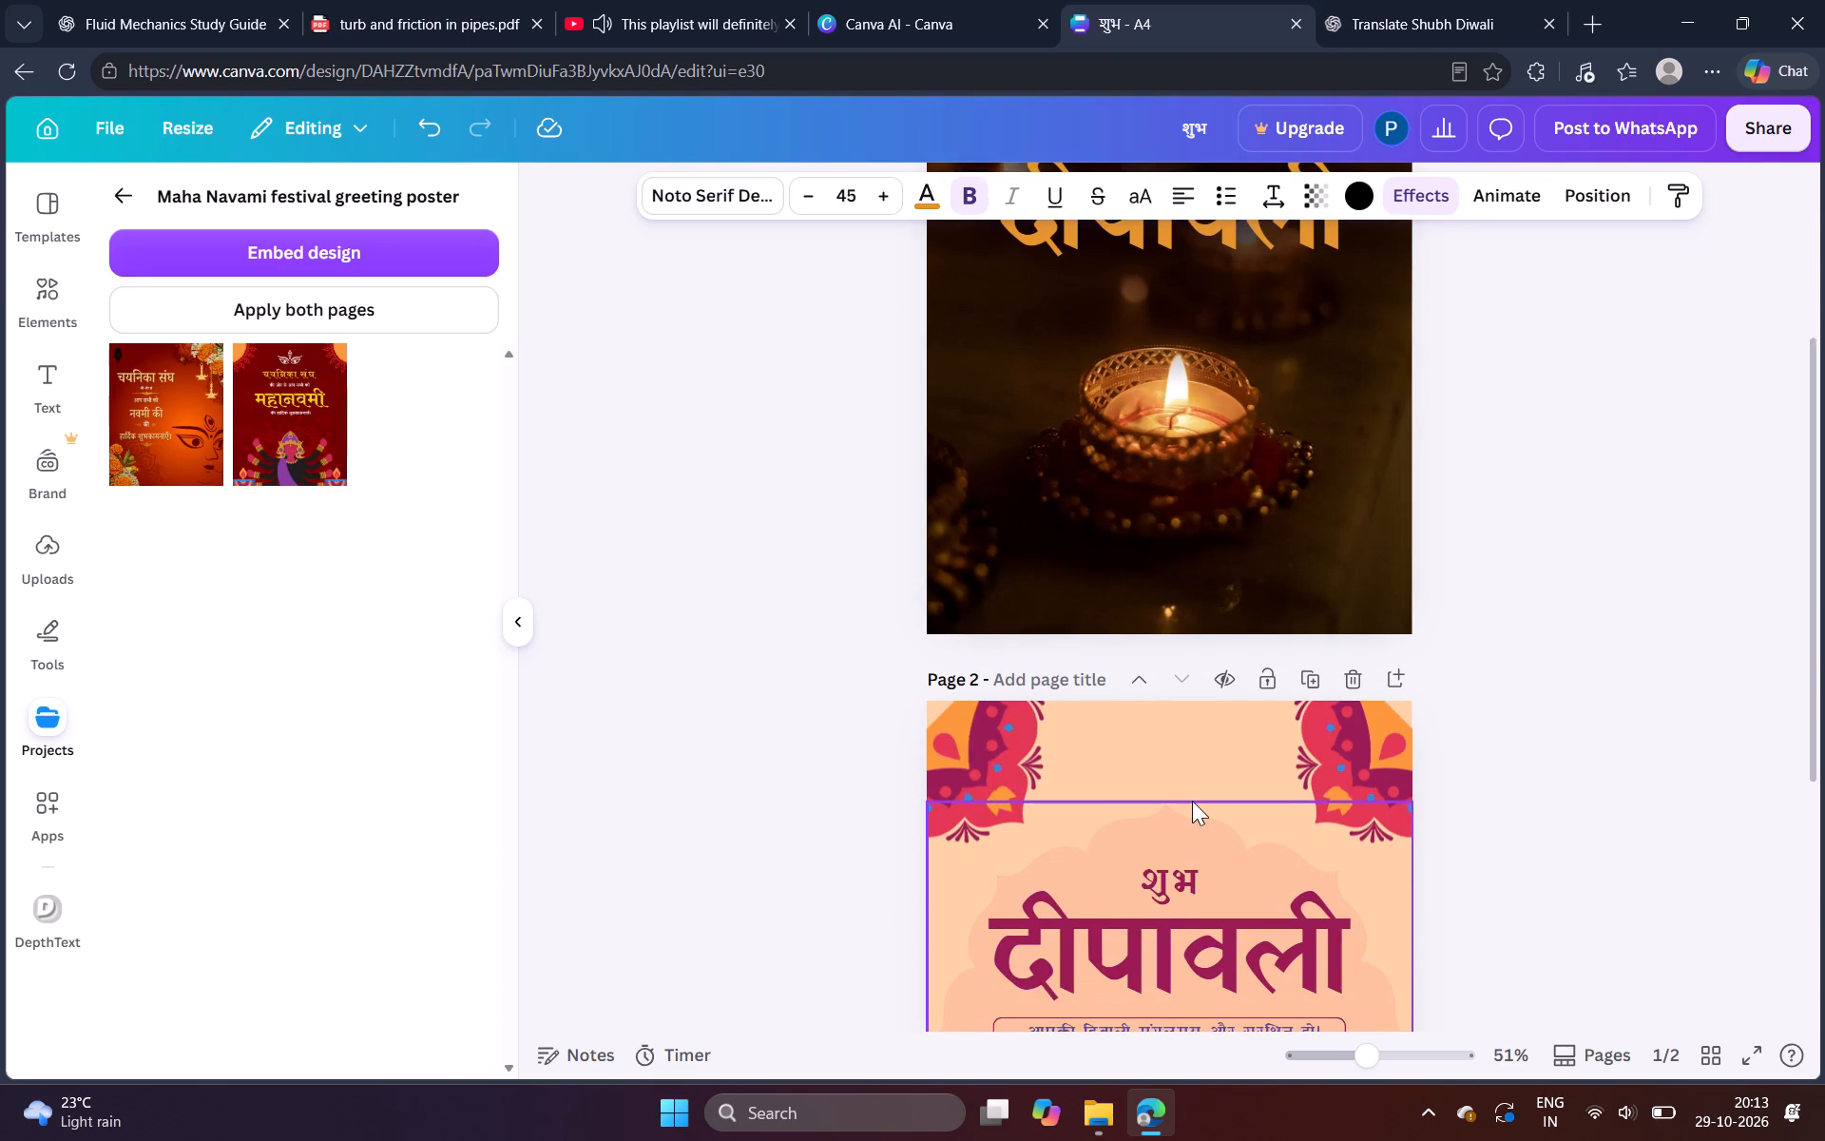
{"action": "left_click", "coordinate": [1192, 801]}
{"action": "key", "text": "ctrl+v"}
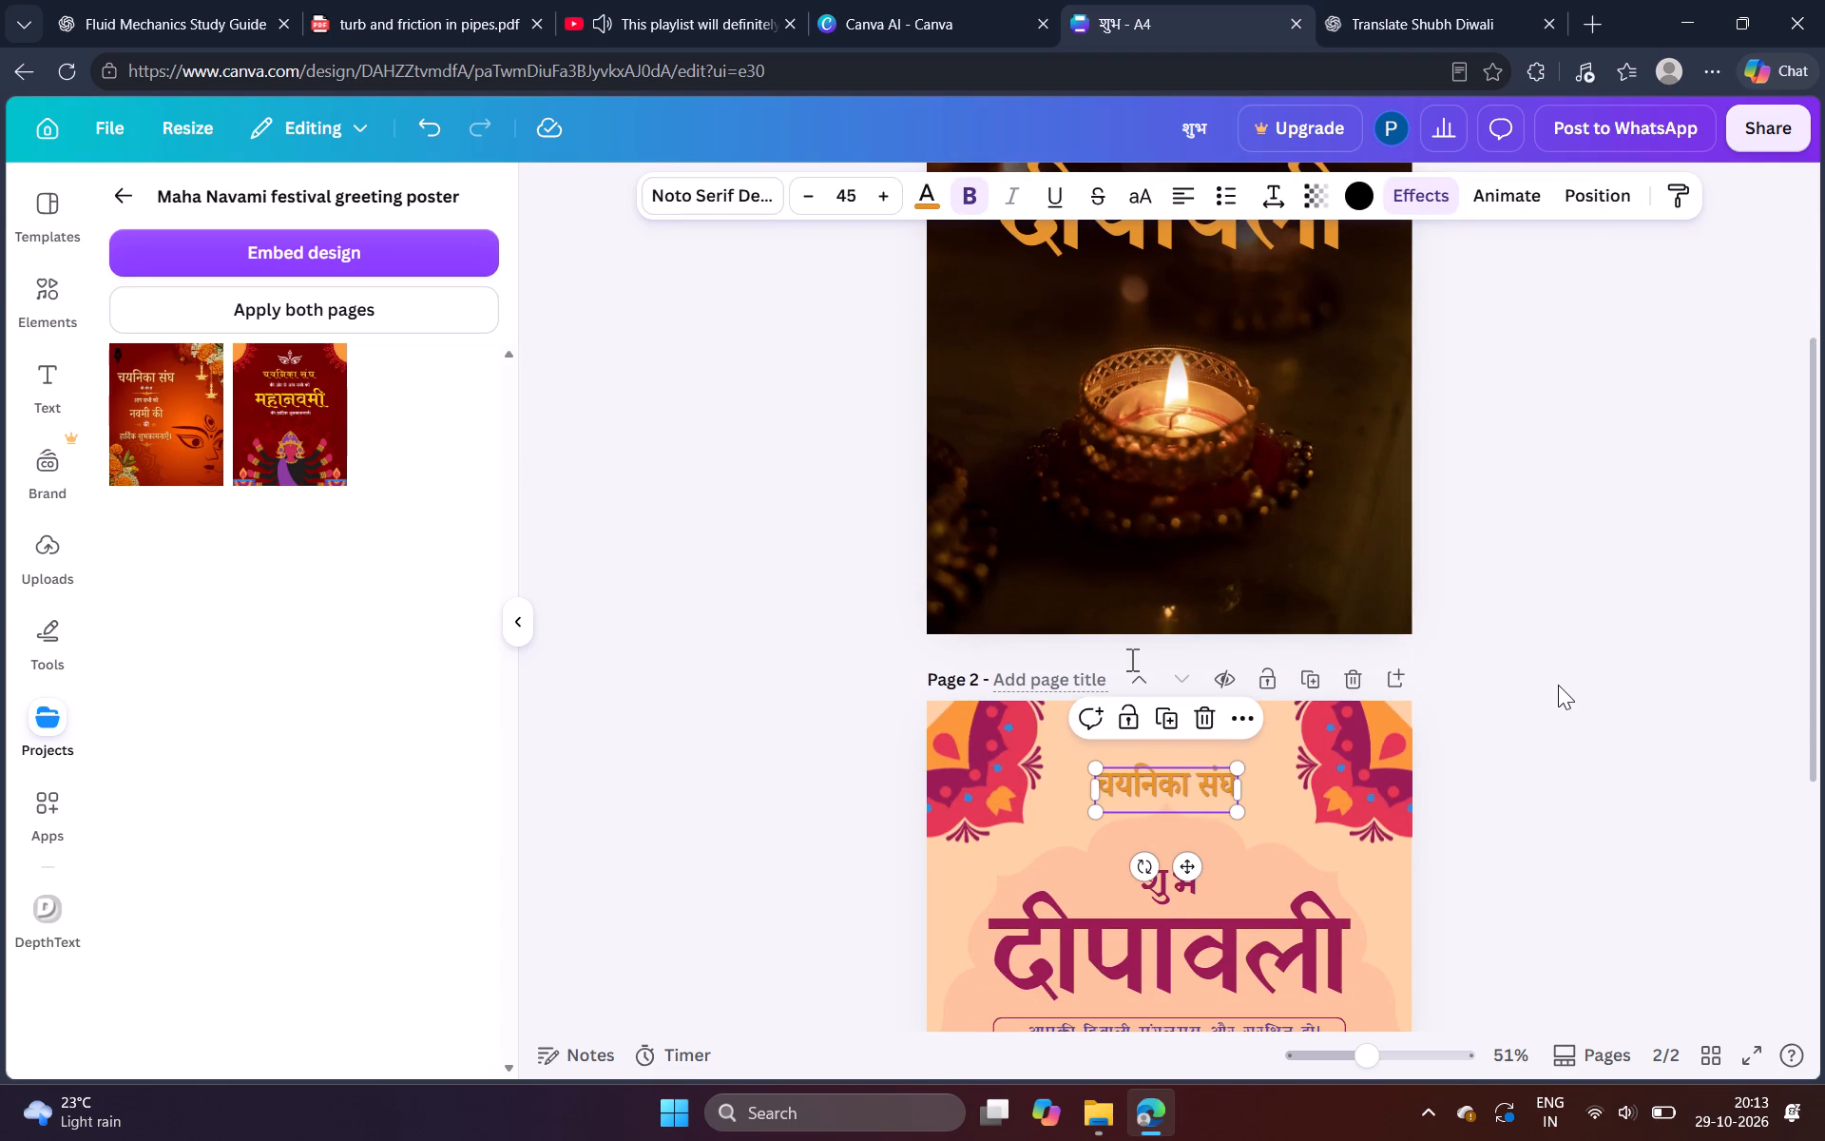
{"action": "left_click", "coordinate": [1558, 685]}
Add a third page and apply the orange Navami poster from the Maha Navami design to it.
{"action": "scroll", "coordinate": [1122, 786], "scroll_direction": "down", "scroll_amount": 4}
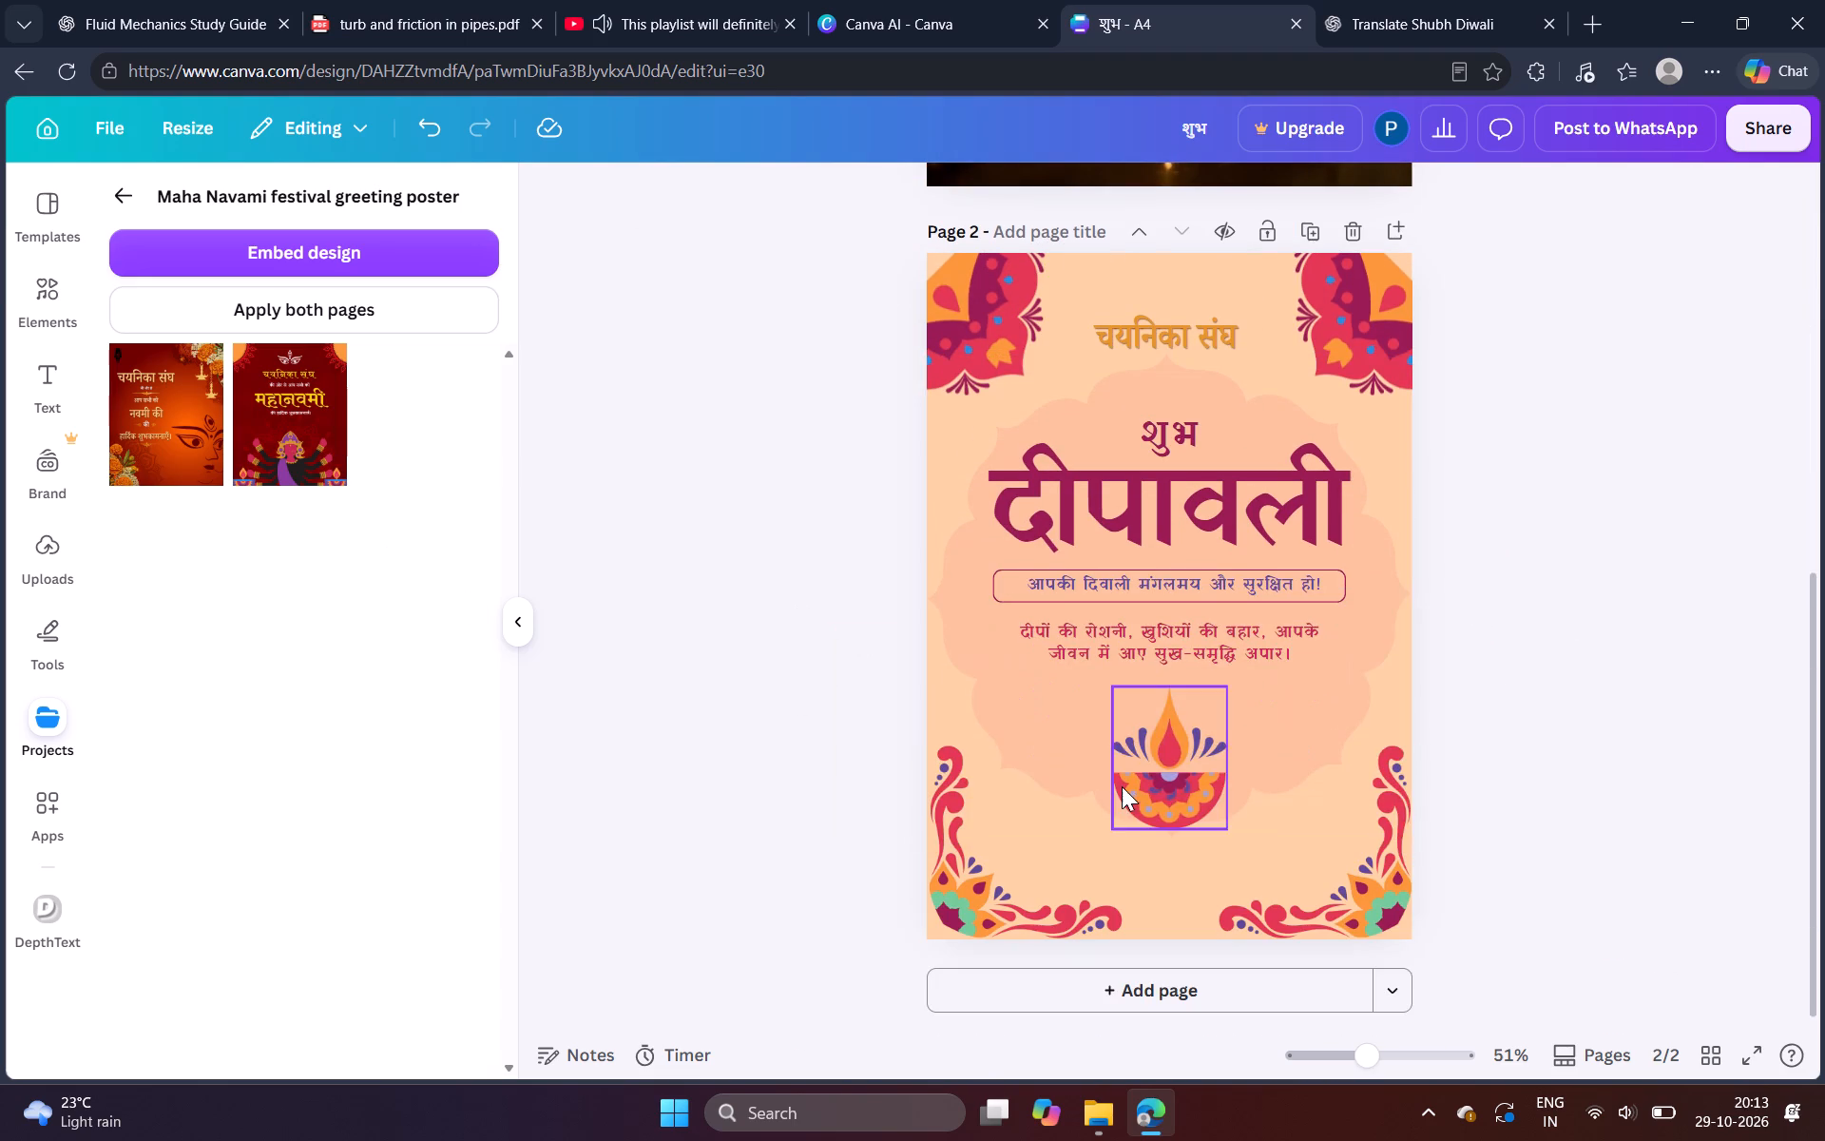
{"action": "left_click", "coordinate": [1147, 987]}
{"action": "left_click", "coordinate": [160, 475]}
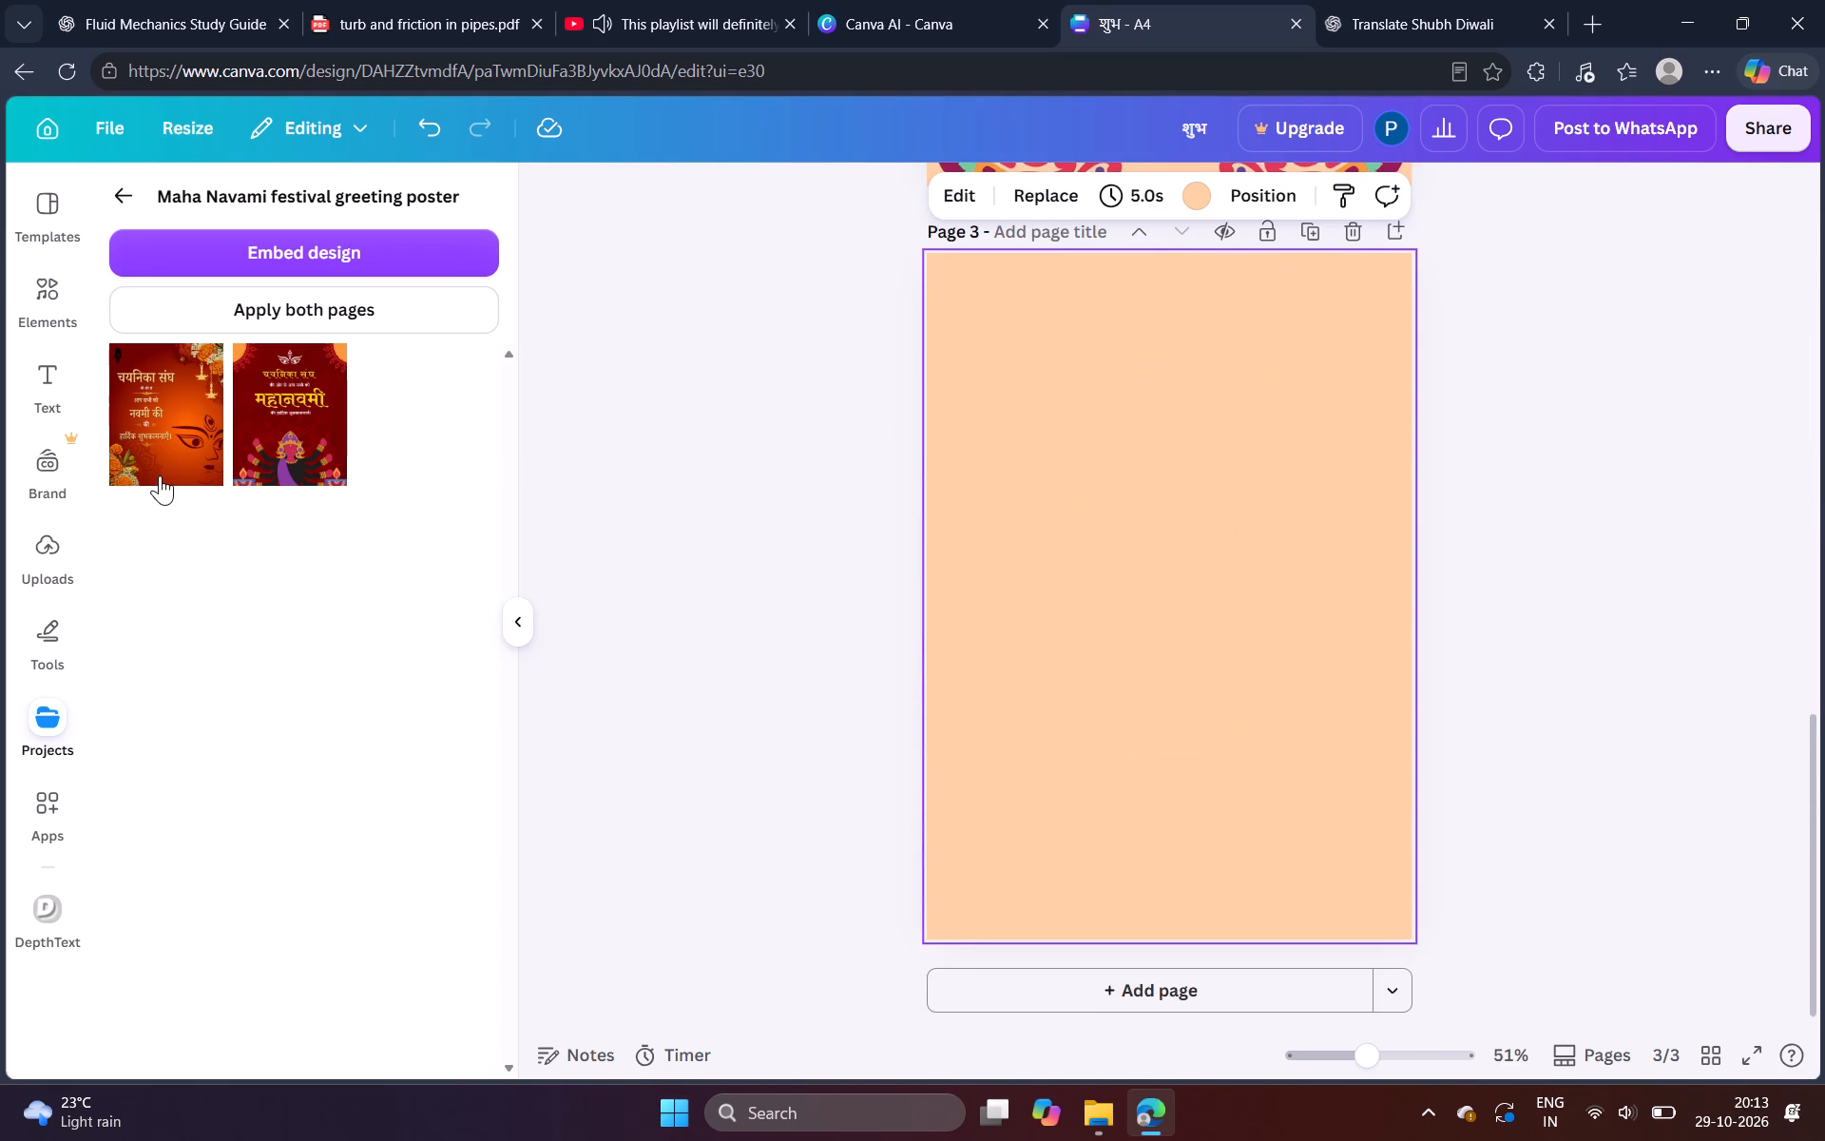
{"action": "double_click", "coordinate": [160, 475]}
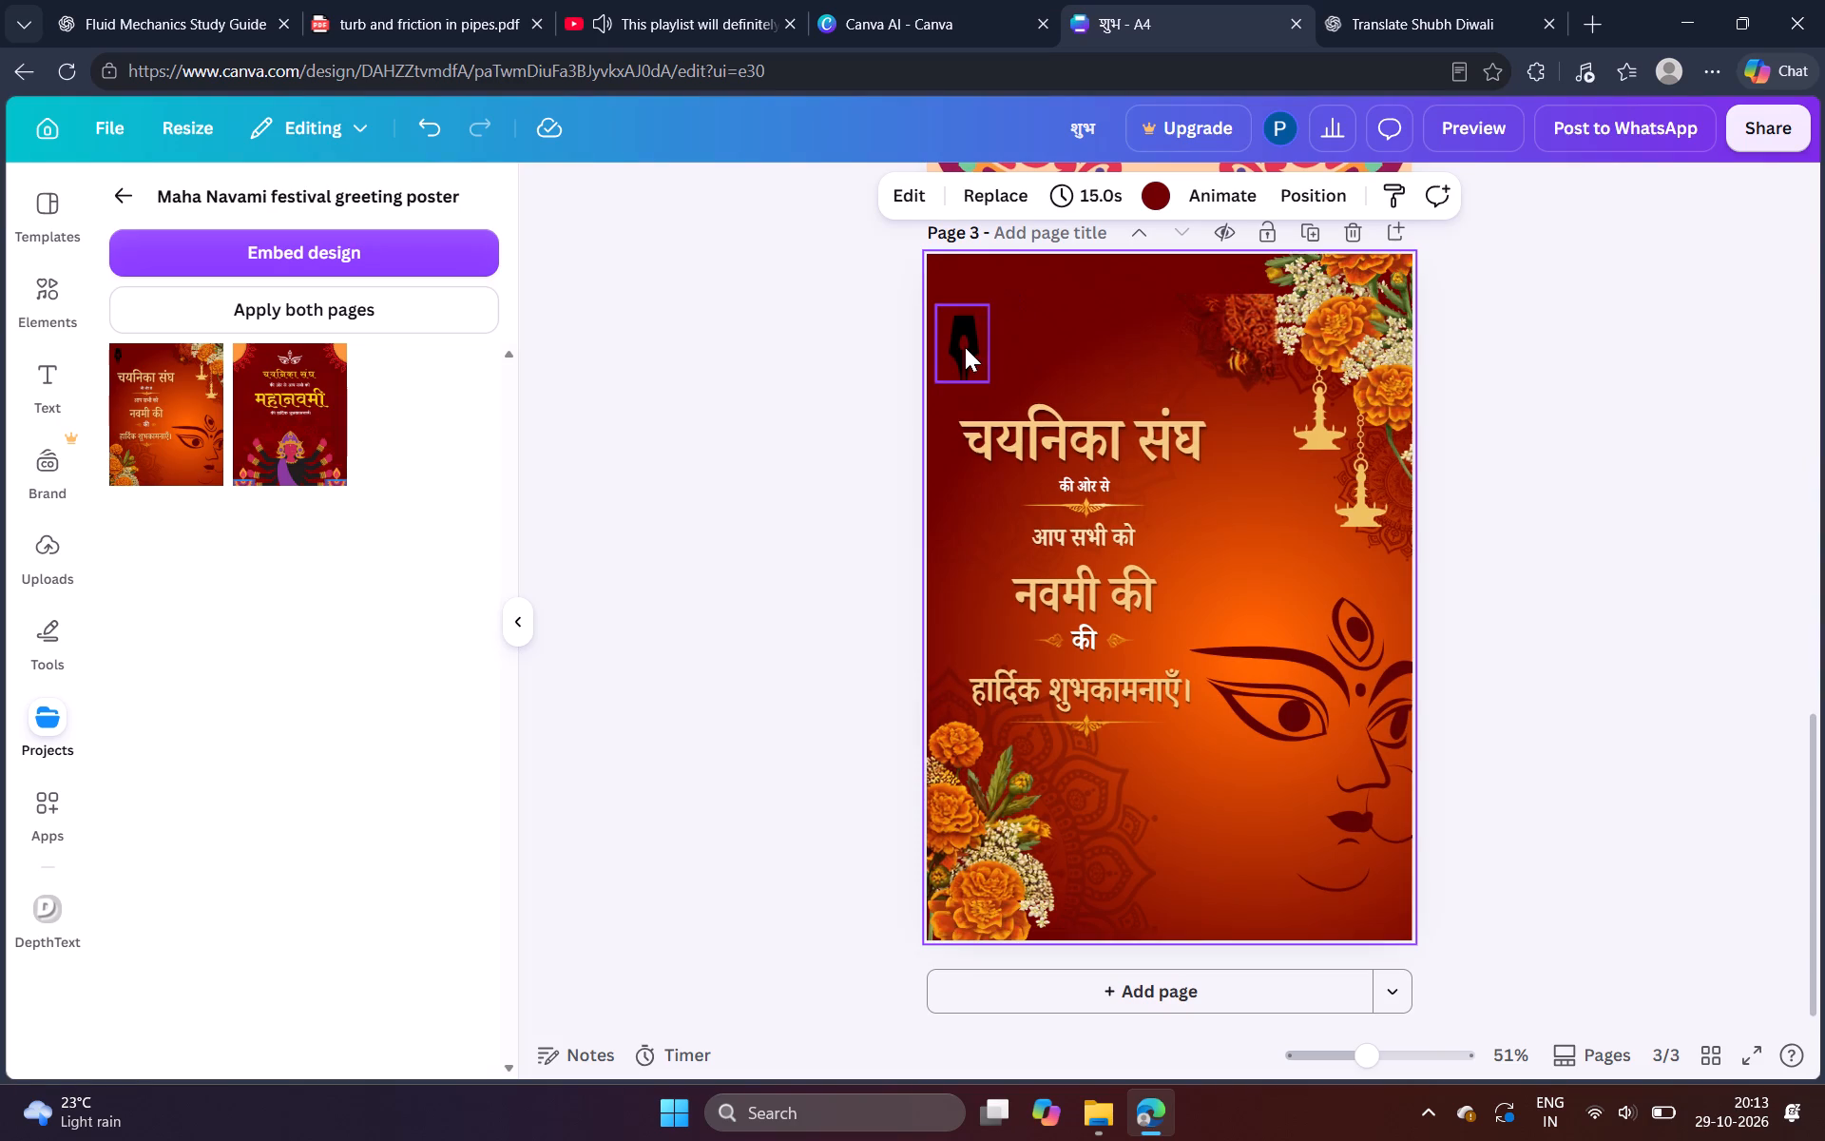
Copy the black pen-nib logo from page 3 and paste it onto page 2.
{"action": "left_click", "coordinate": [965, 347]}
{"action": "key", "text": "ctrl+c"}
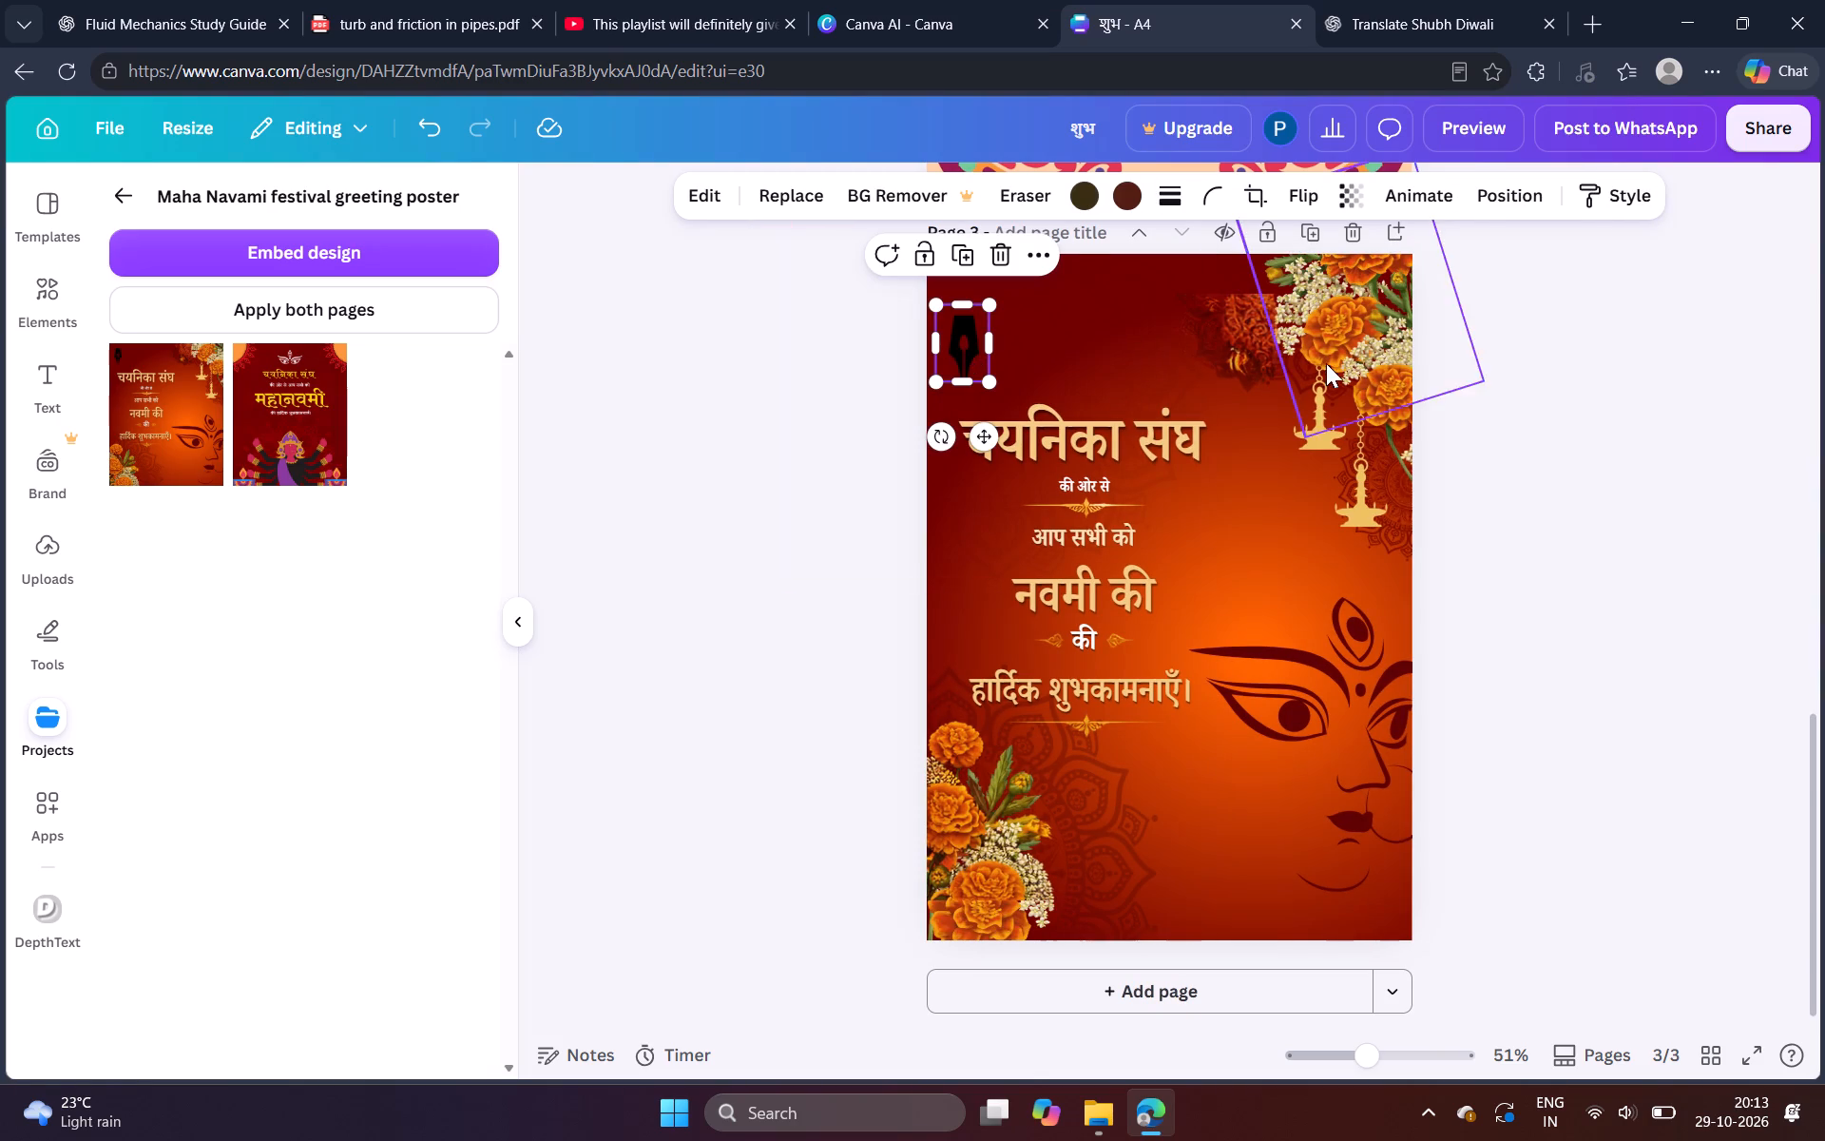
{"action": "scroll", "coordinate": [1326, 363], "scroll_direction": "up", "scroll_amount": 6}
{"action": "key", "text": "ctrl+v"}
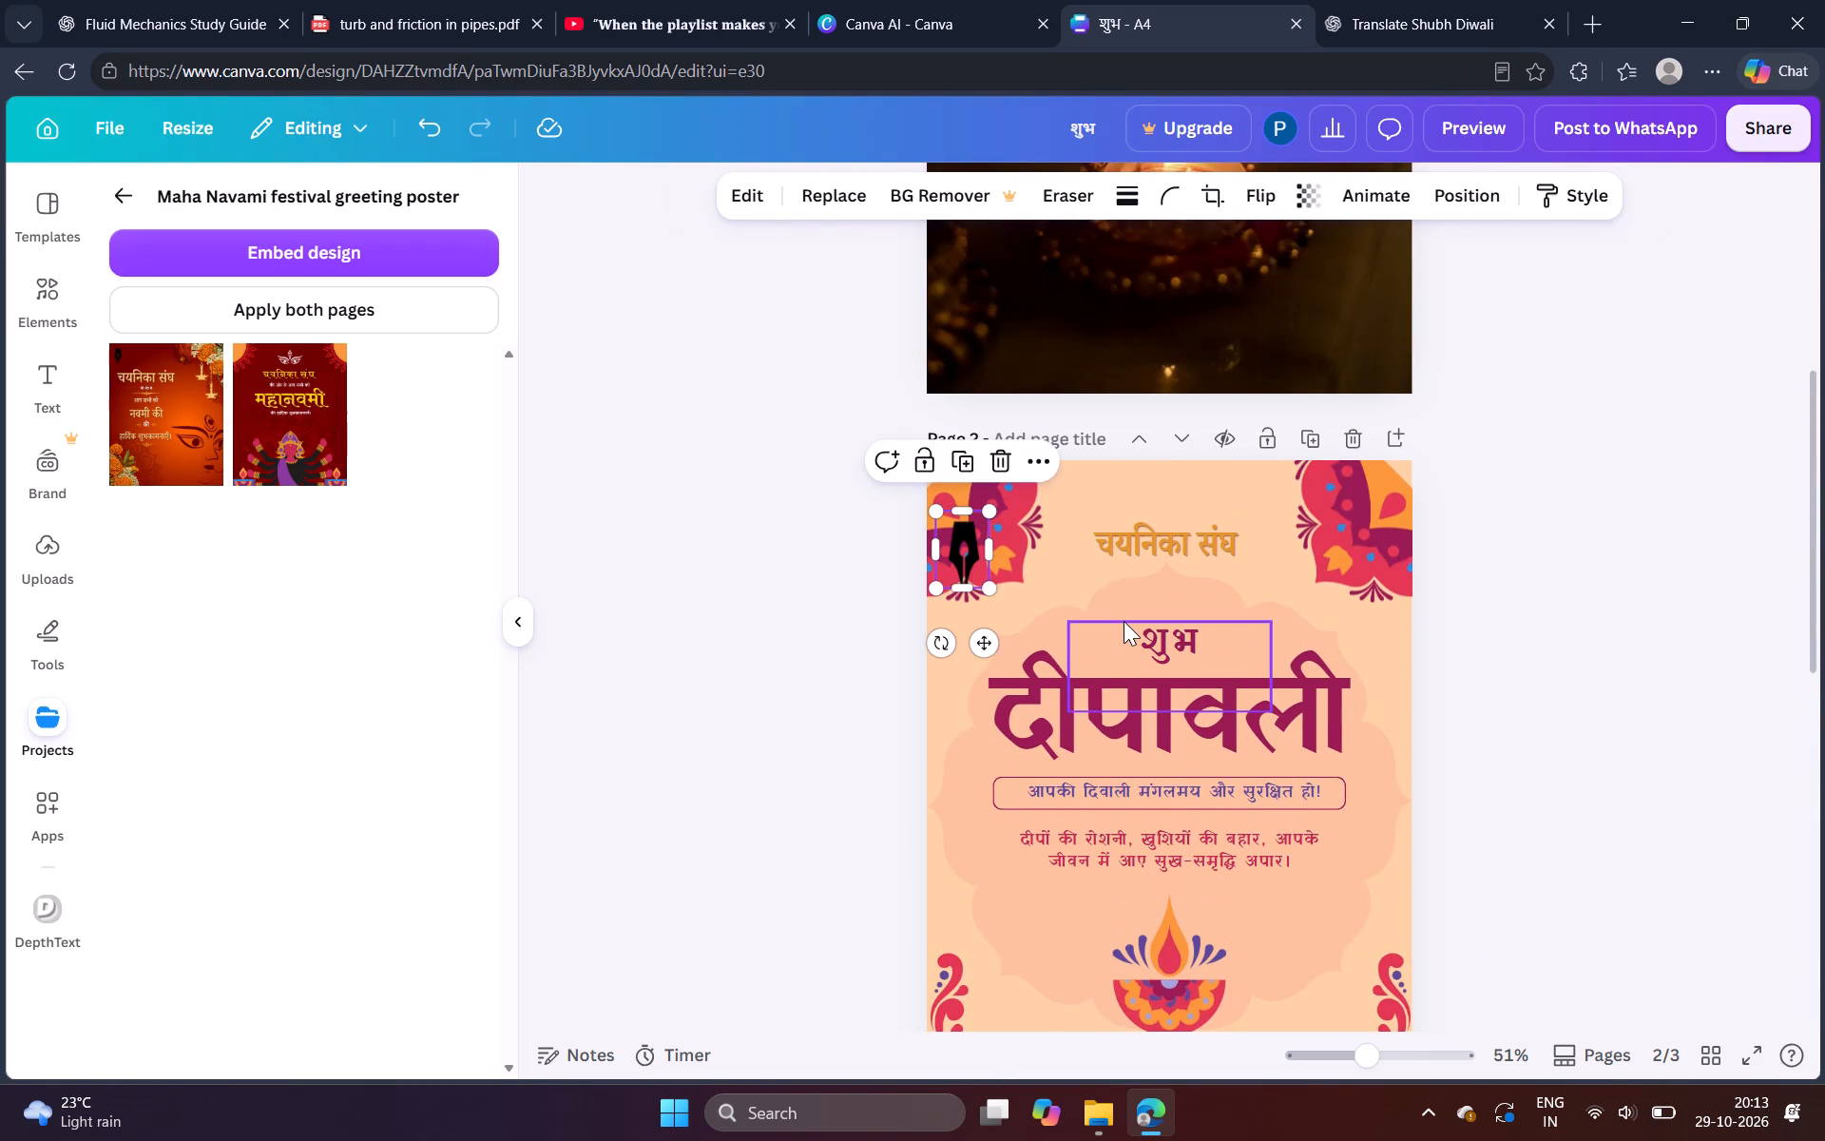
Shrink the pasted pen-nib logo on page 2 and centre it just above the "चयनिका संघ" text.
{"action": "left_click_drag", "start_coordinate": [986, 588], "coordinate": [963, 554]}
{"action": "left_click_drag", "start_coordinate": [971, 616], "coordinate": [1205, 582]}
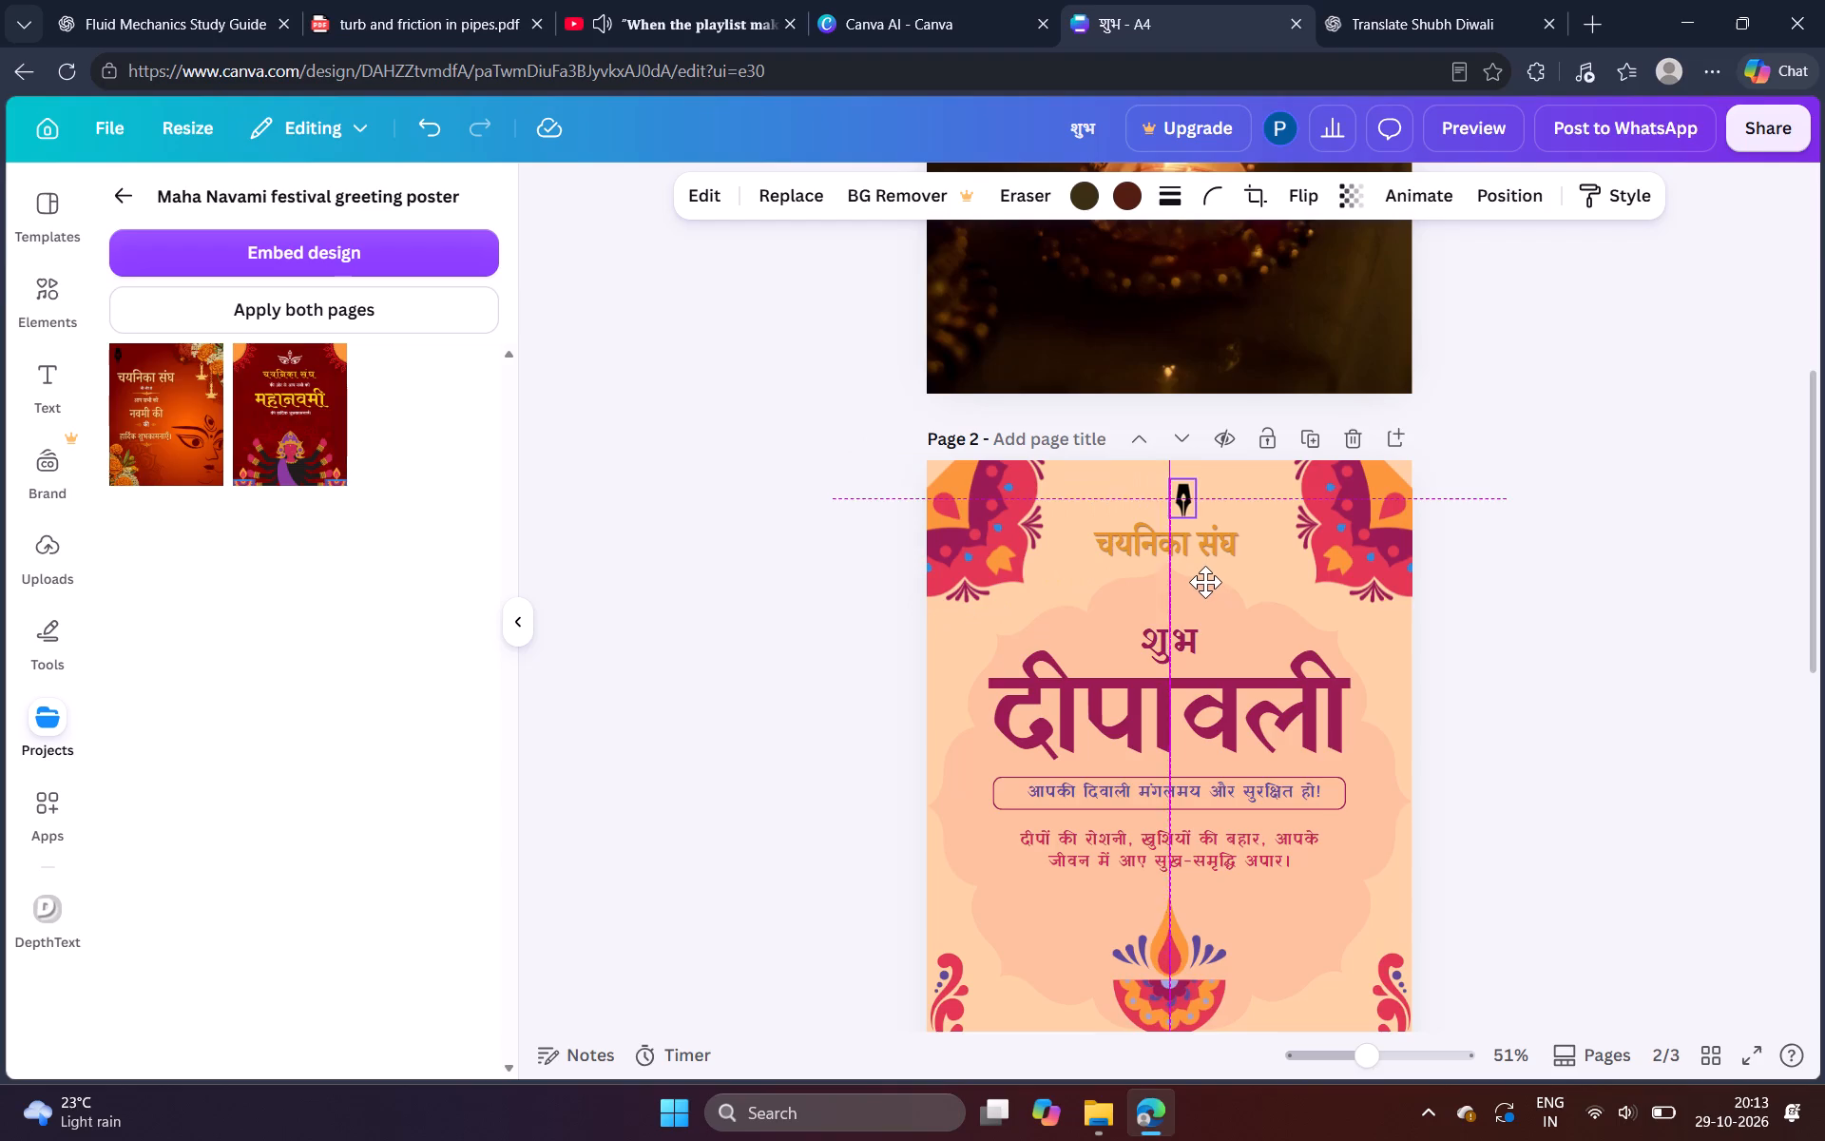
{"action": "left_click_drag", "start_coordinate": [1205, 582], "coordinate": [1191, 581]}
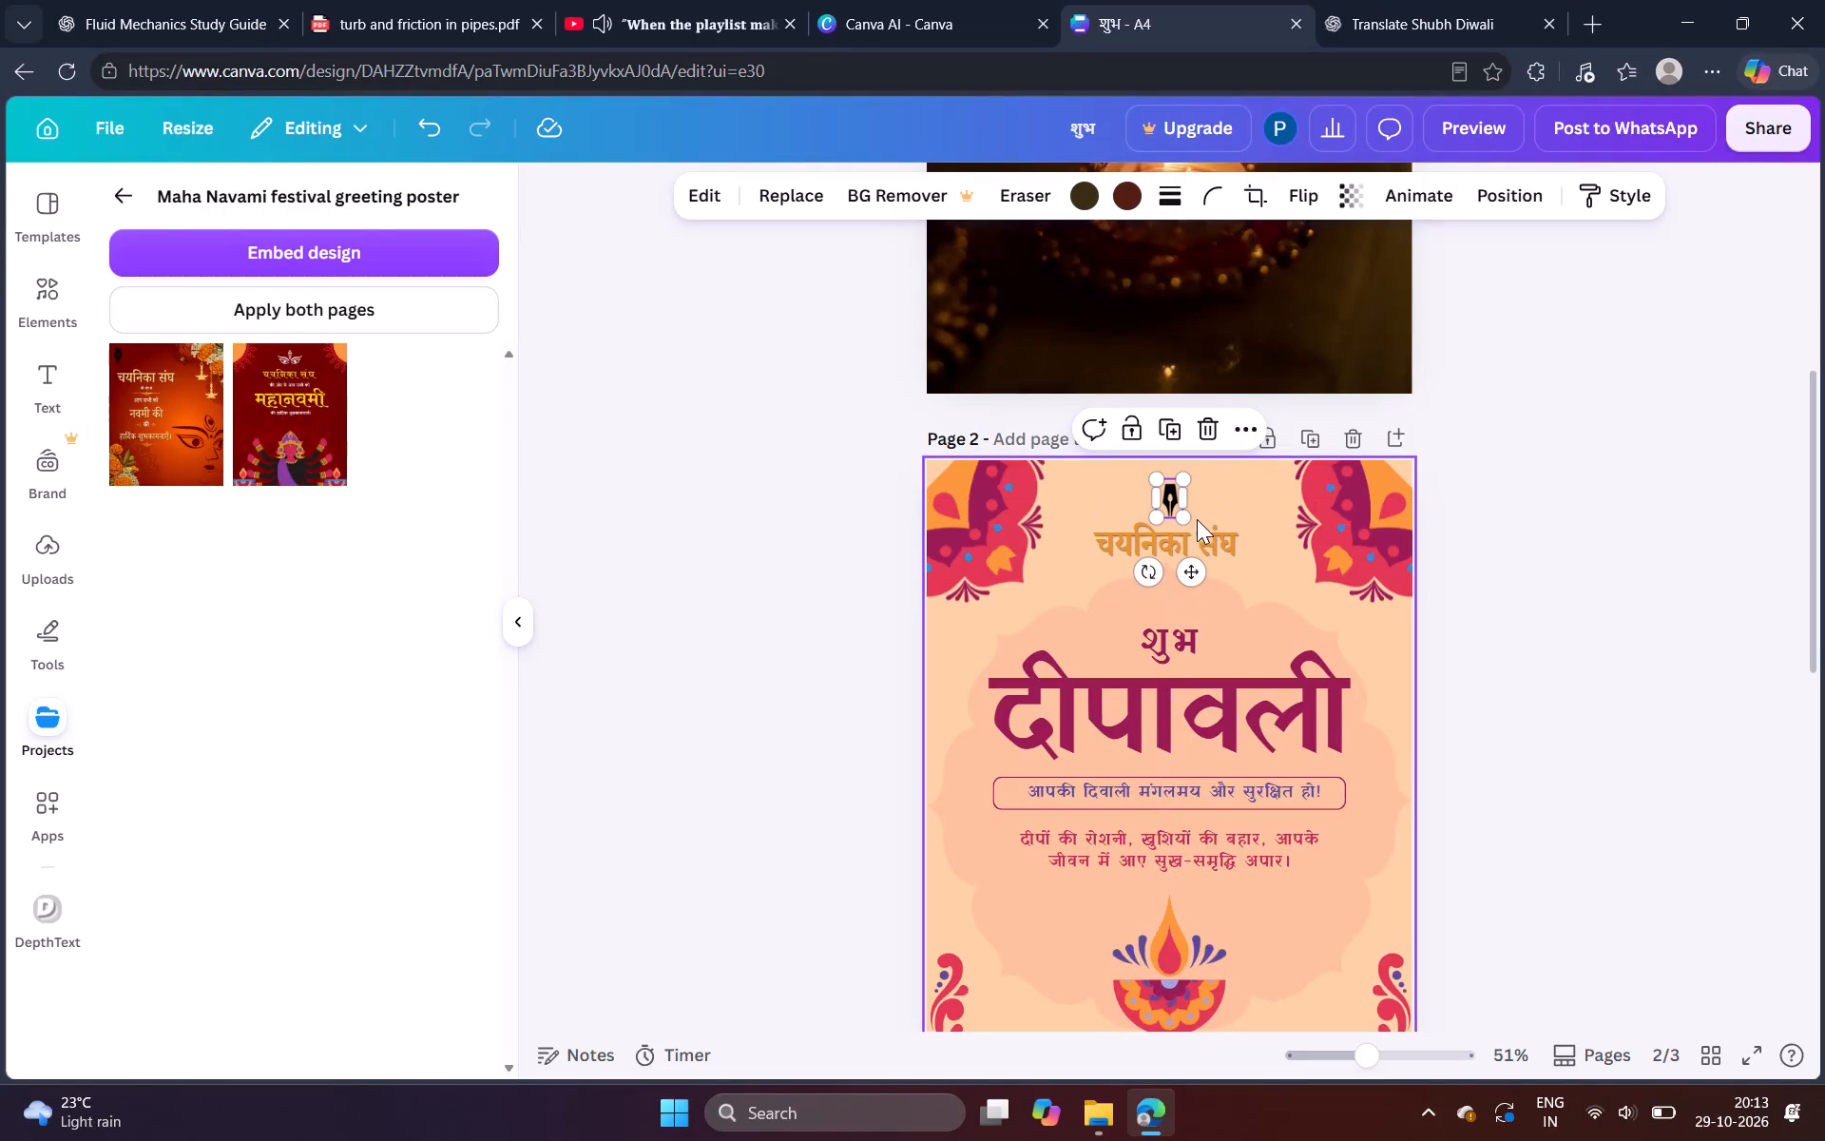
{"action": "left_click_drag", "start_coordinate": [1184, 517], "coordinate": [1194, 524]}
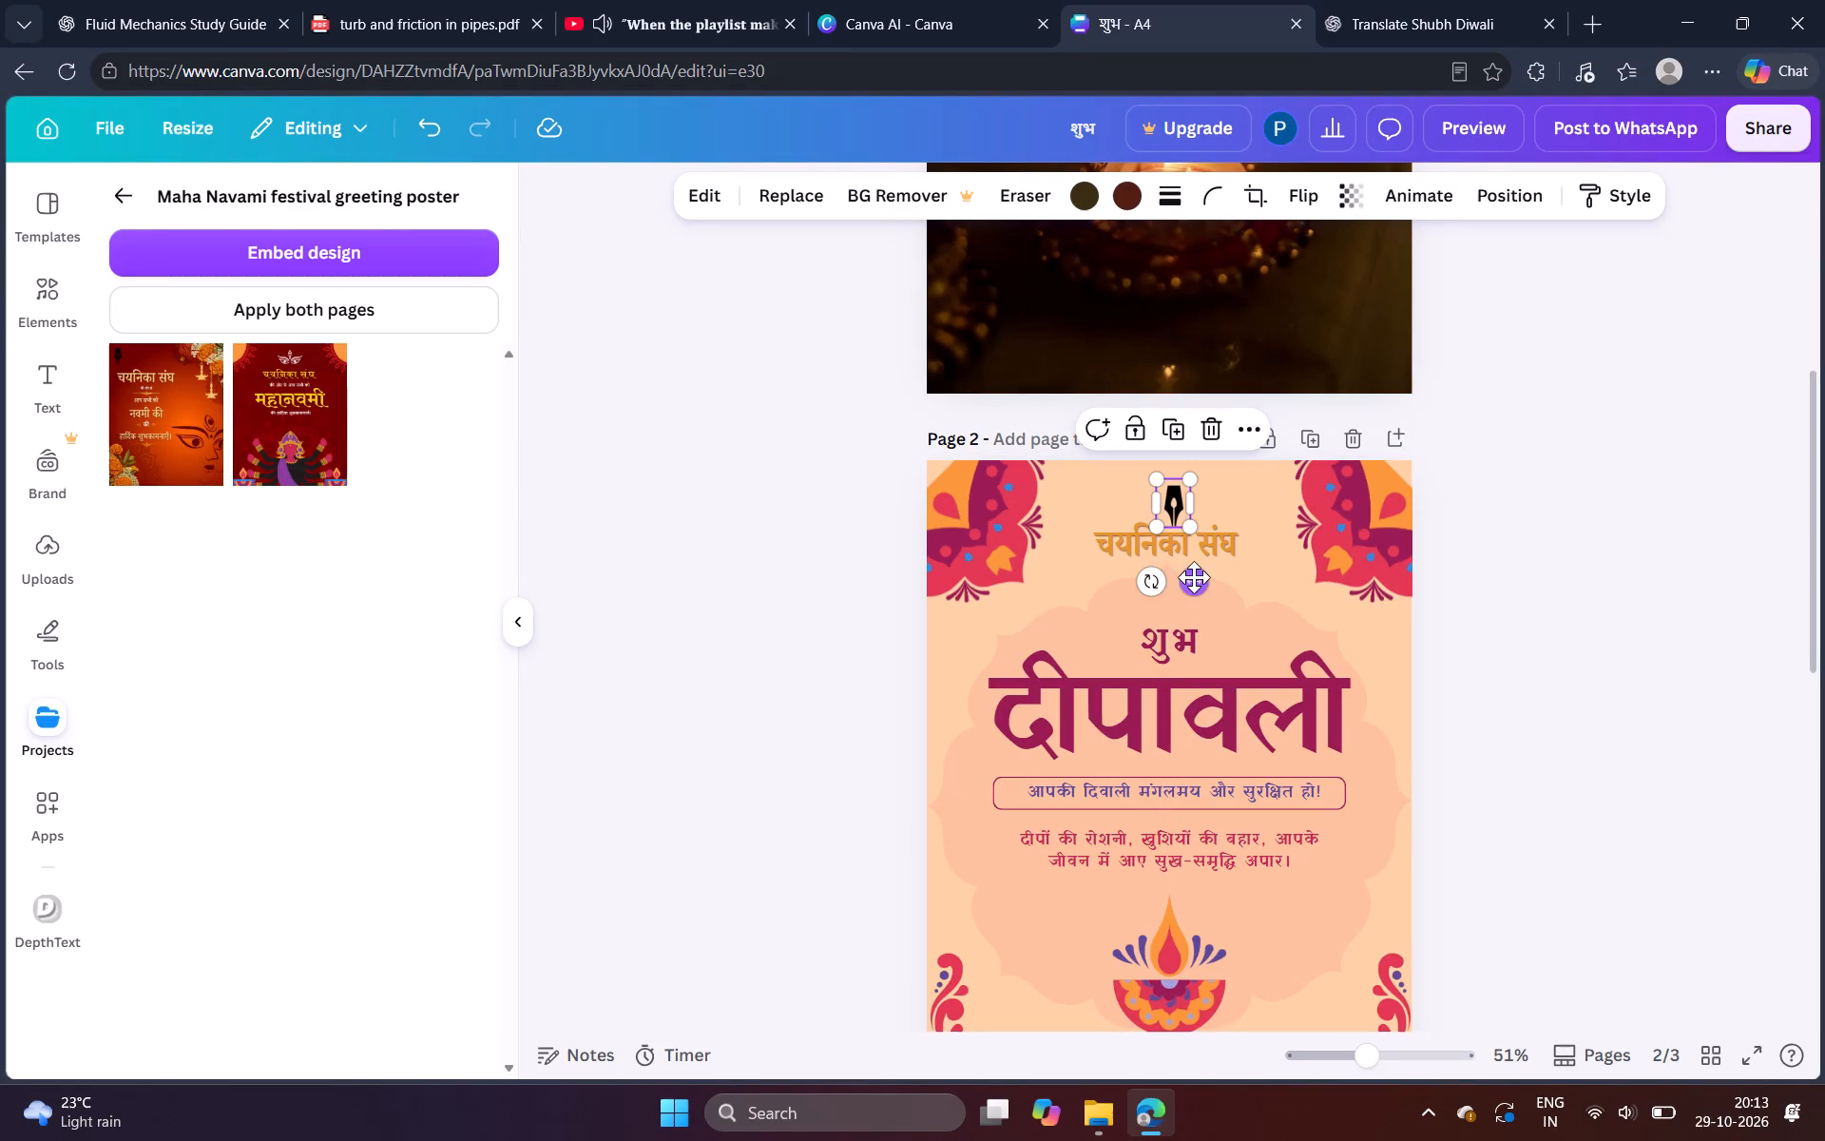
{"action": "left_click_drag", "start_coordinate": [1195, 576], "coordinate": [1195, 563]}
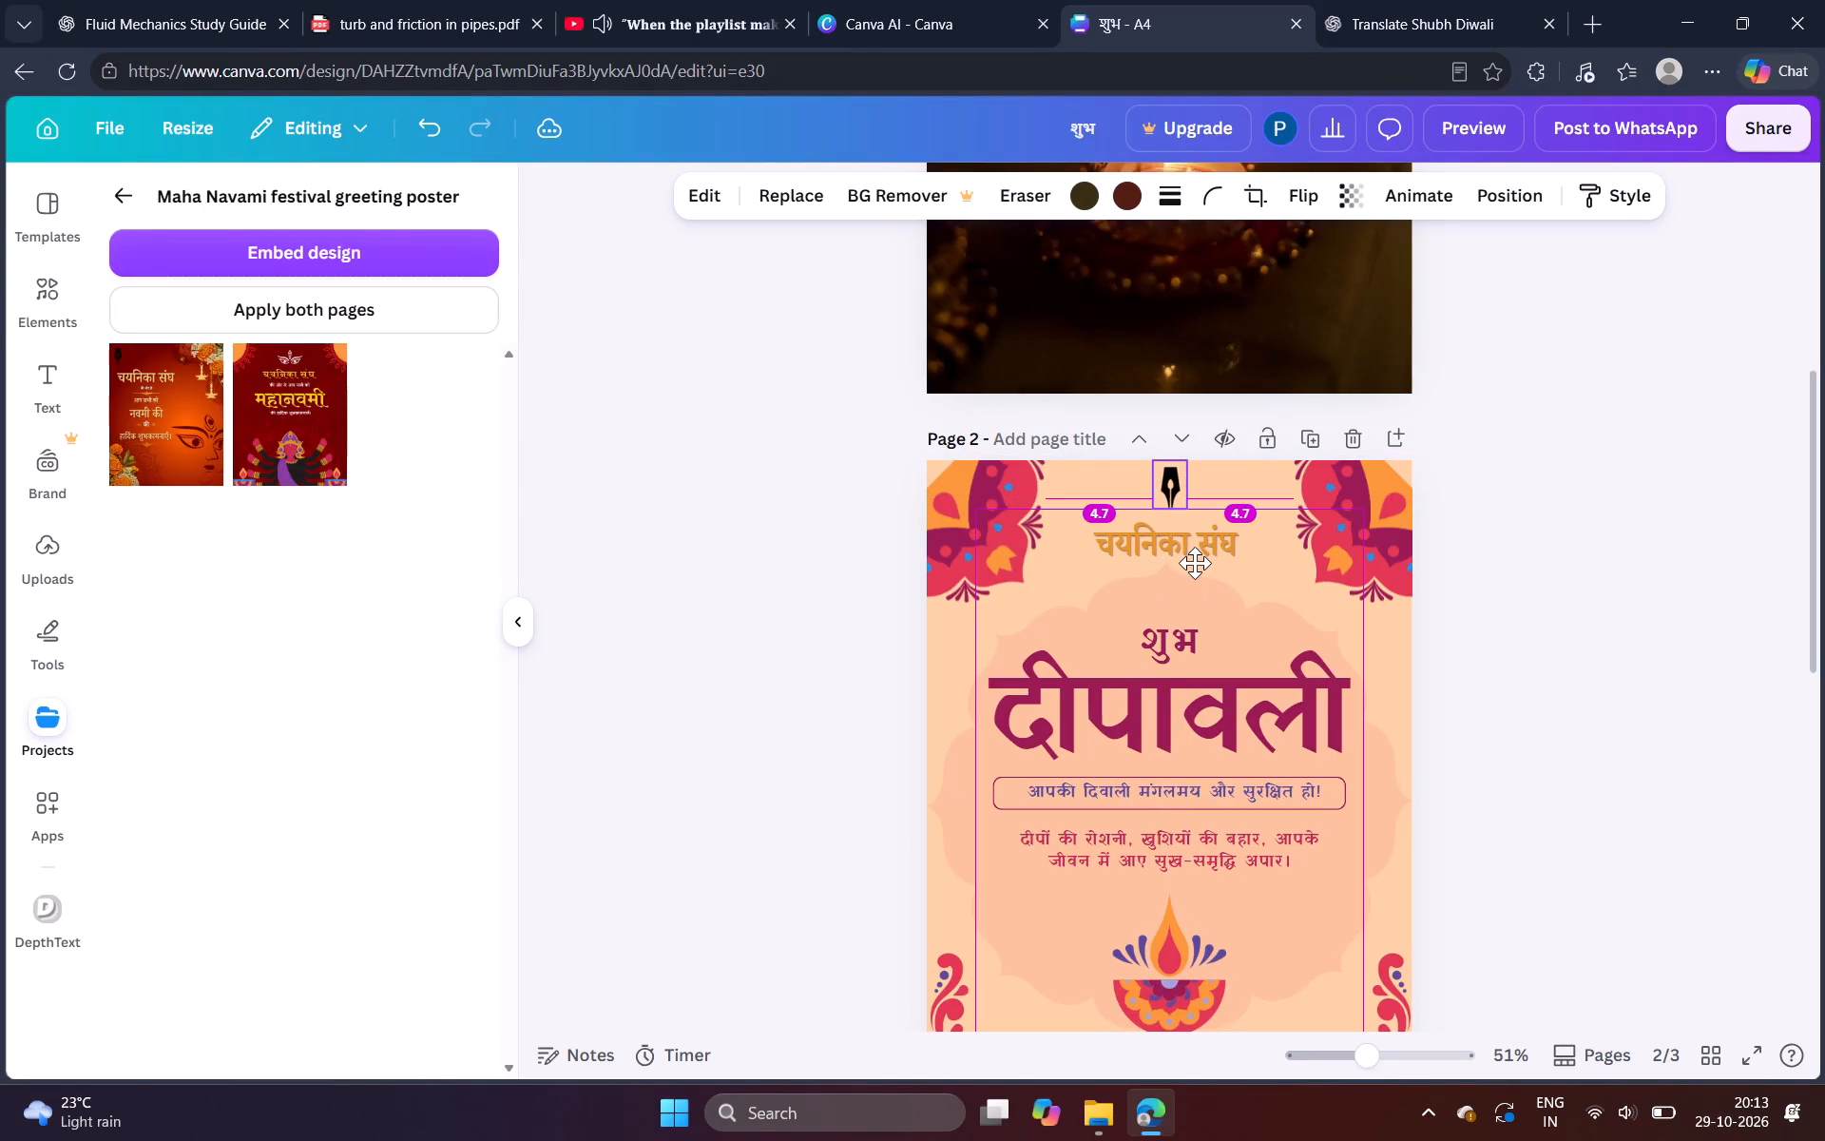
{"action": "left_click_drag", "start_coordinate": [1195, 563], "coordinate": [1191, 564]}
{"action": "left_click", "coordinate": [1536, 570]}
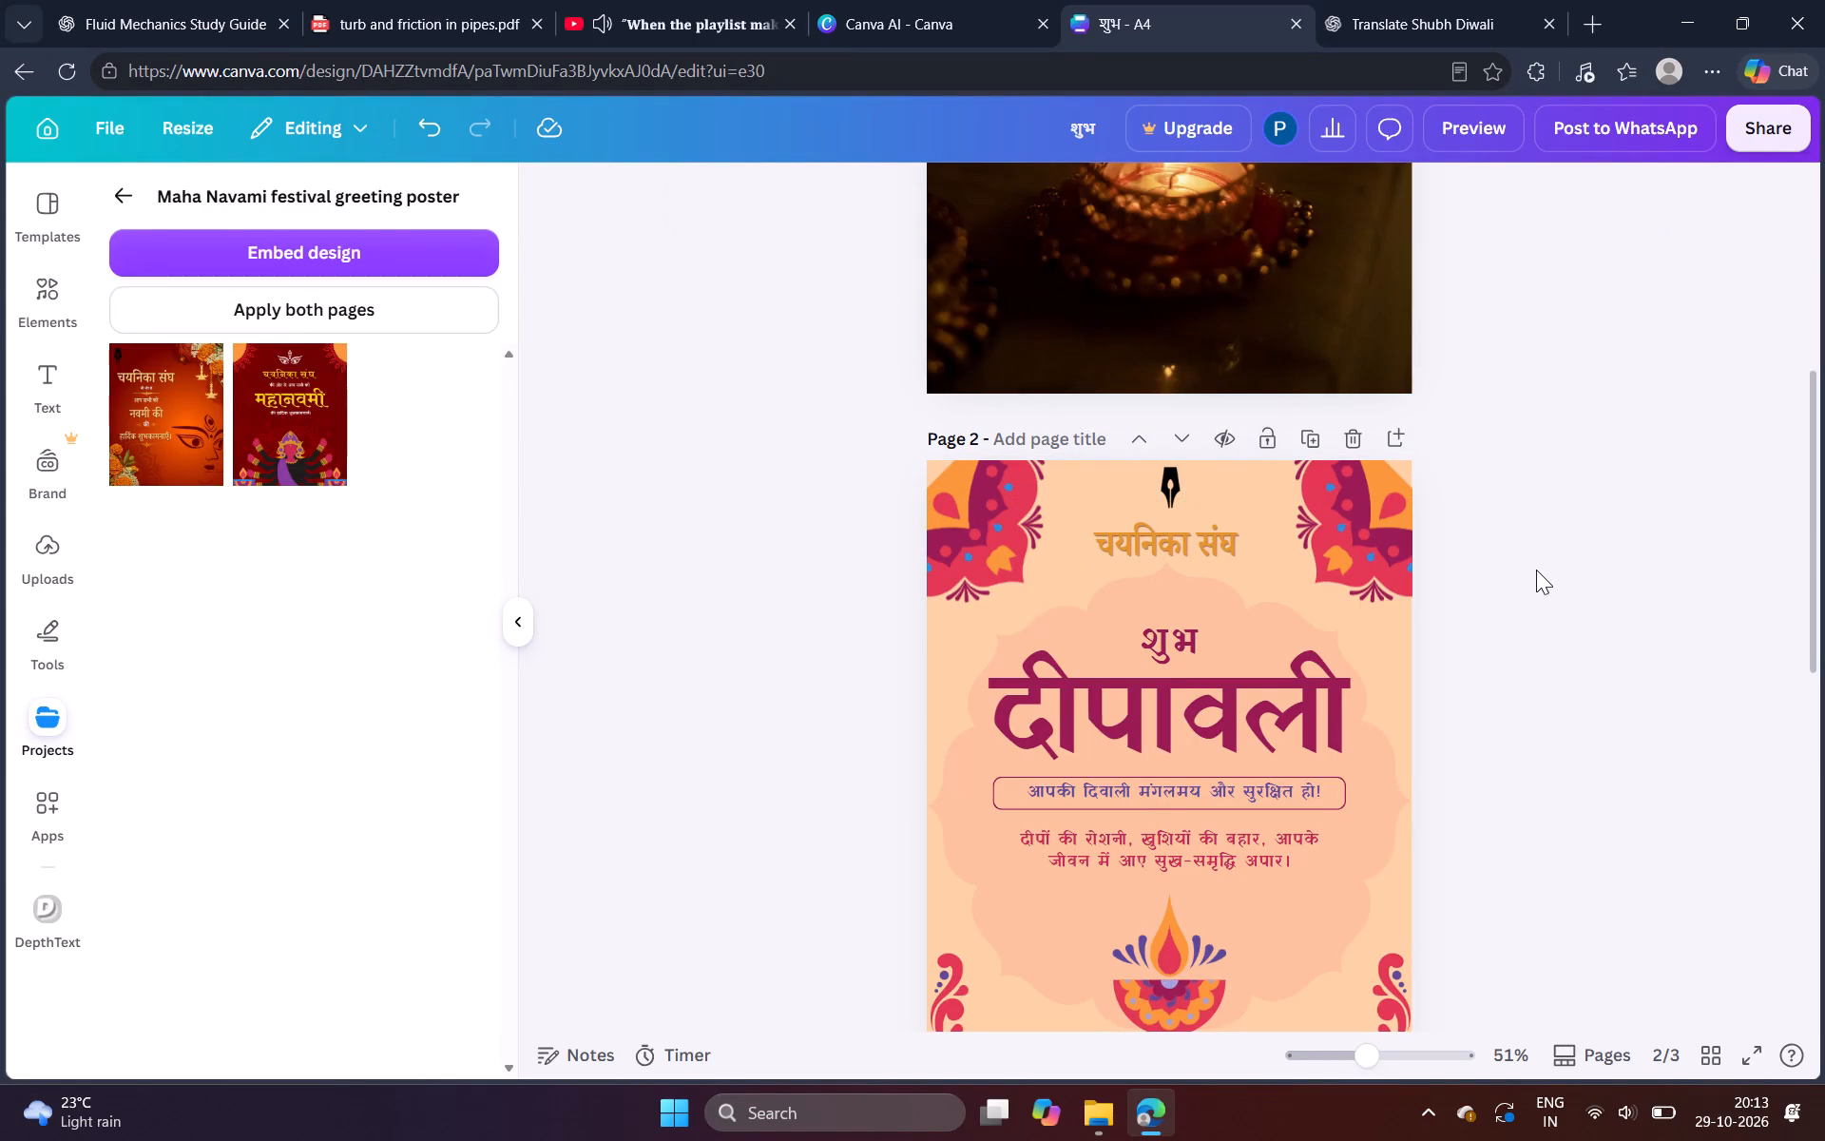
{"action": "left_click", "coordinate": [1185, 479]}
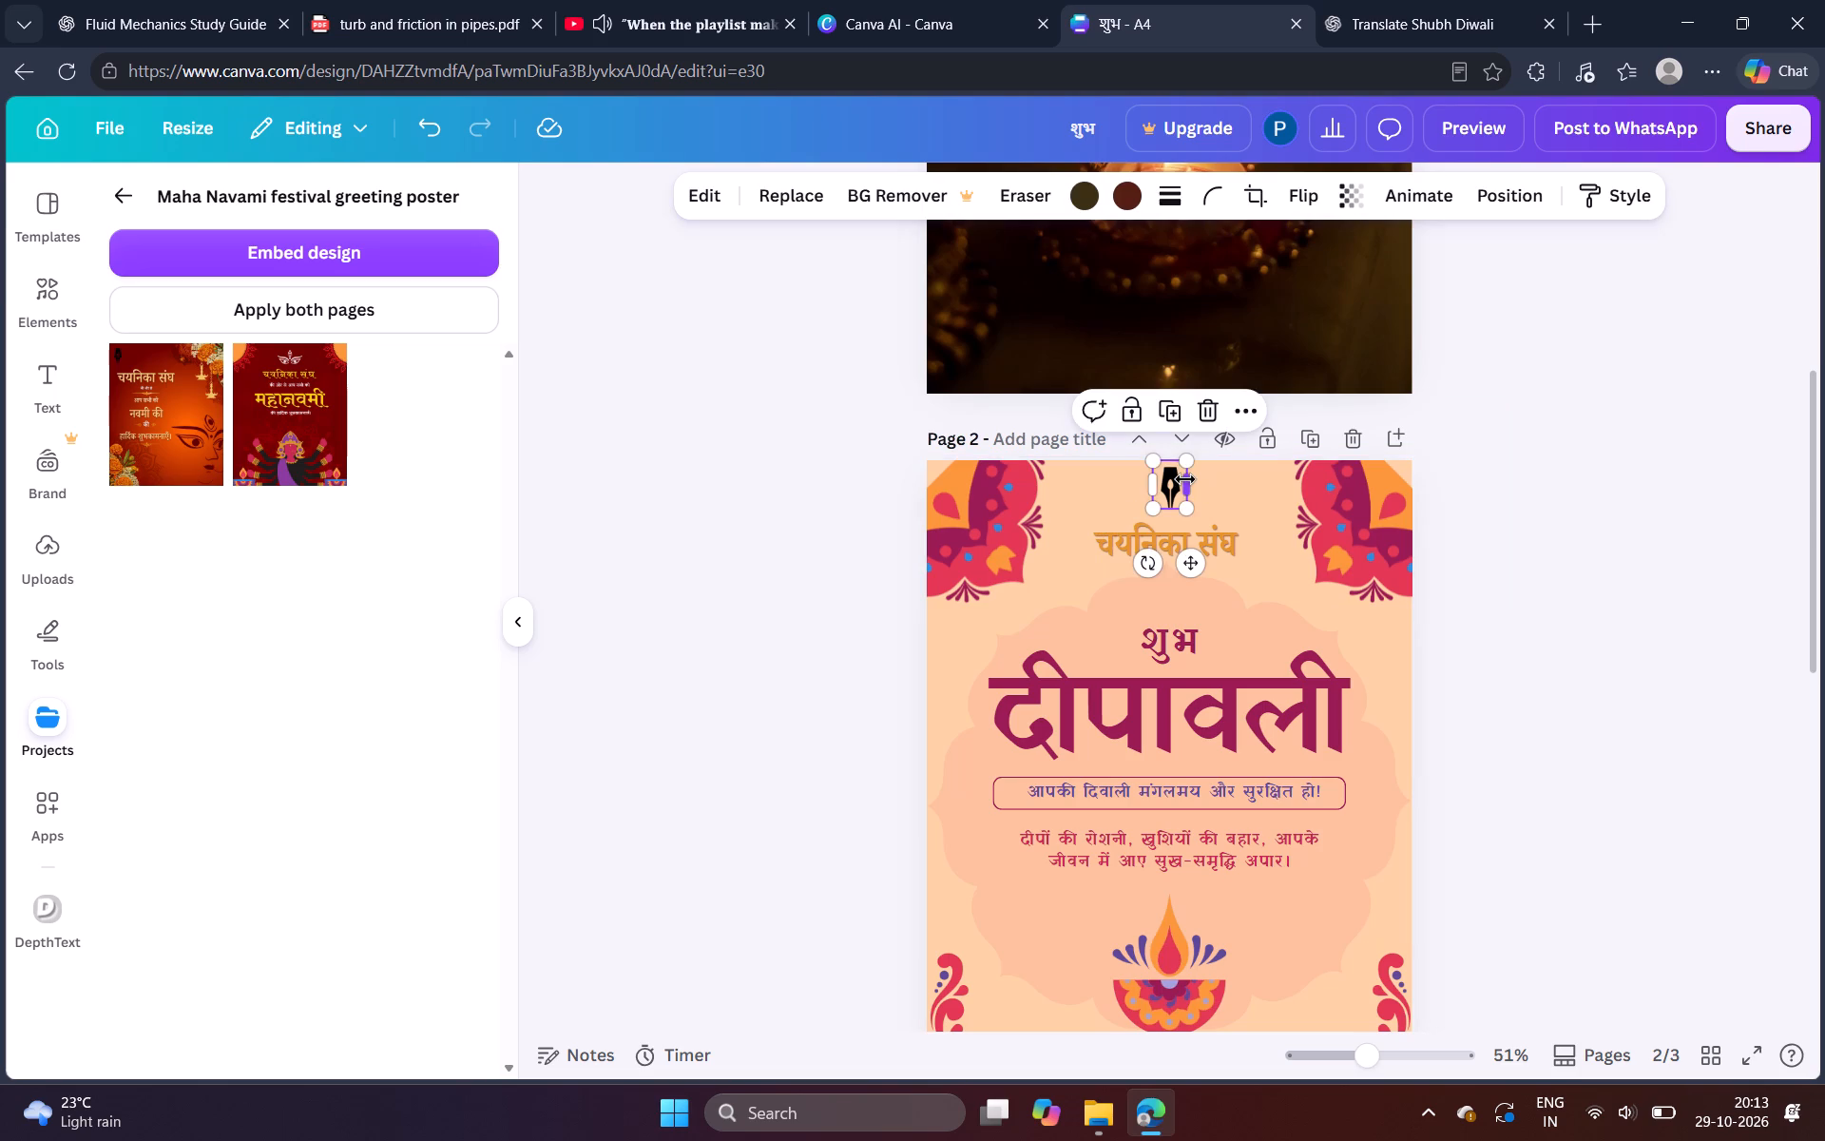
{"action": "key", "text": "Down"}
{"action": "key", "text": "Down"}
{"action": "key", "text": "Down"}
{"action": "key", "text": "Down"}
{"action": "key", "text": "Down"}
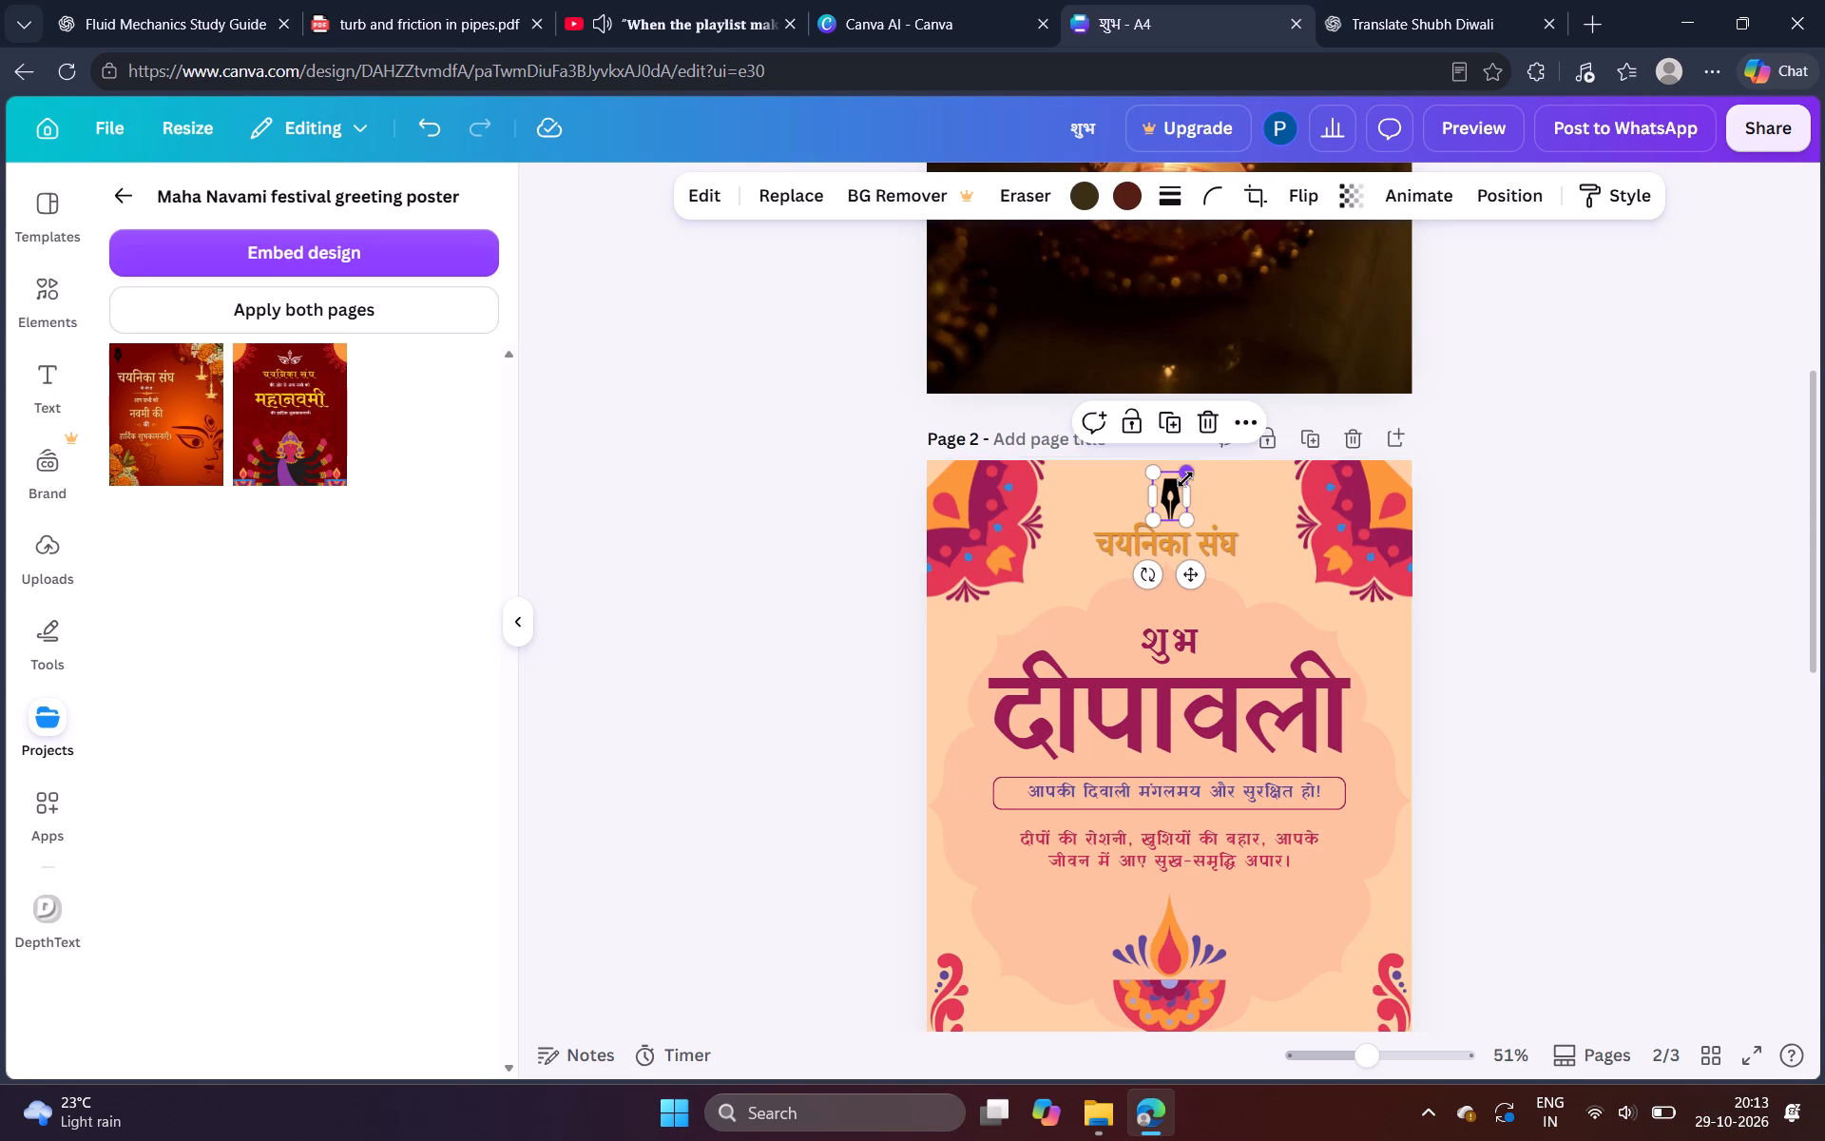
{"action": "left_click", "coordinate": [1603, 466]}
Copy the small "की ओर से" text from page 1 and place it centred beneath "चयनिका संघ" on page 2.
{"action": "scroll", "coordinate": [1603, 466], "scroll_direction": "up", "scroll_amount": 3}
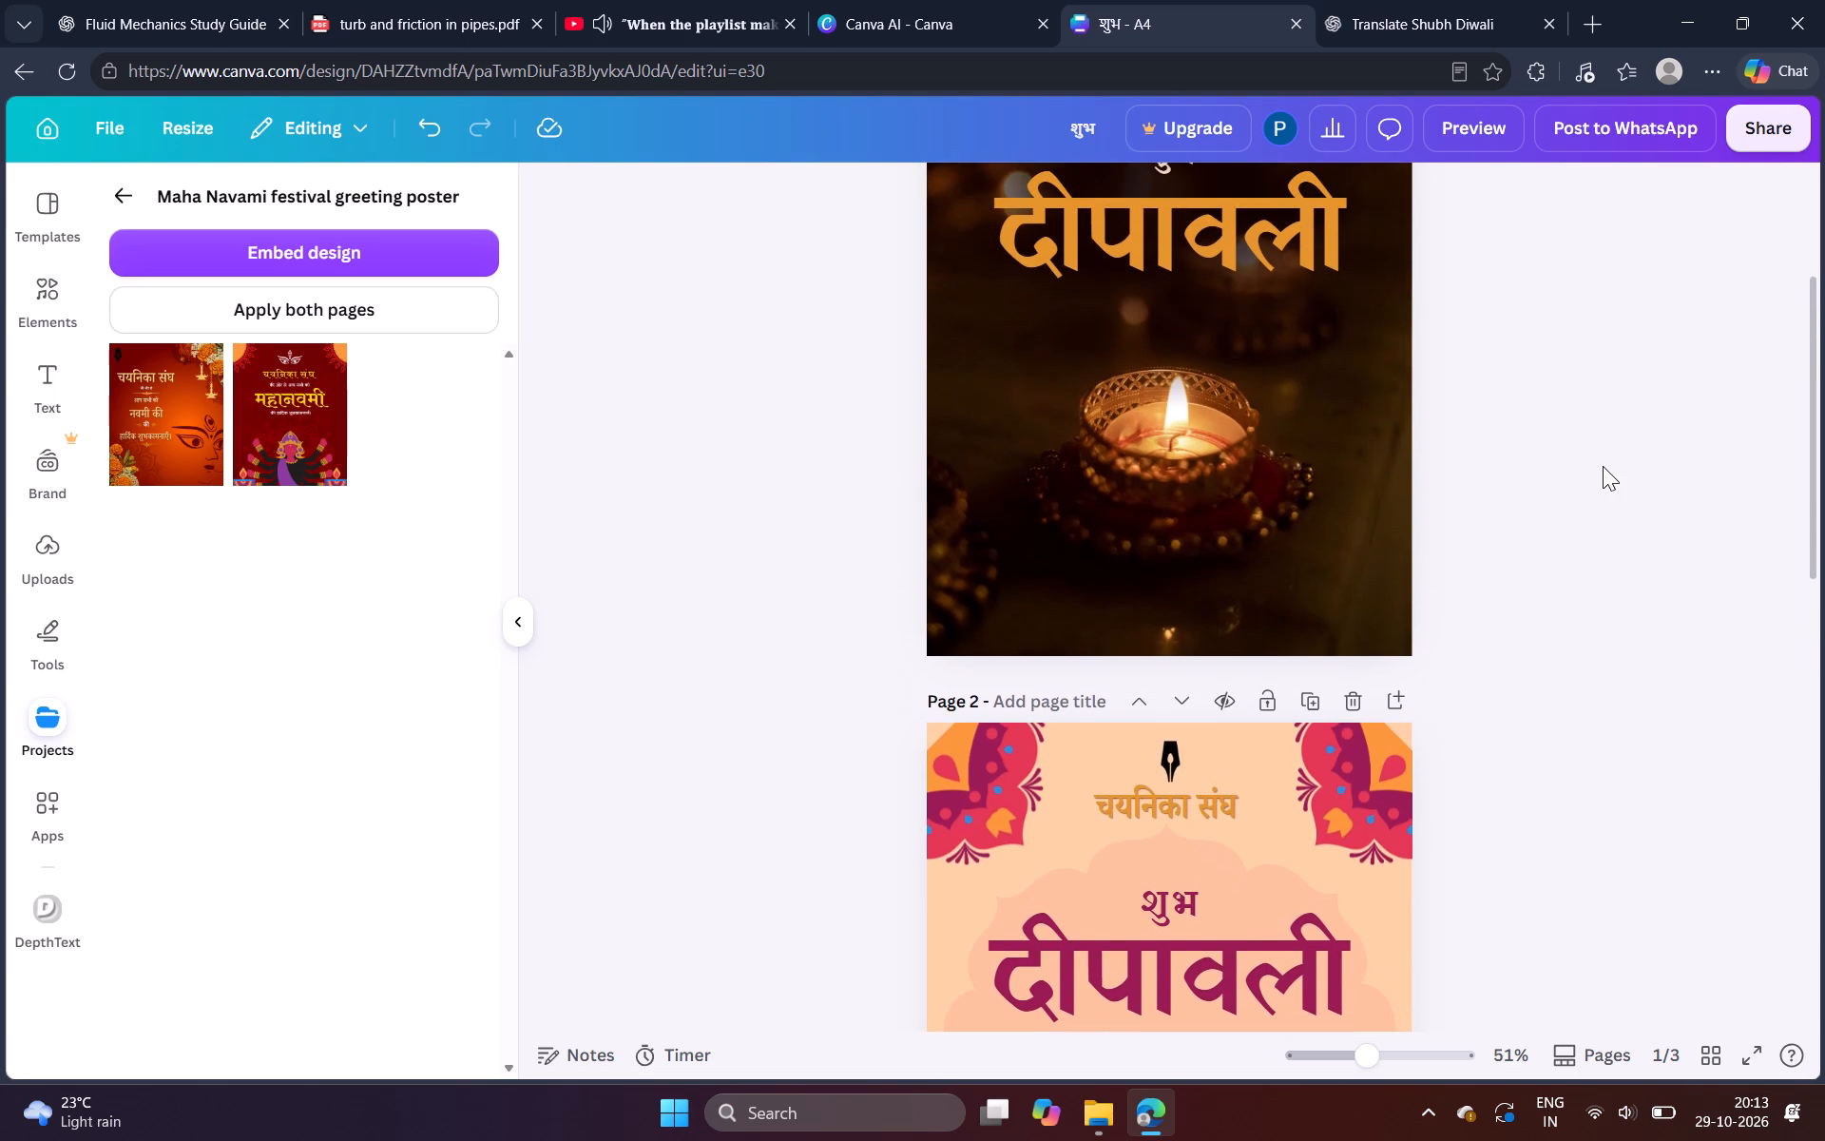
{"action": "scroll", "coordinate": [1603, 466], "scroll_direction": "up", "scroll_amount": 1}
{"action": "scroll", "coordinate": [1410, 382], "scroll_direction": "up", "scroll_amount": 2}
{"action": "left_click", "coordinate": [1170, 318]}
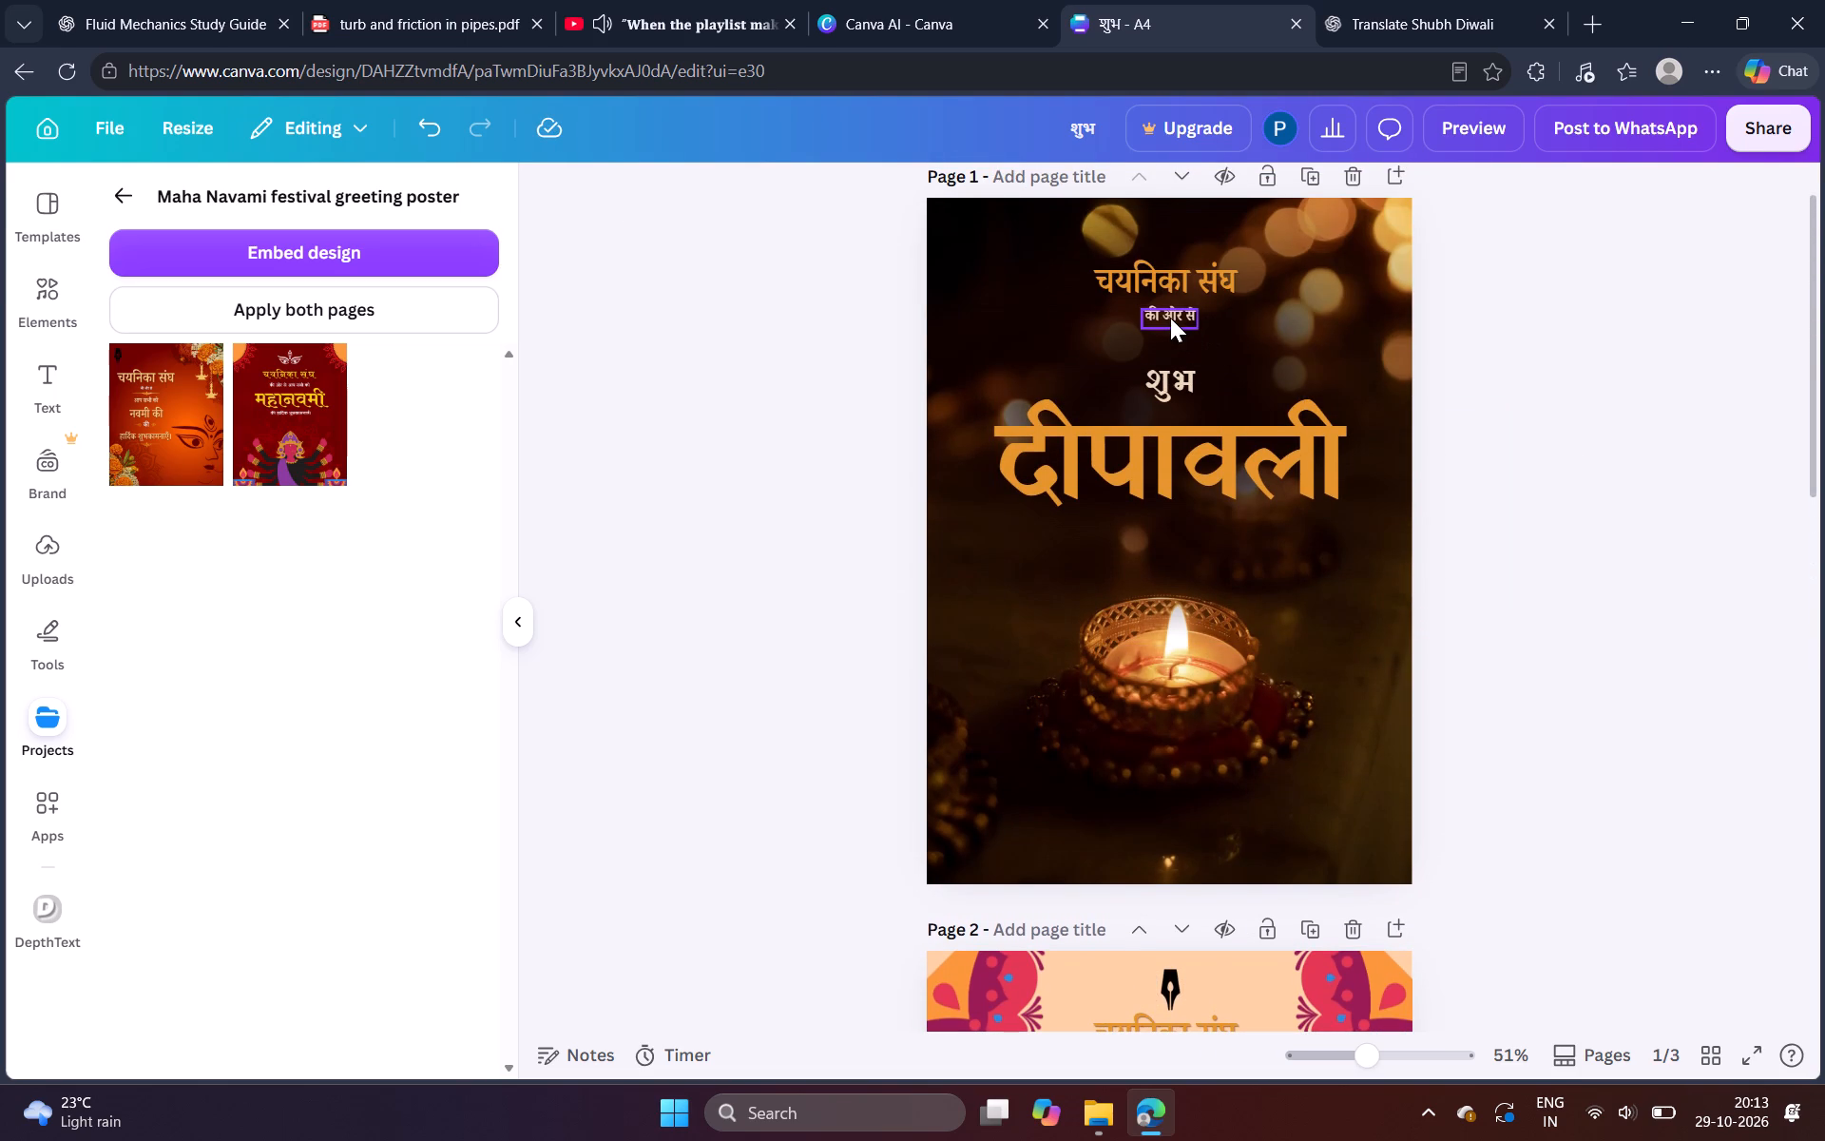
{"action": "key", "text": "ctrl+c"}
{"action": "scroll", "coordinate": [1295, 676], "scroll_direction": "down", "scroll_amount": 2}
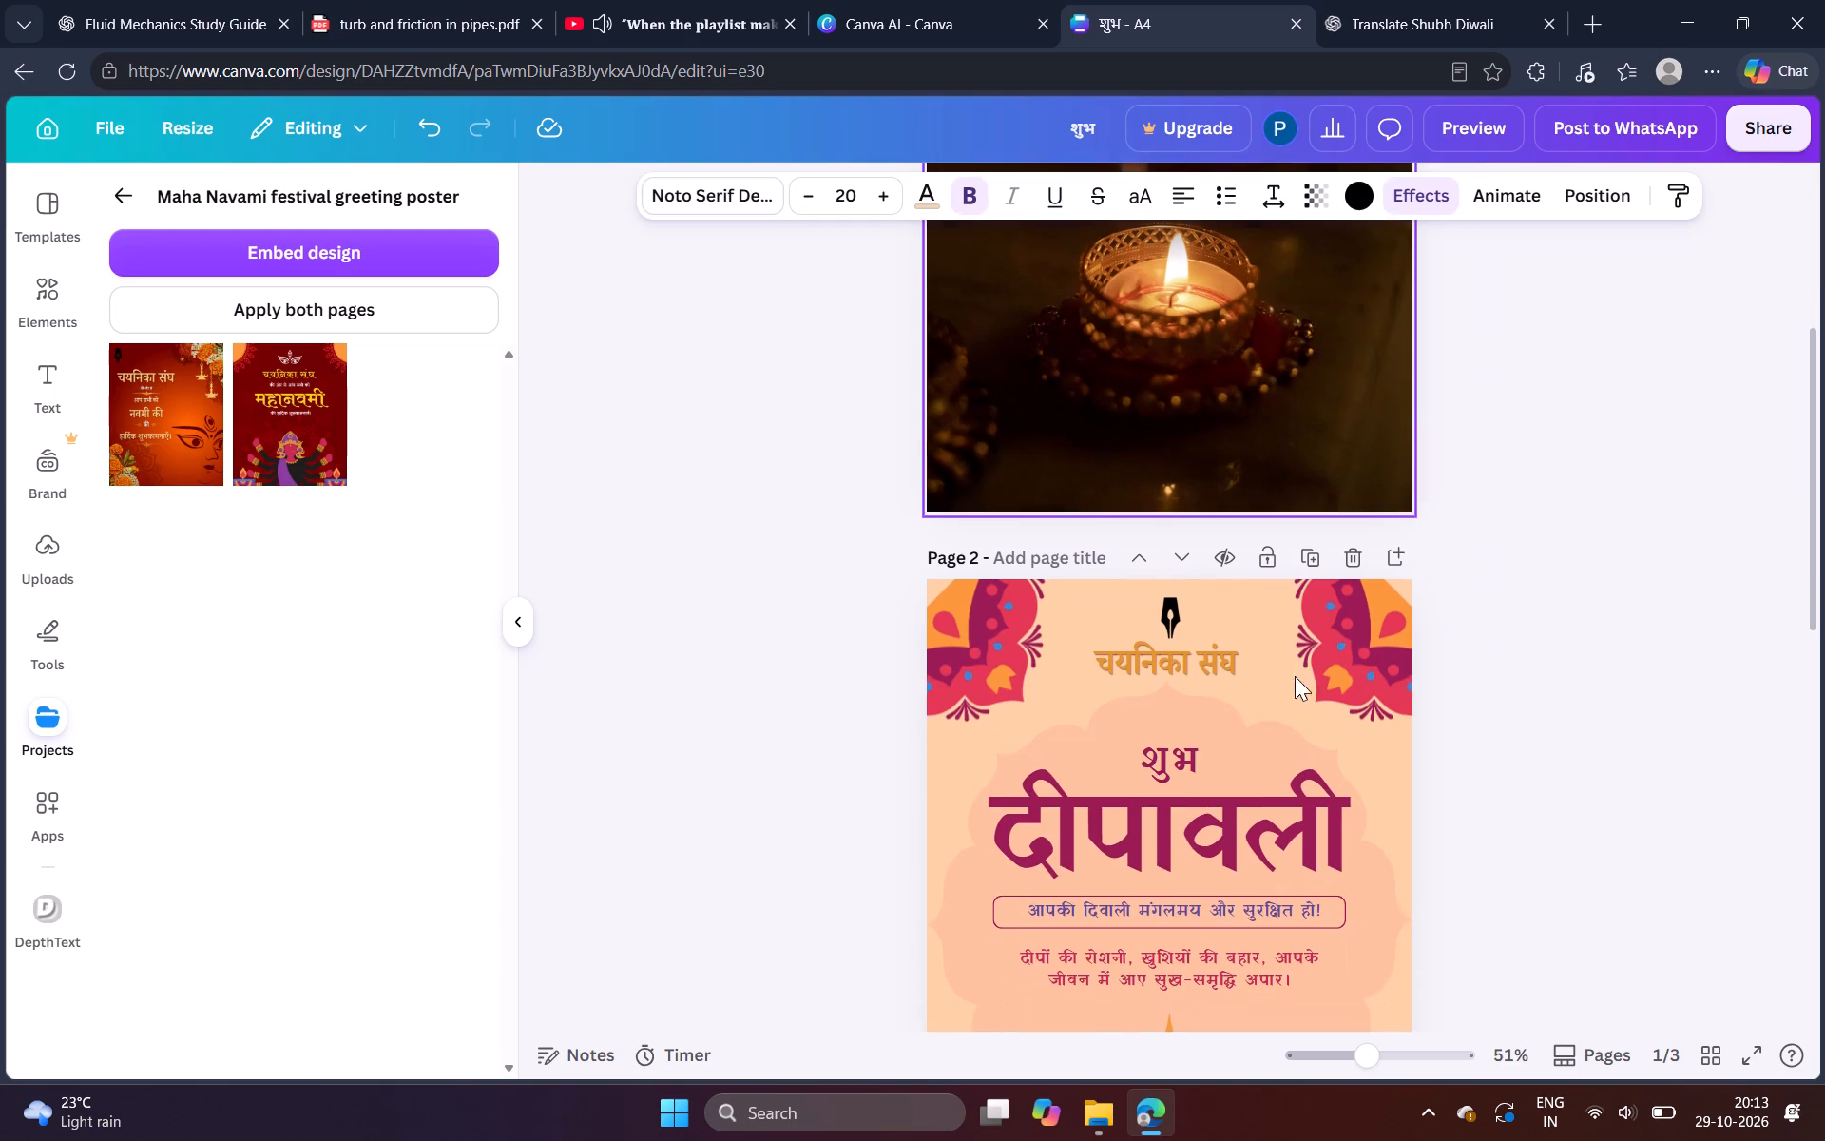
{"action": "key", "text": "ctrl+v"}
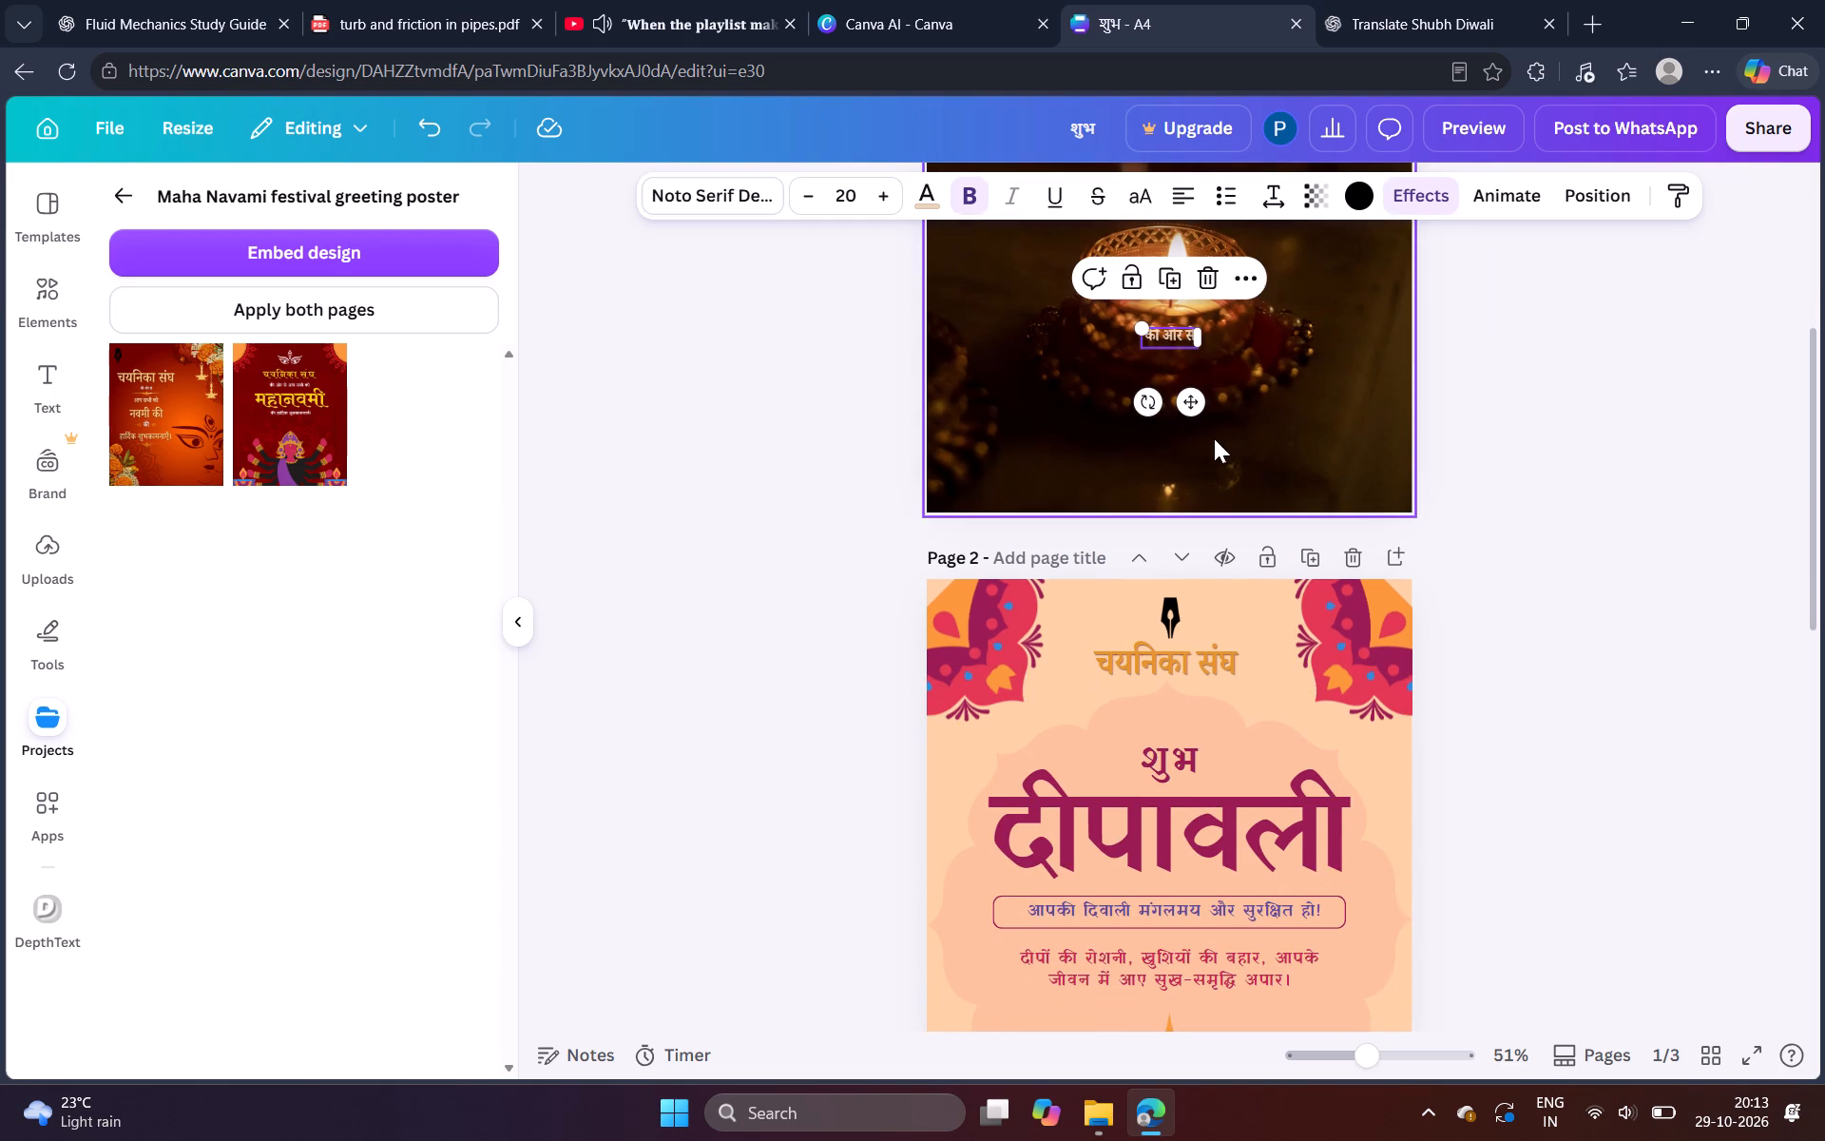
{"action": "left_click_drag", "start_coordinate": [1201, 404], "coordinate": [1196, 769]}
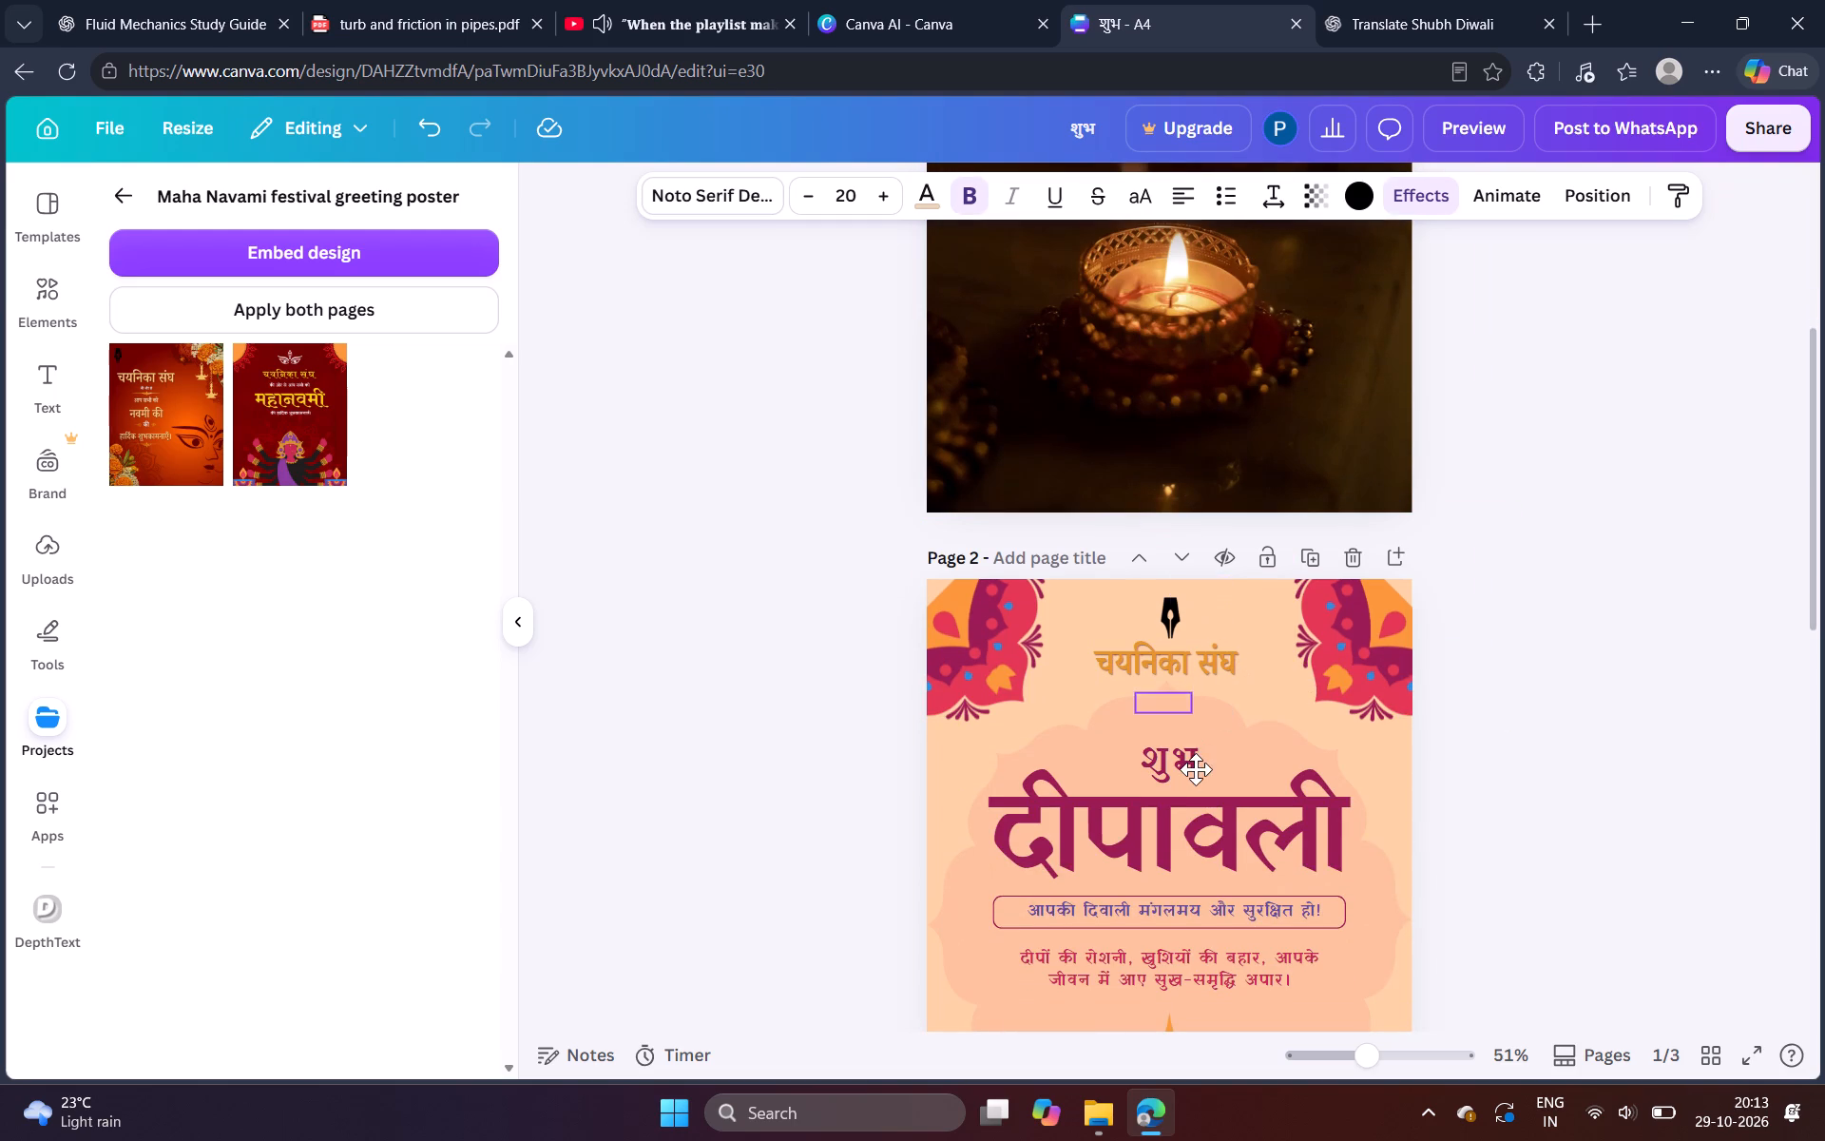
{"action": "left_click_drag", "start_coordinate": [1196, 769], "coordinate": [1206, 762]}
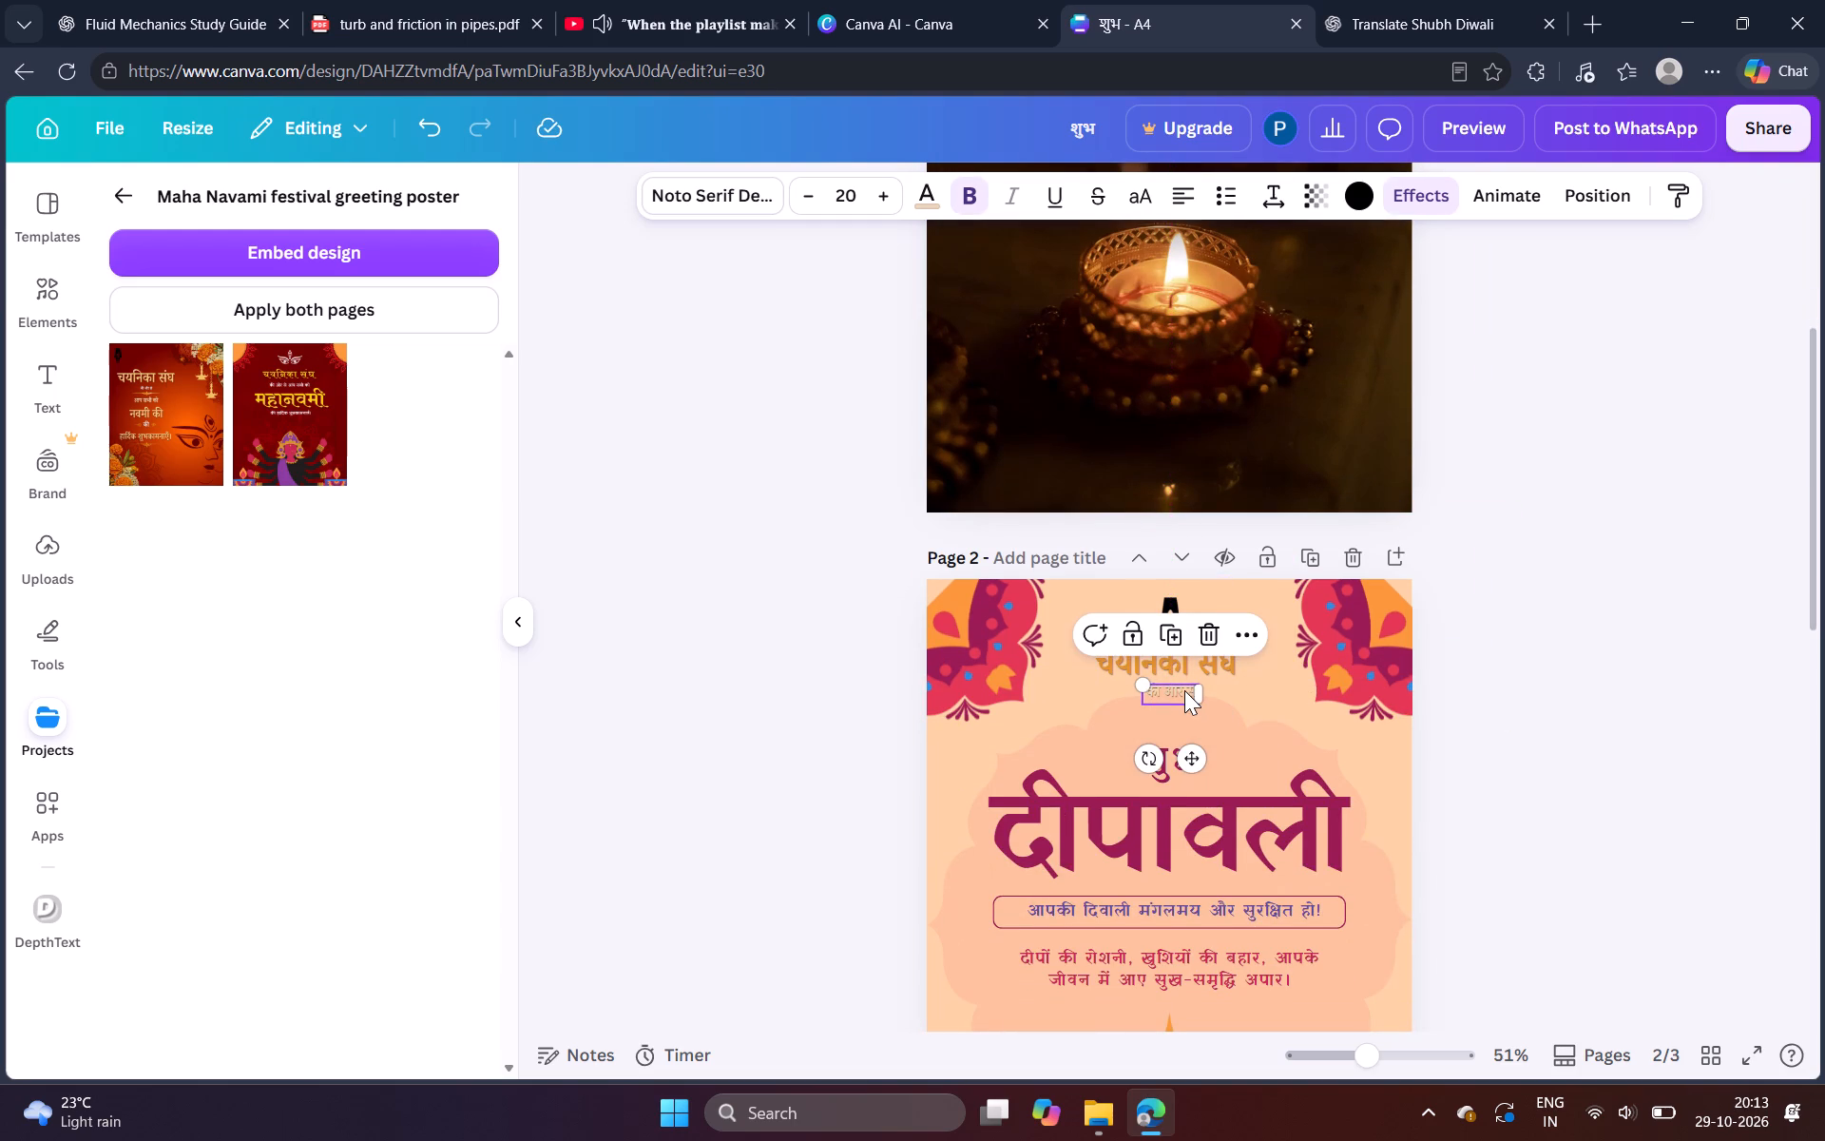
{"action": "key", "text": "ctrl+a"}
{"action": "left_click", "coordinate": [1741, 762]}
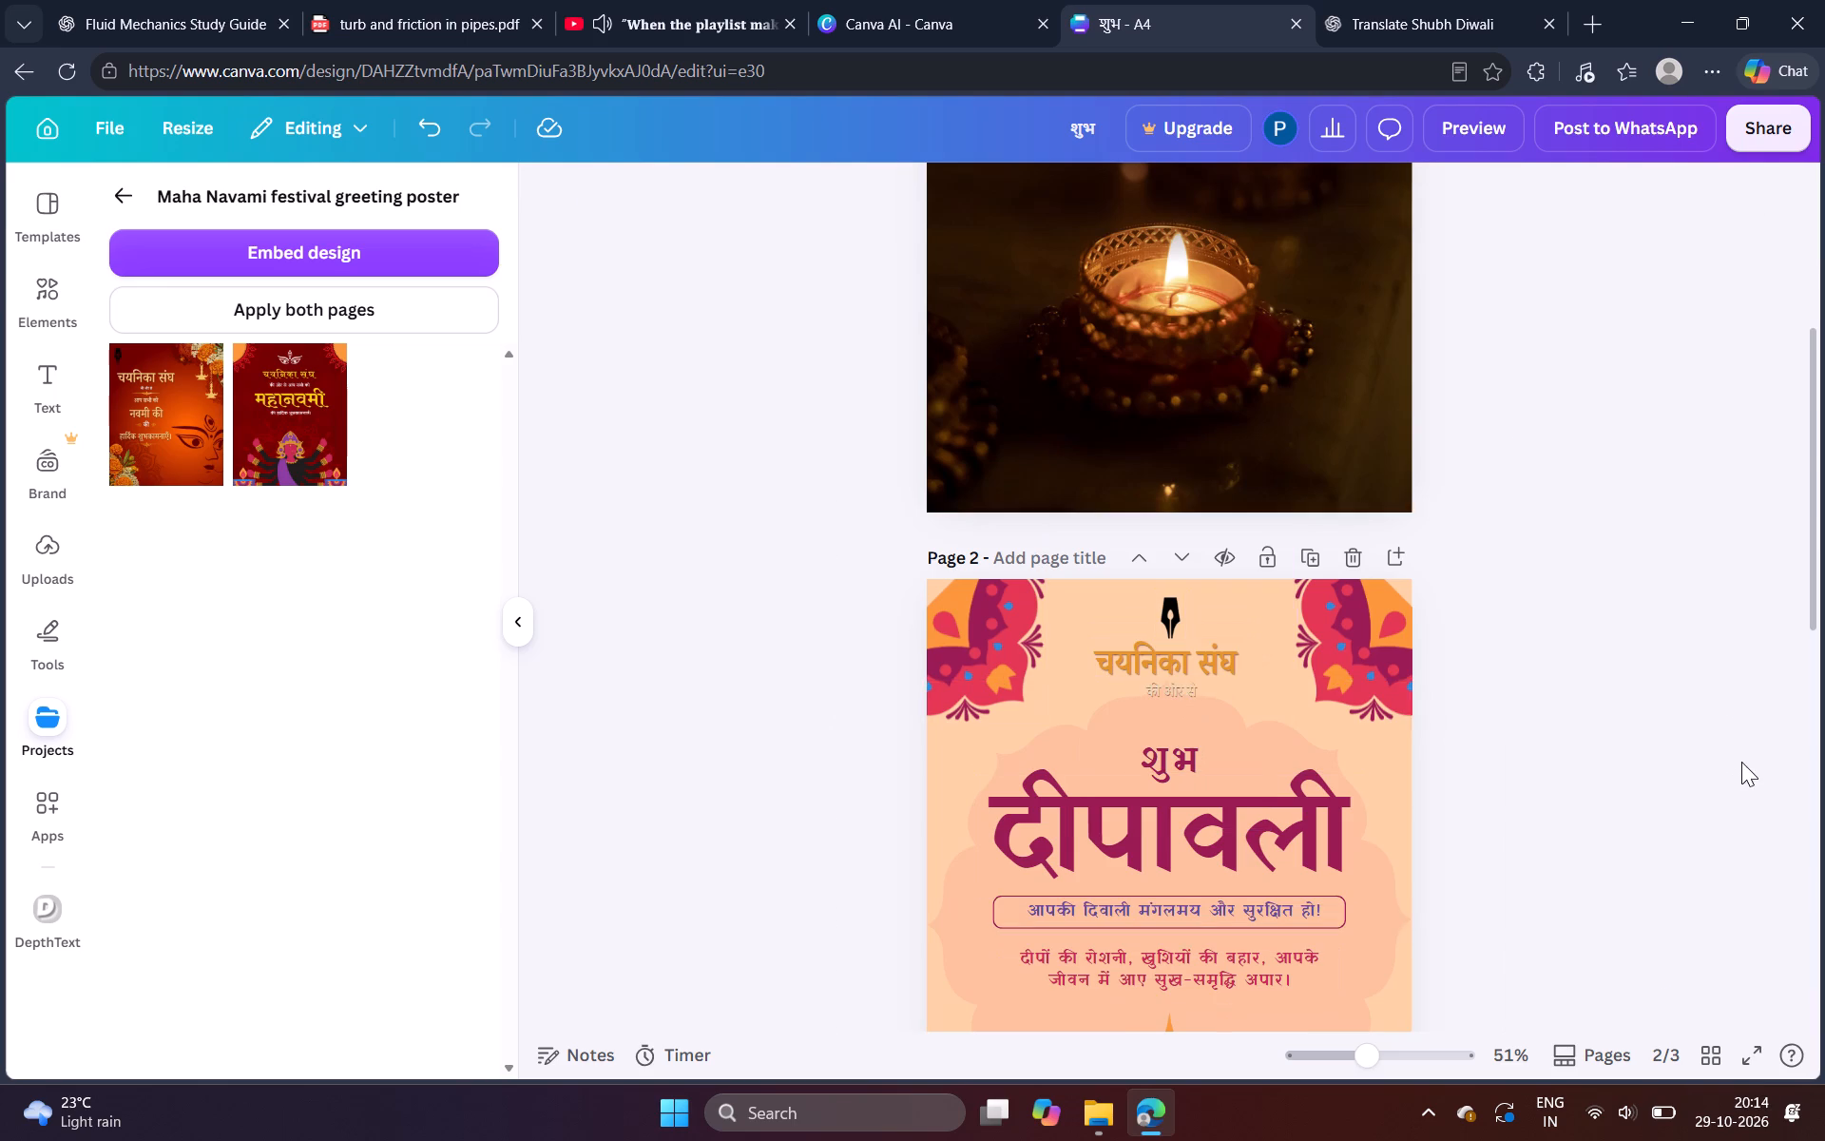
{"action": "triple_click", "coordinate": [1176, 688]}
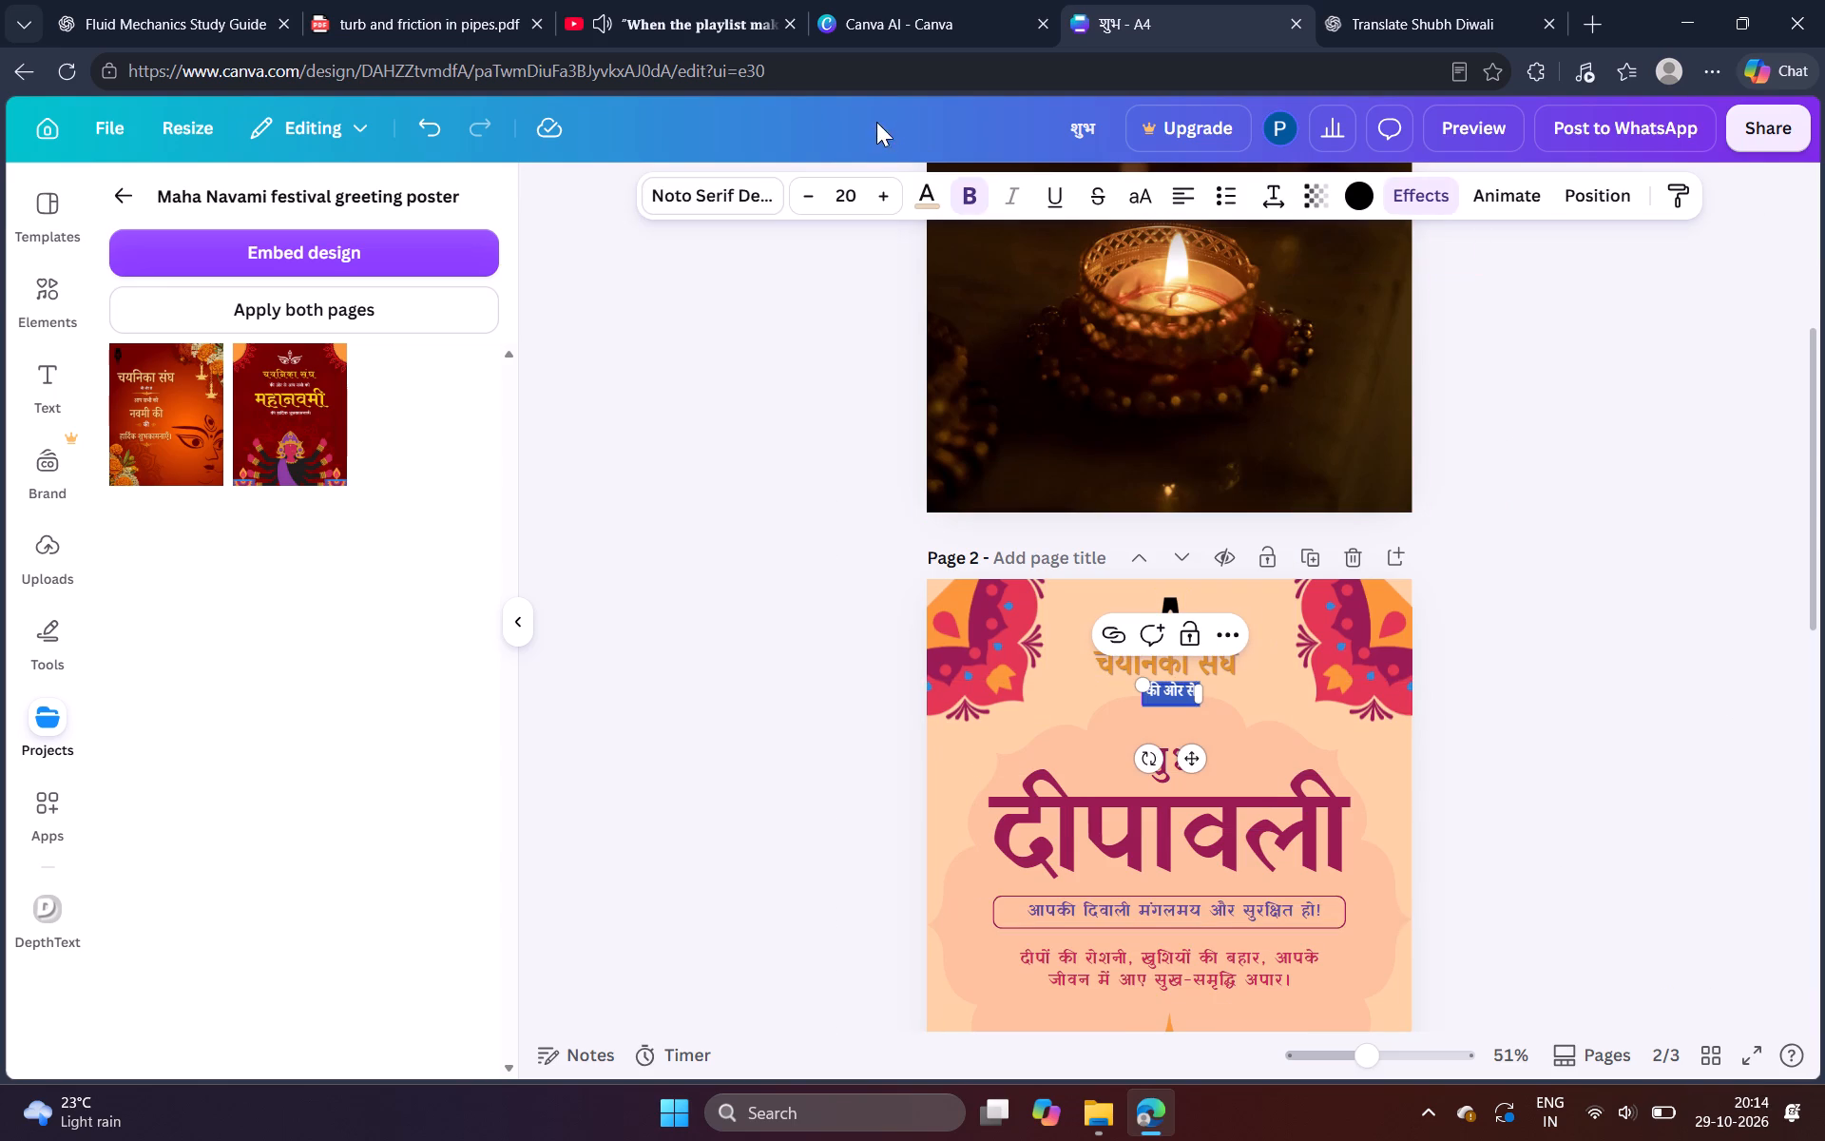
{"action": "left_click", "coordinate": [932, 203]}
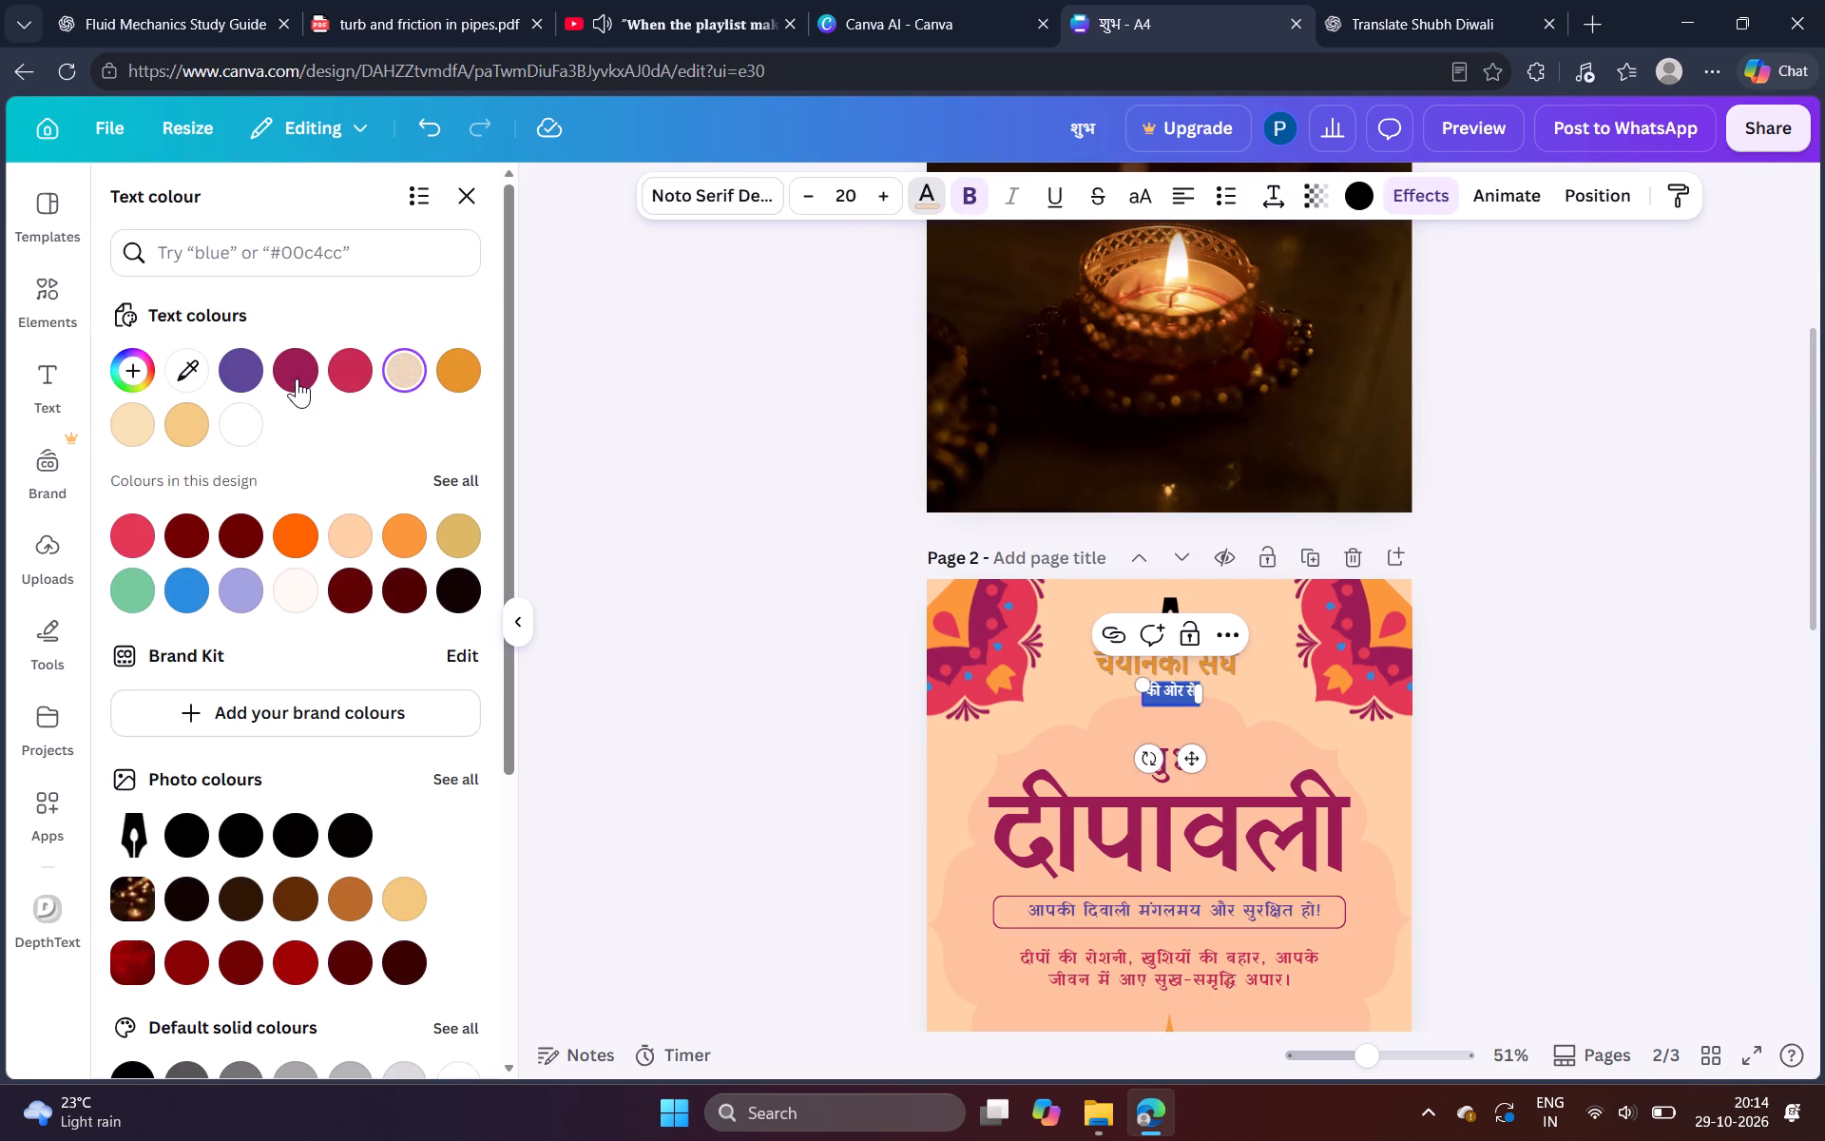
{"action": "left_click", "coordinate": [280, 378]}
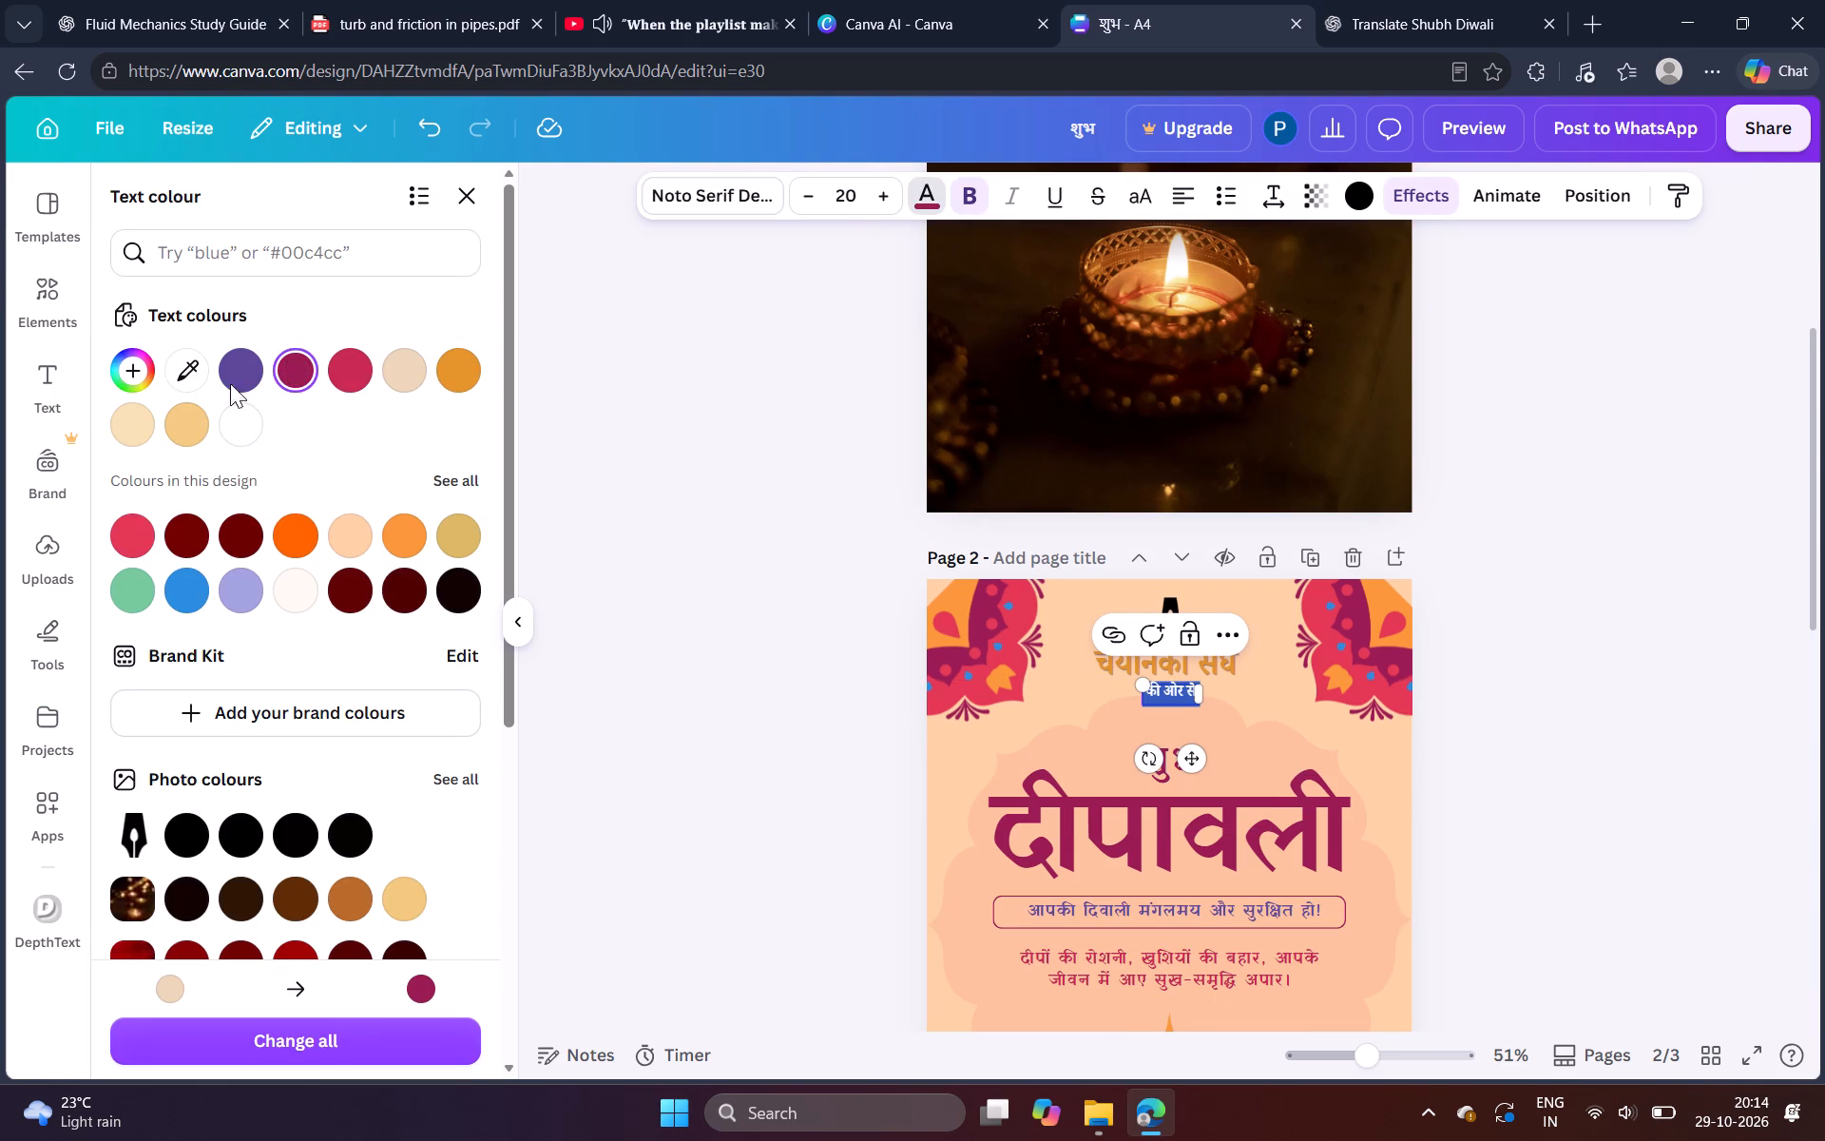
{"action": "left_click", "coordinate": [240, 360]}
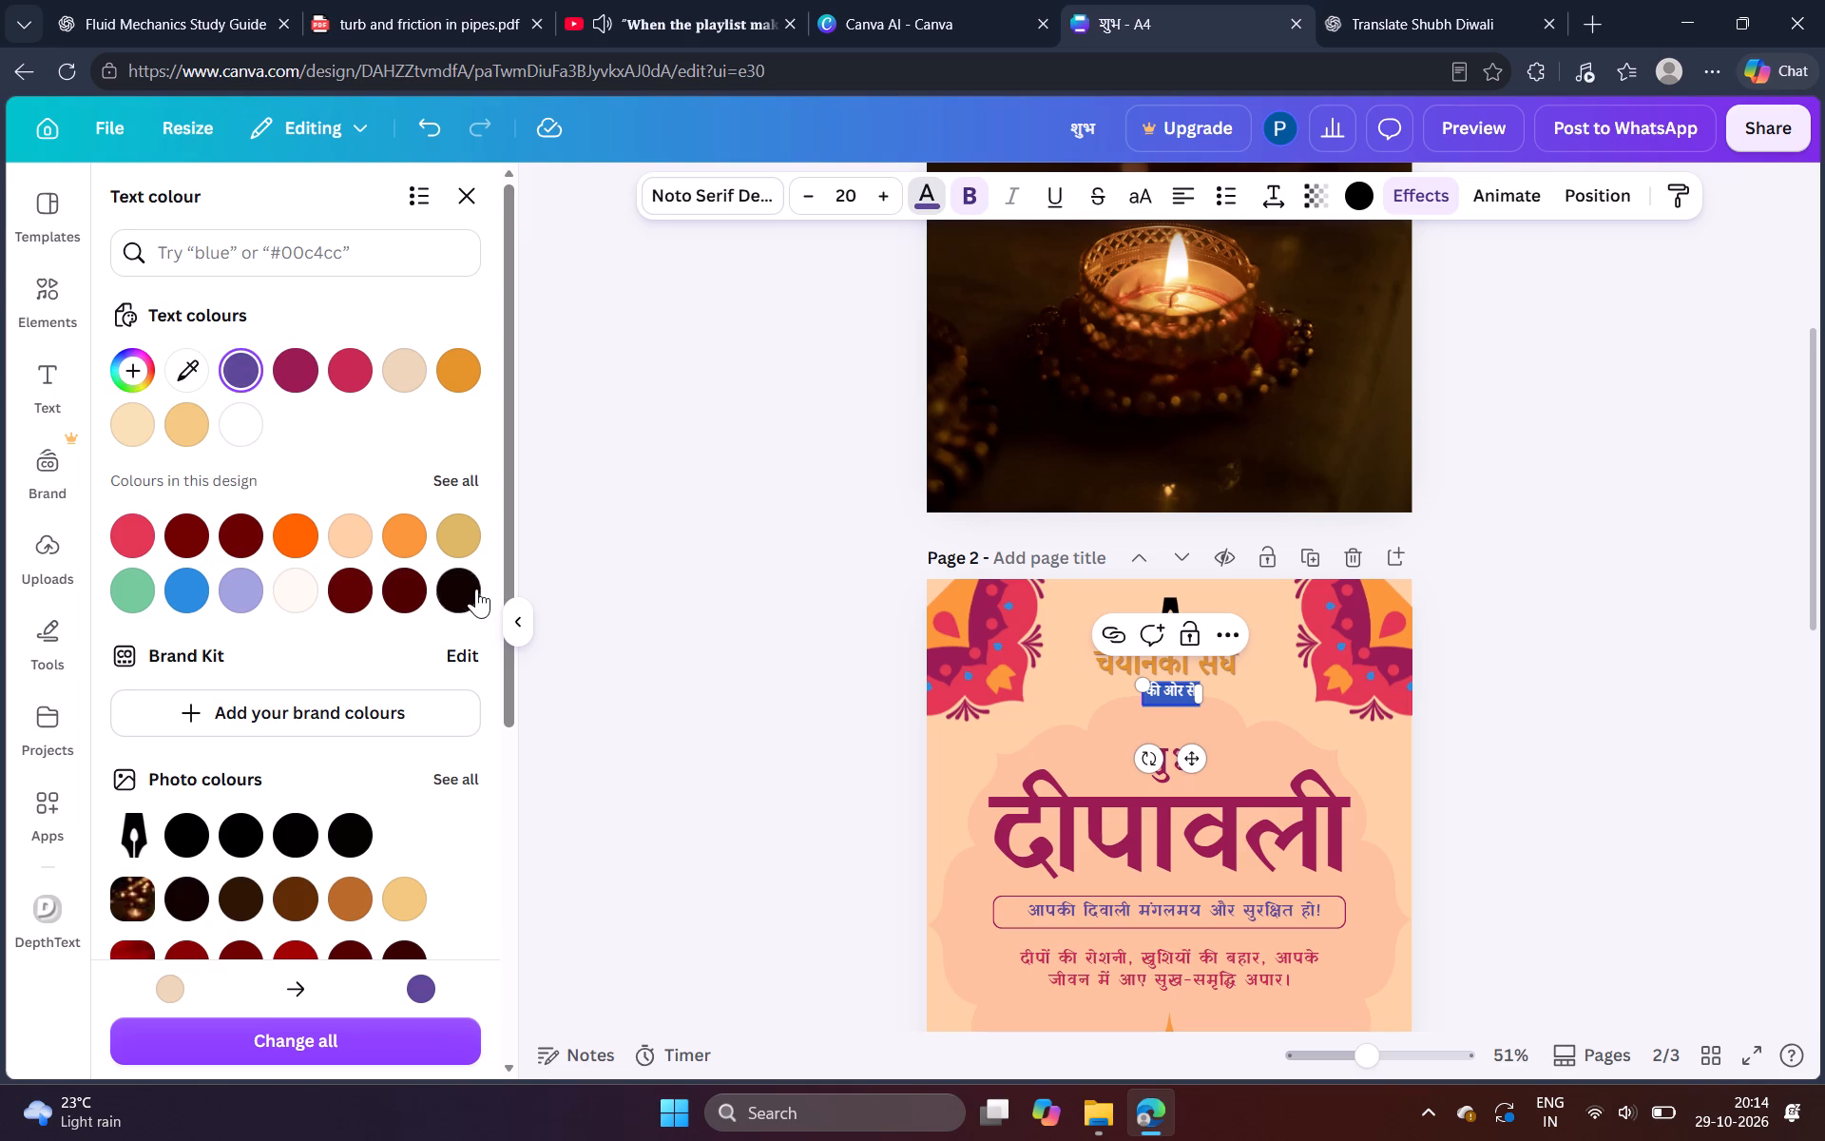
{"action": "left_click", "coordinate": [476, 589]}
{"action": "left_click", "coordinate": [1508, 603]}
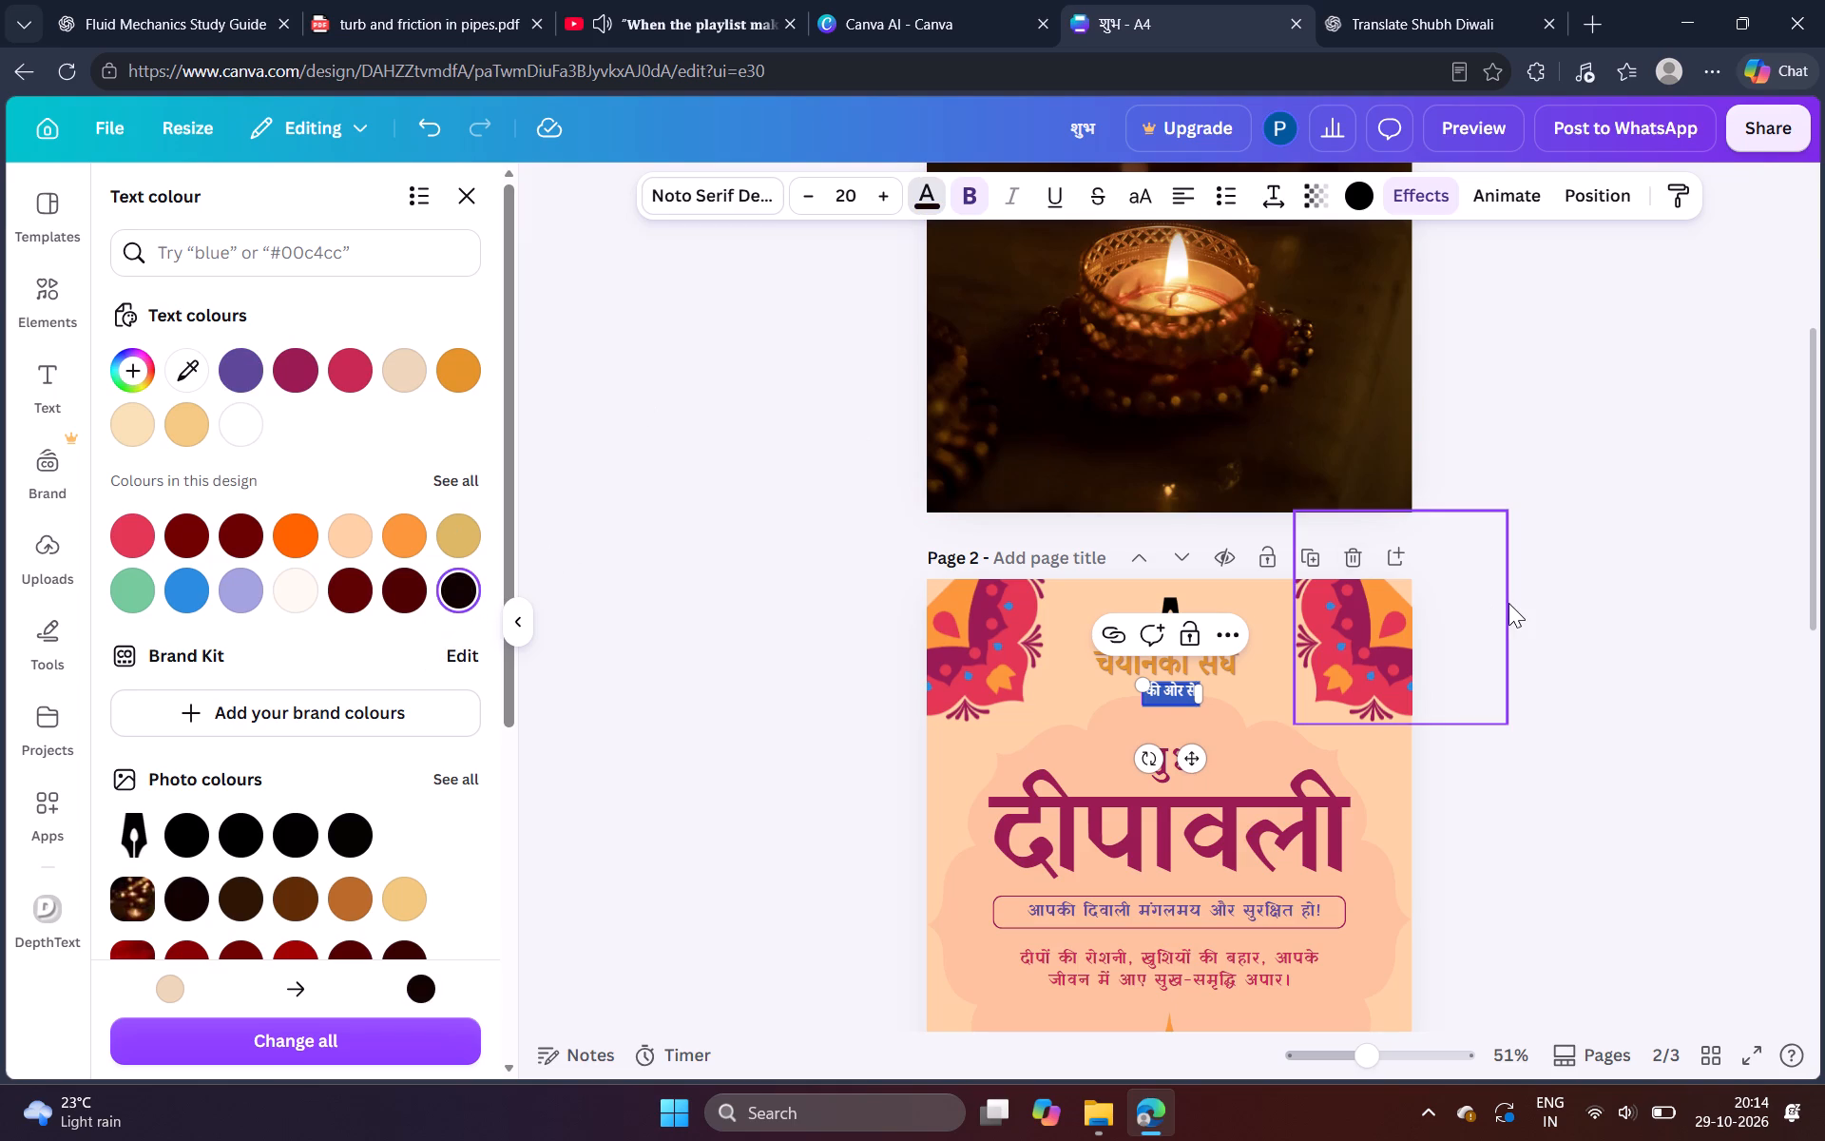
{"action": "left_click", "coordinate": [1508, 603]}
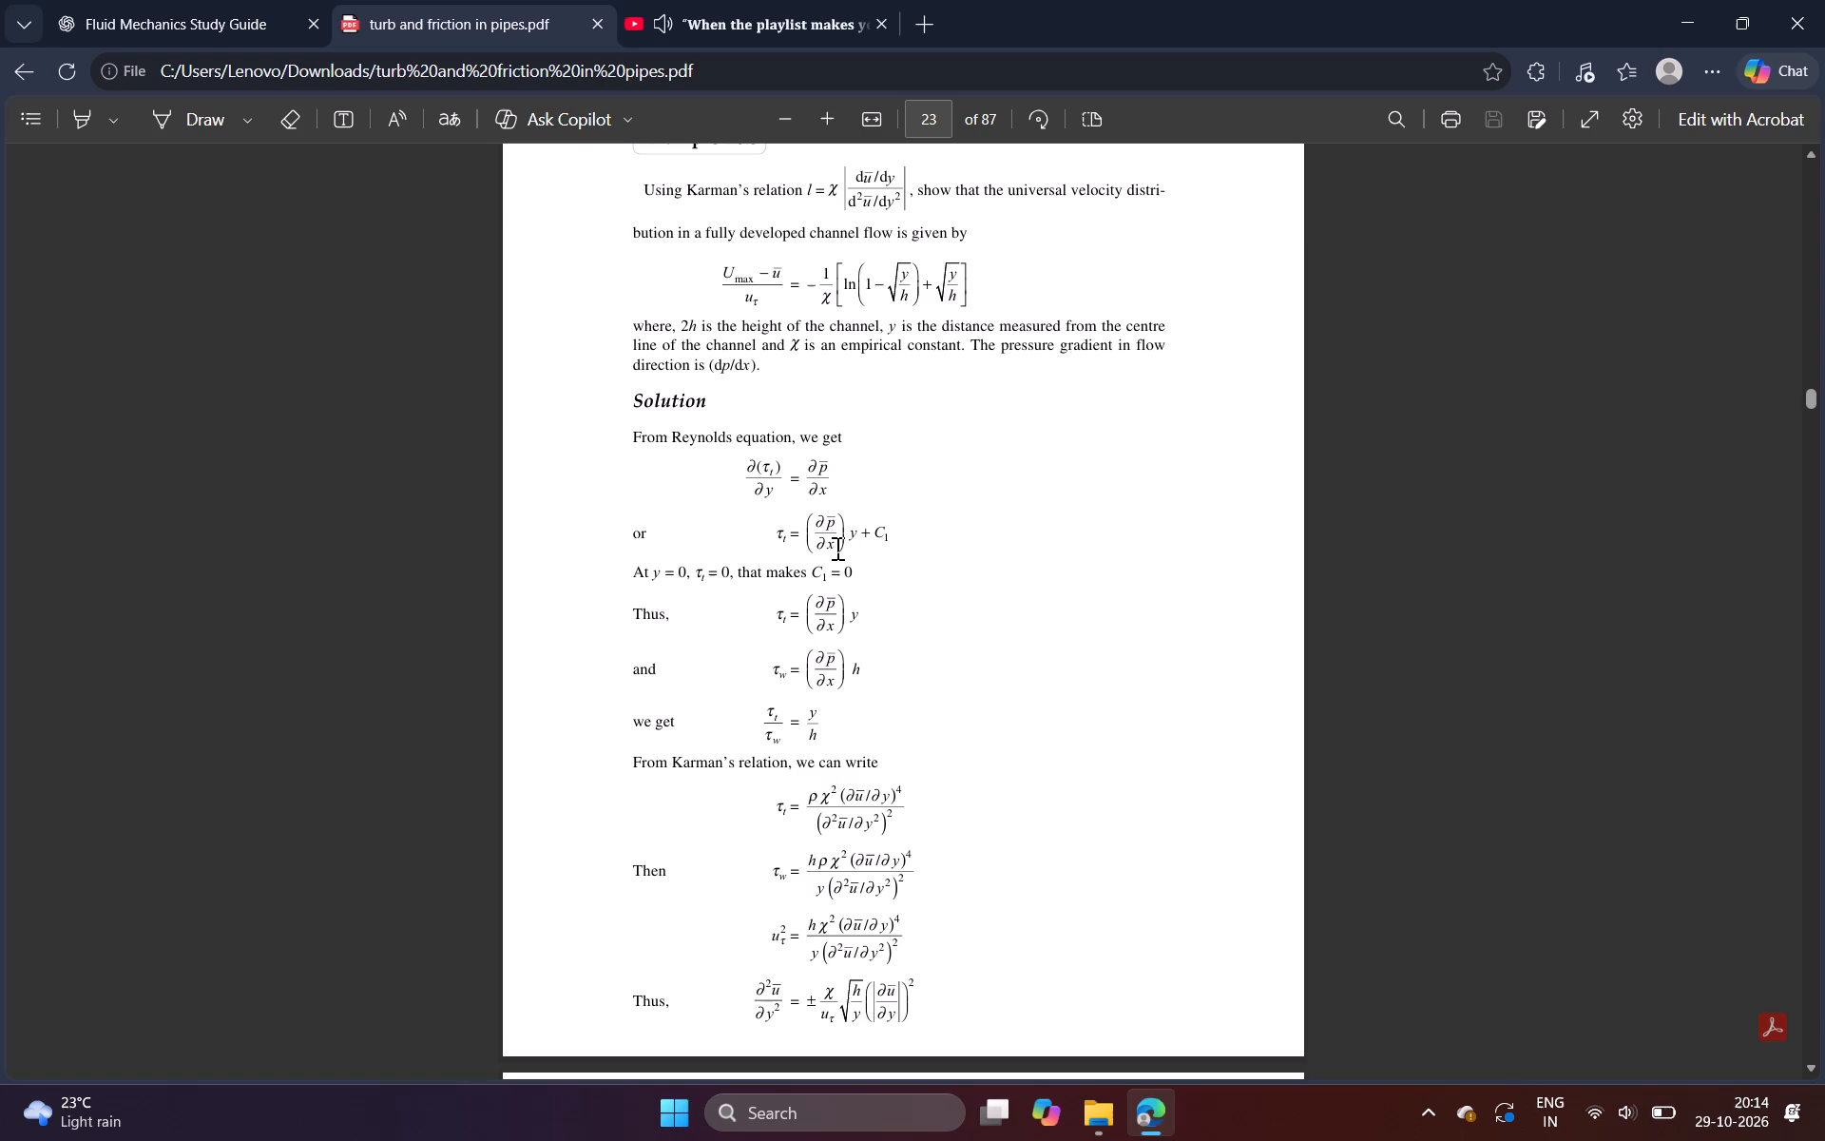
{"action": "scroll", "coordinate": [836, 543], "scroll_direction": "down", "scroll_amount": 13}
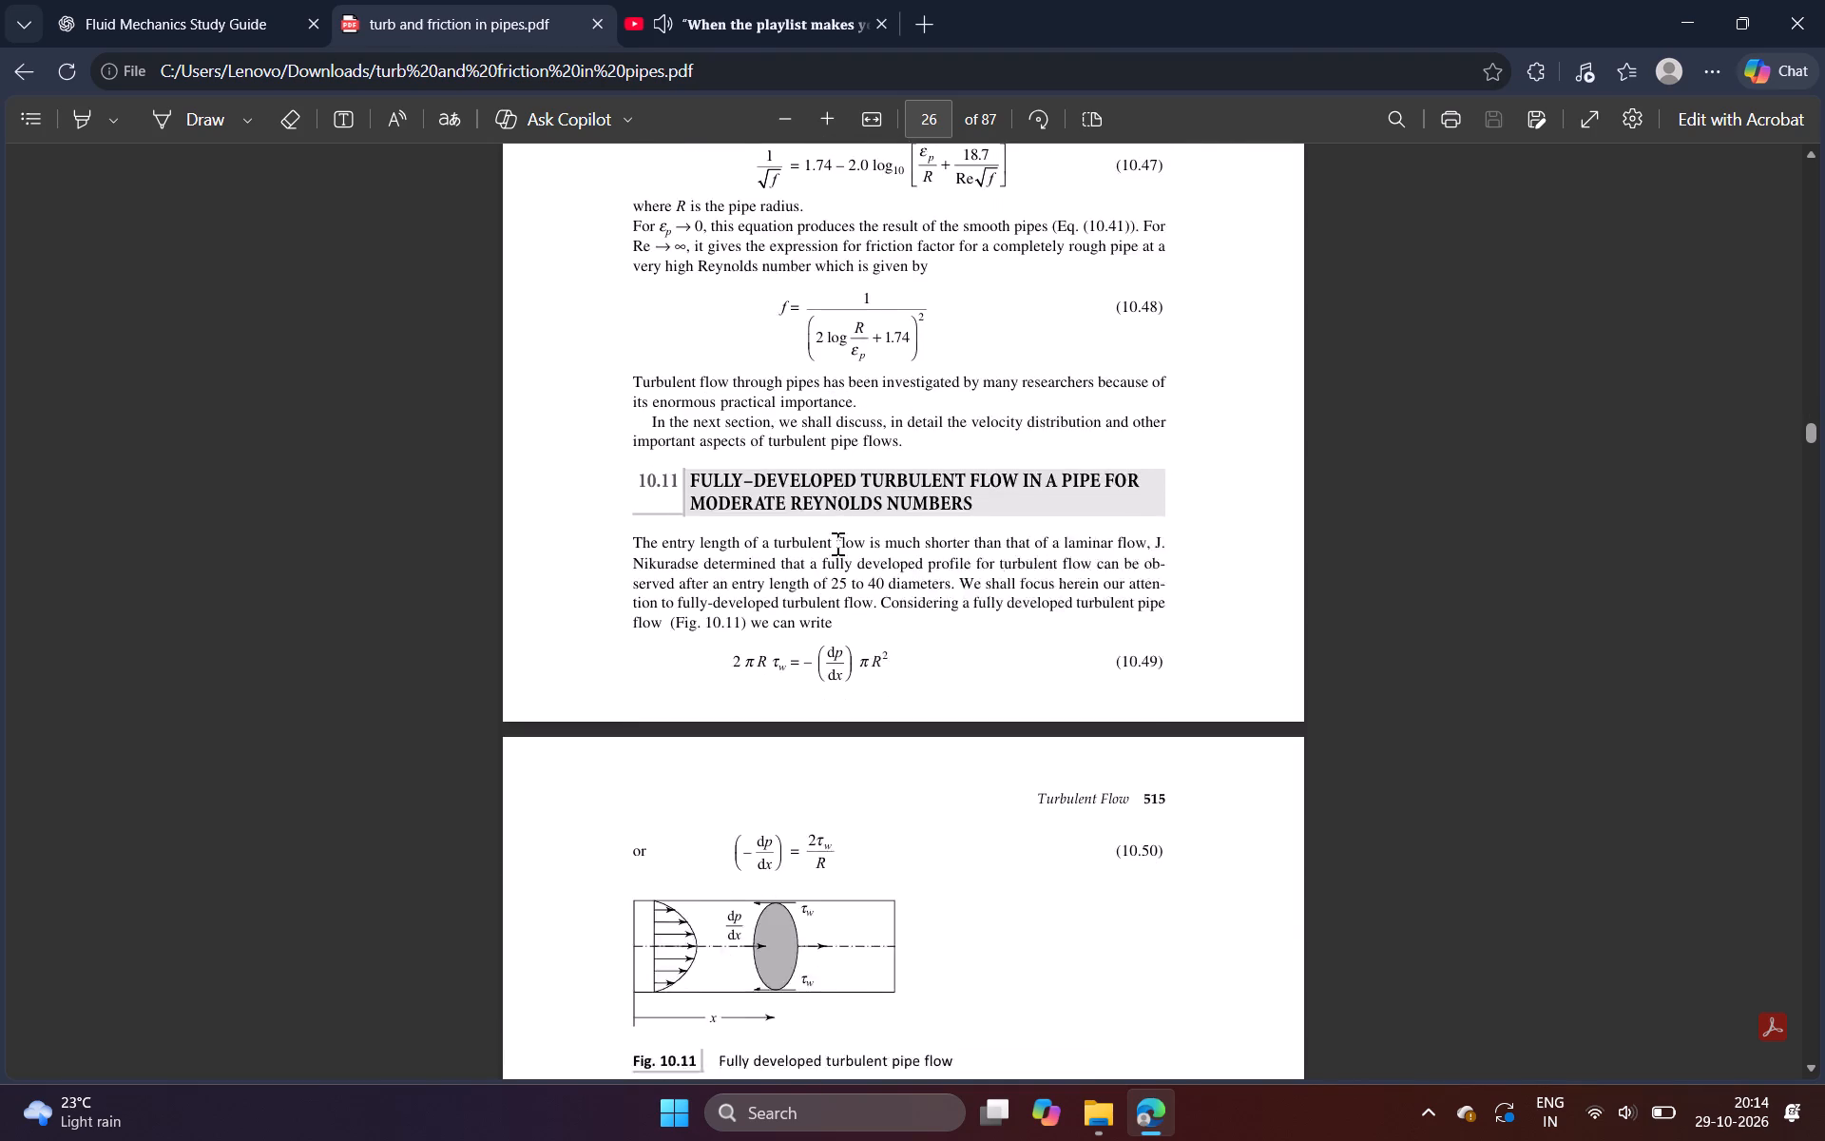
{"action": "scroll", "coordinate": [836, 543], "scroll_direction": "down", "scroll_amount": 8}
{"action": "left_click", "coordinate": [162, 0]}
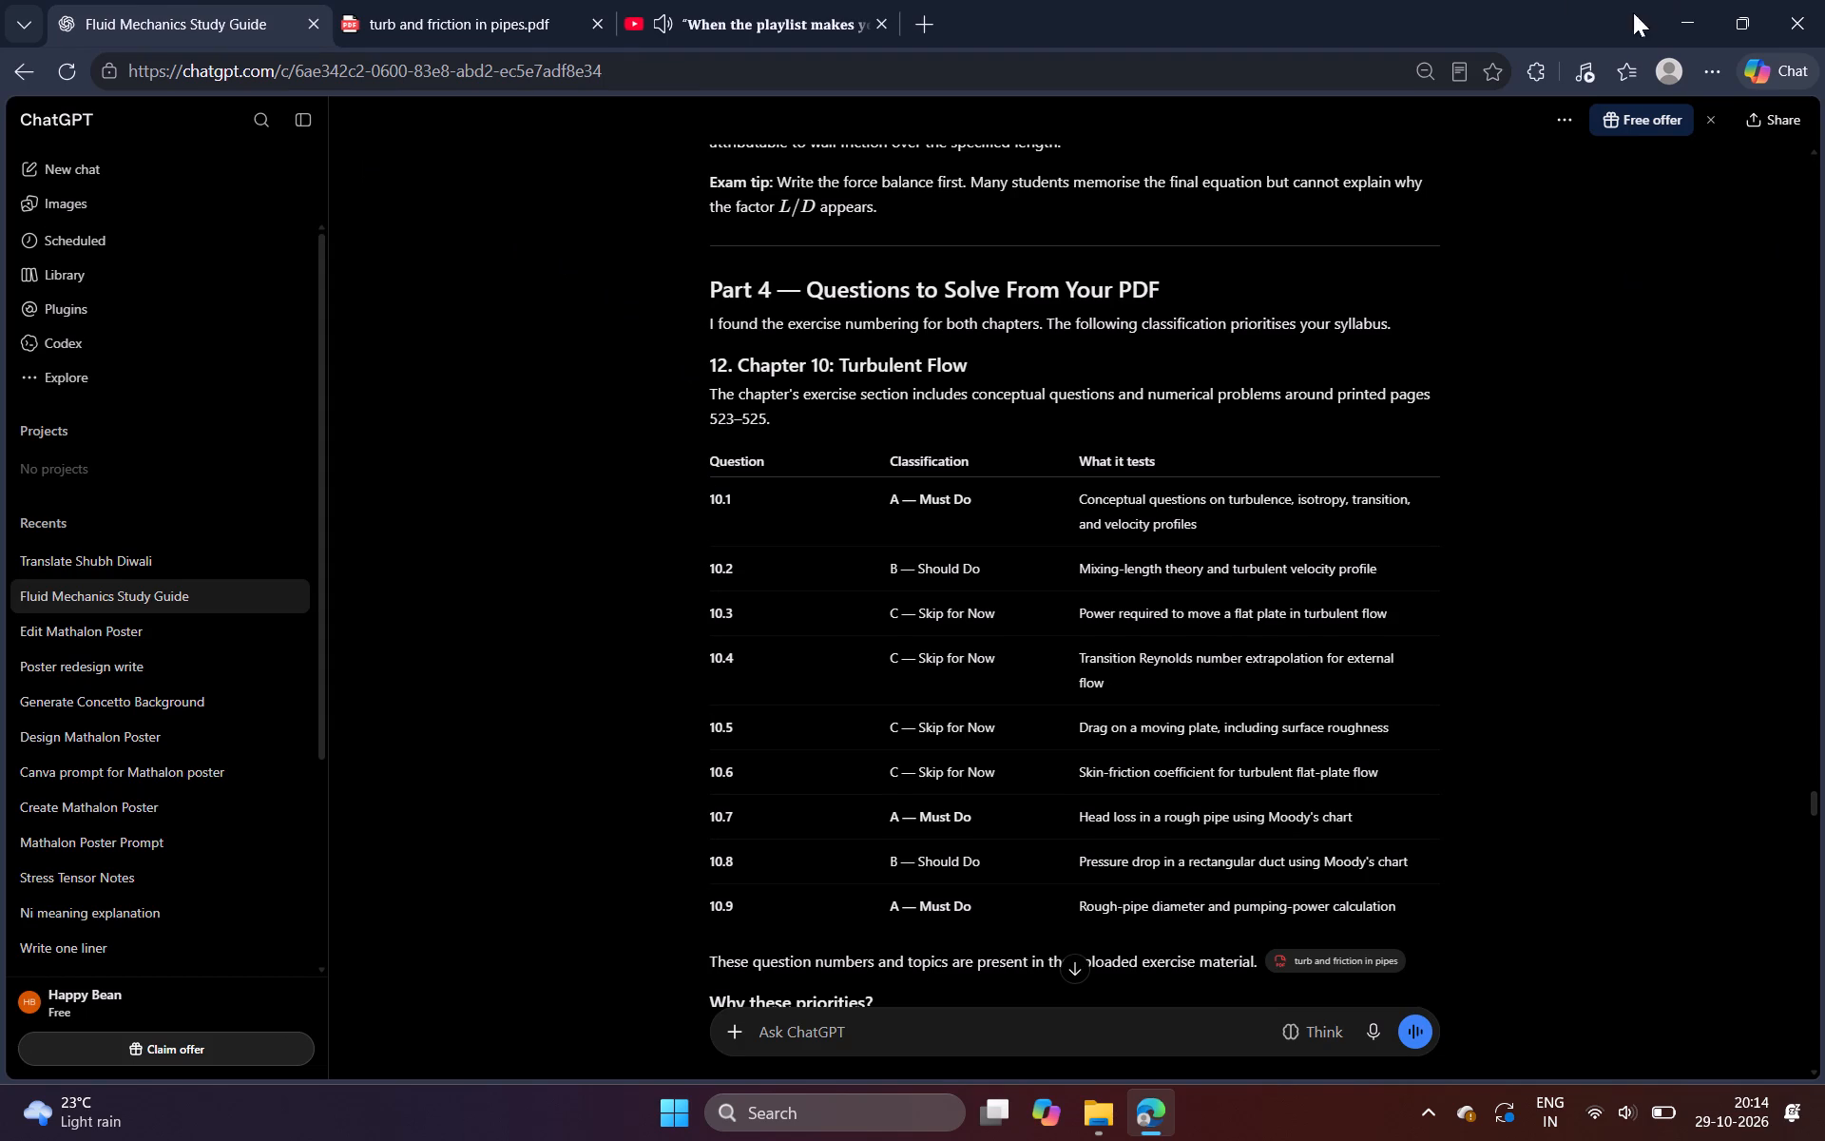
Minimise the browser window to show the desktop.
{"action": "left_click", "coordinate": [1692, 17]}
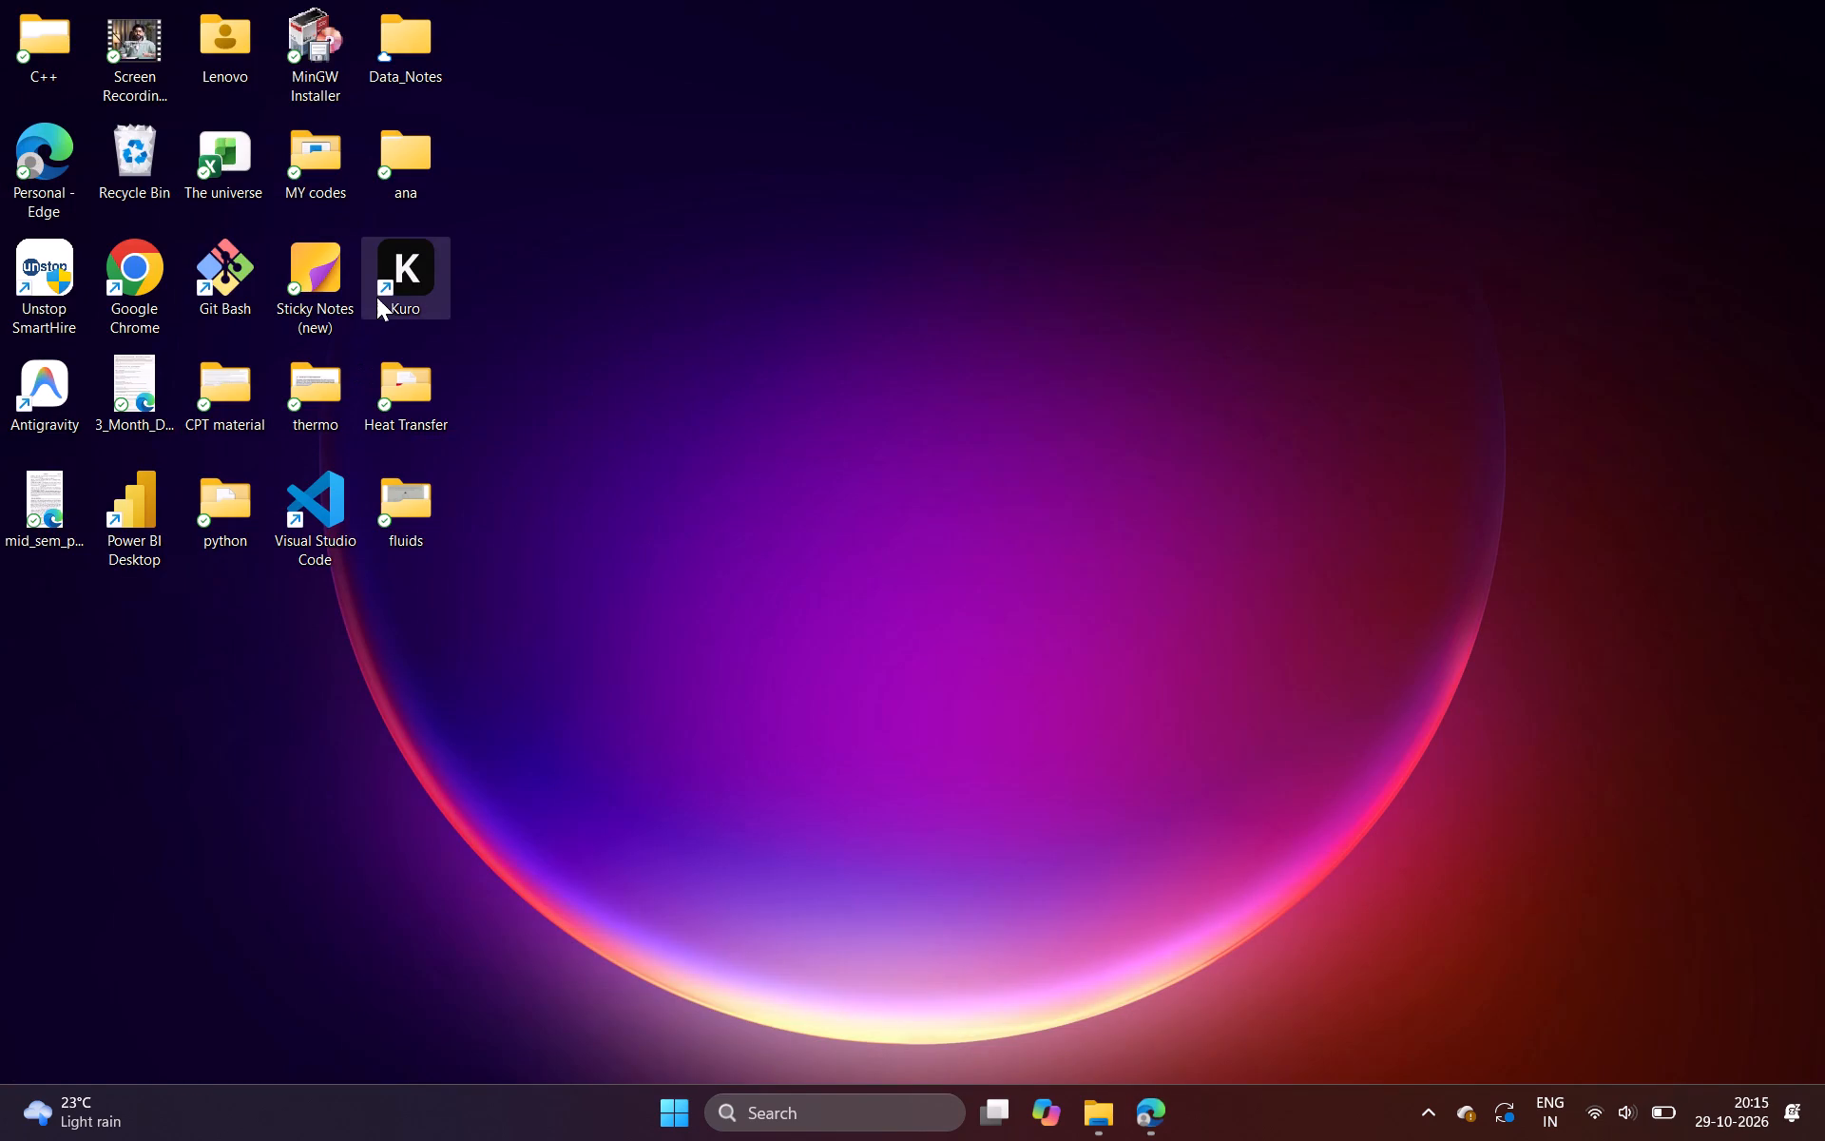